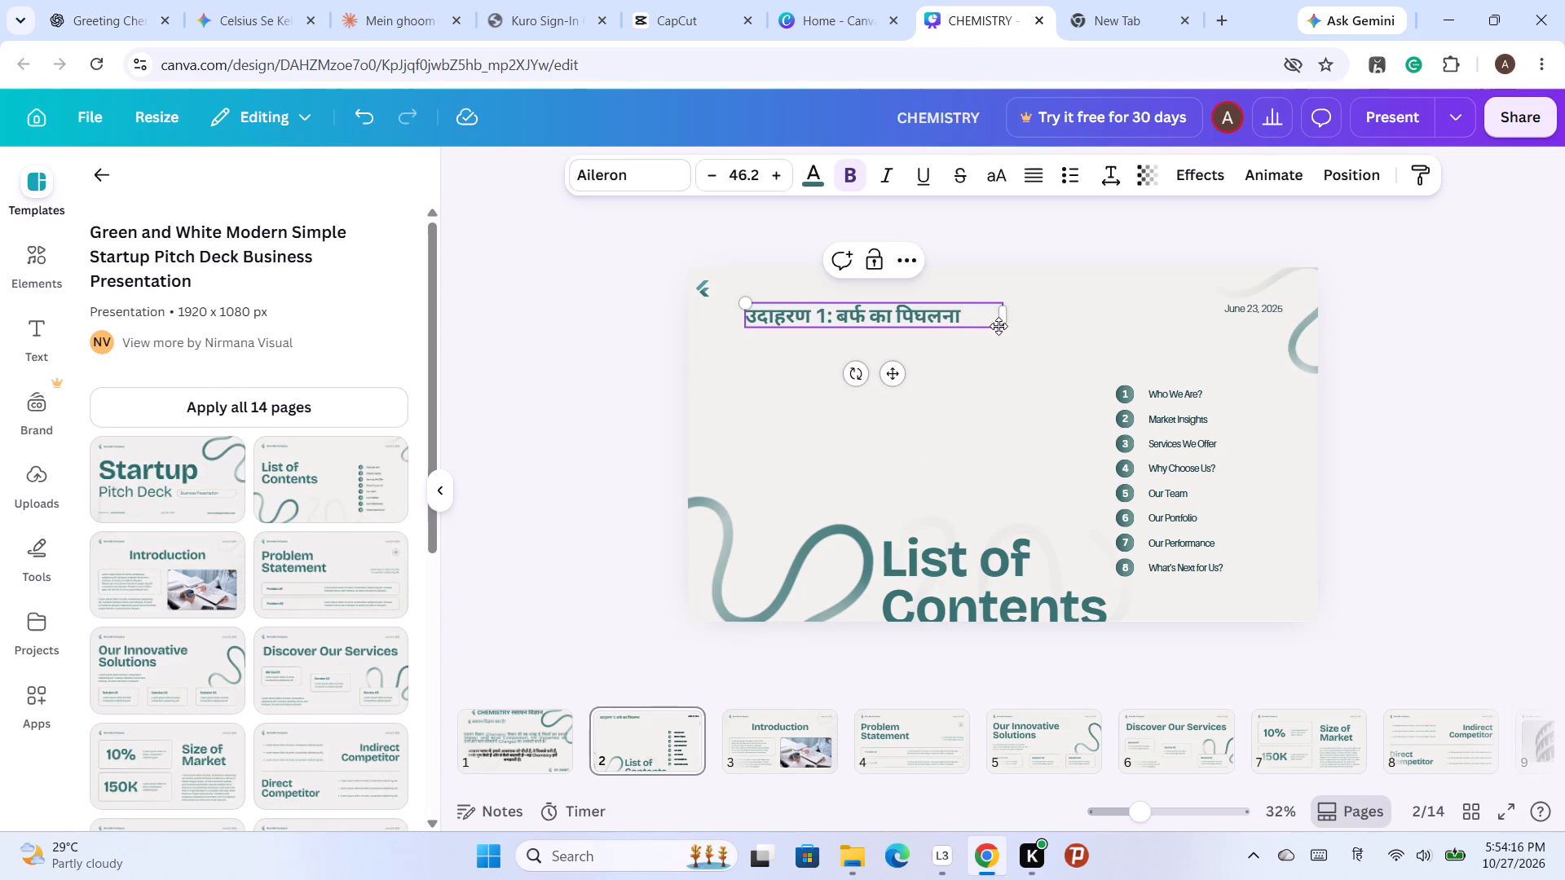
Move the "उदाहरण 1: बर्फ का पिघलना" heading to the top middle of the page 2 slide.
{"action": "left_click_drag", "start_coordinate": [853, 300], "coordinate": [884, 298]}
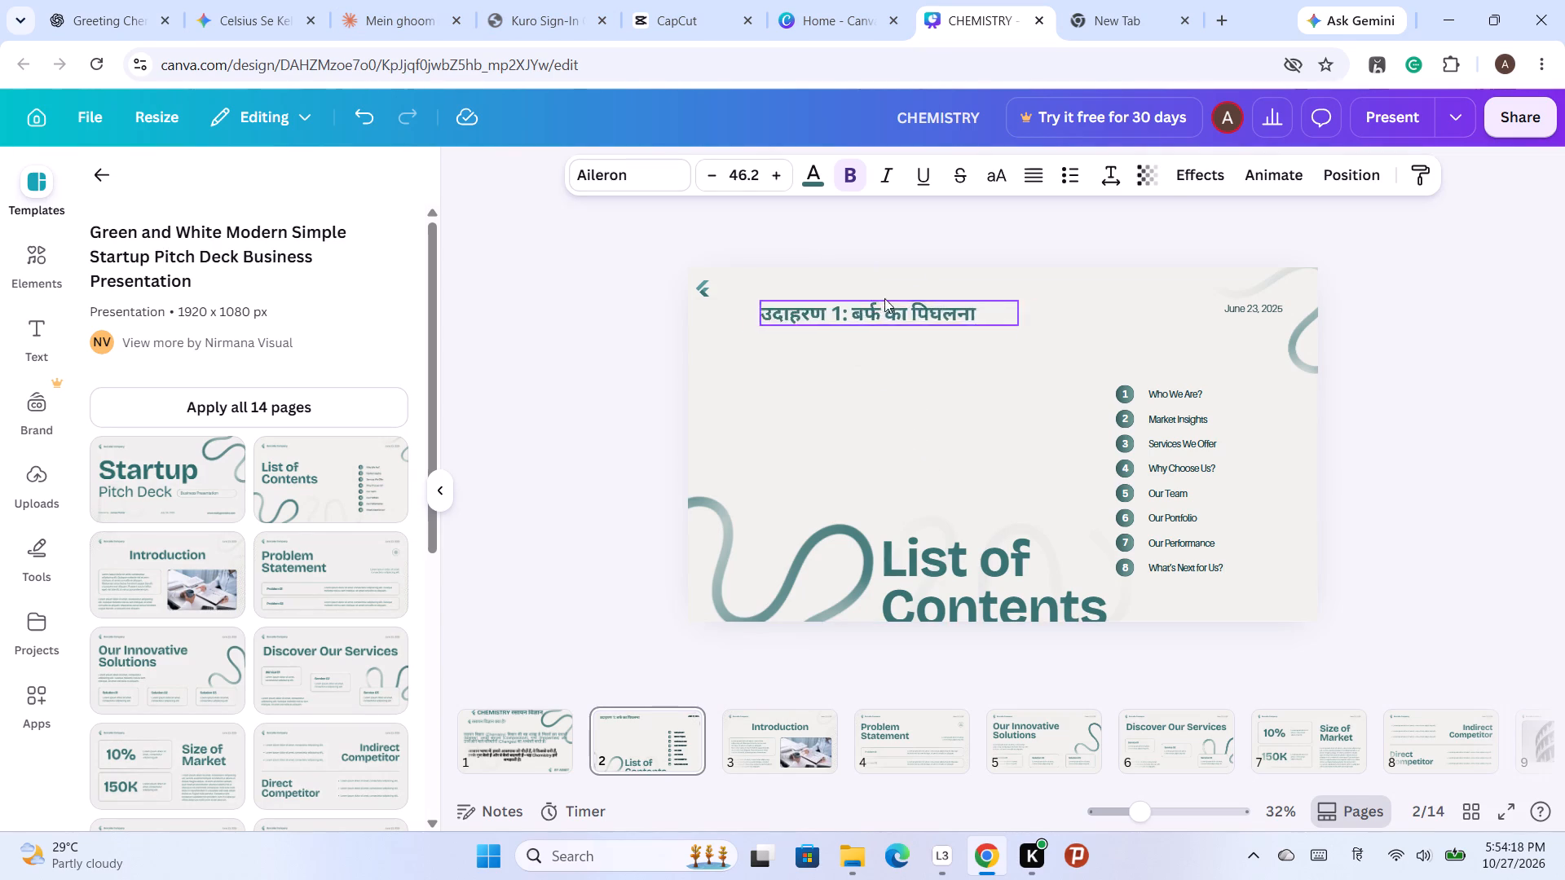
{"action": "left_click_drag", "start_coordinate": [884, 298], "coordinate": [970, 294]}
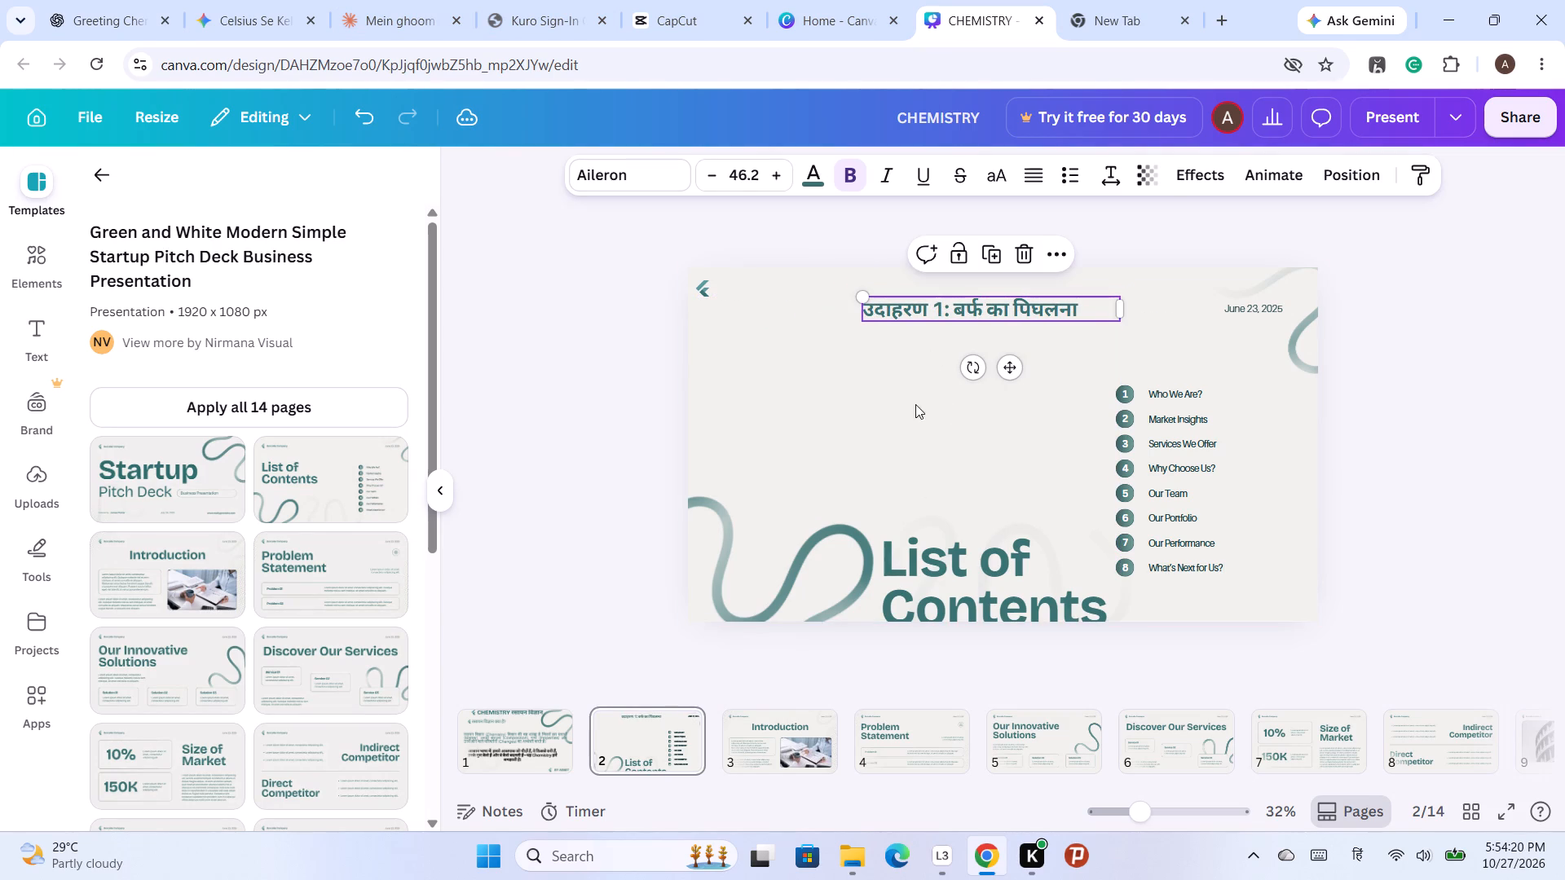
Delete the faint background graphic and the "List of Contents" heading from page 2.
{"action": "left_click_drag", "start_coordinate": [944, 570], "coordinate": [957, 558]}
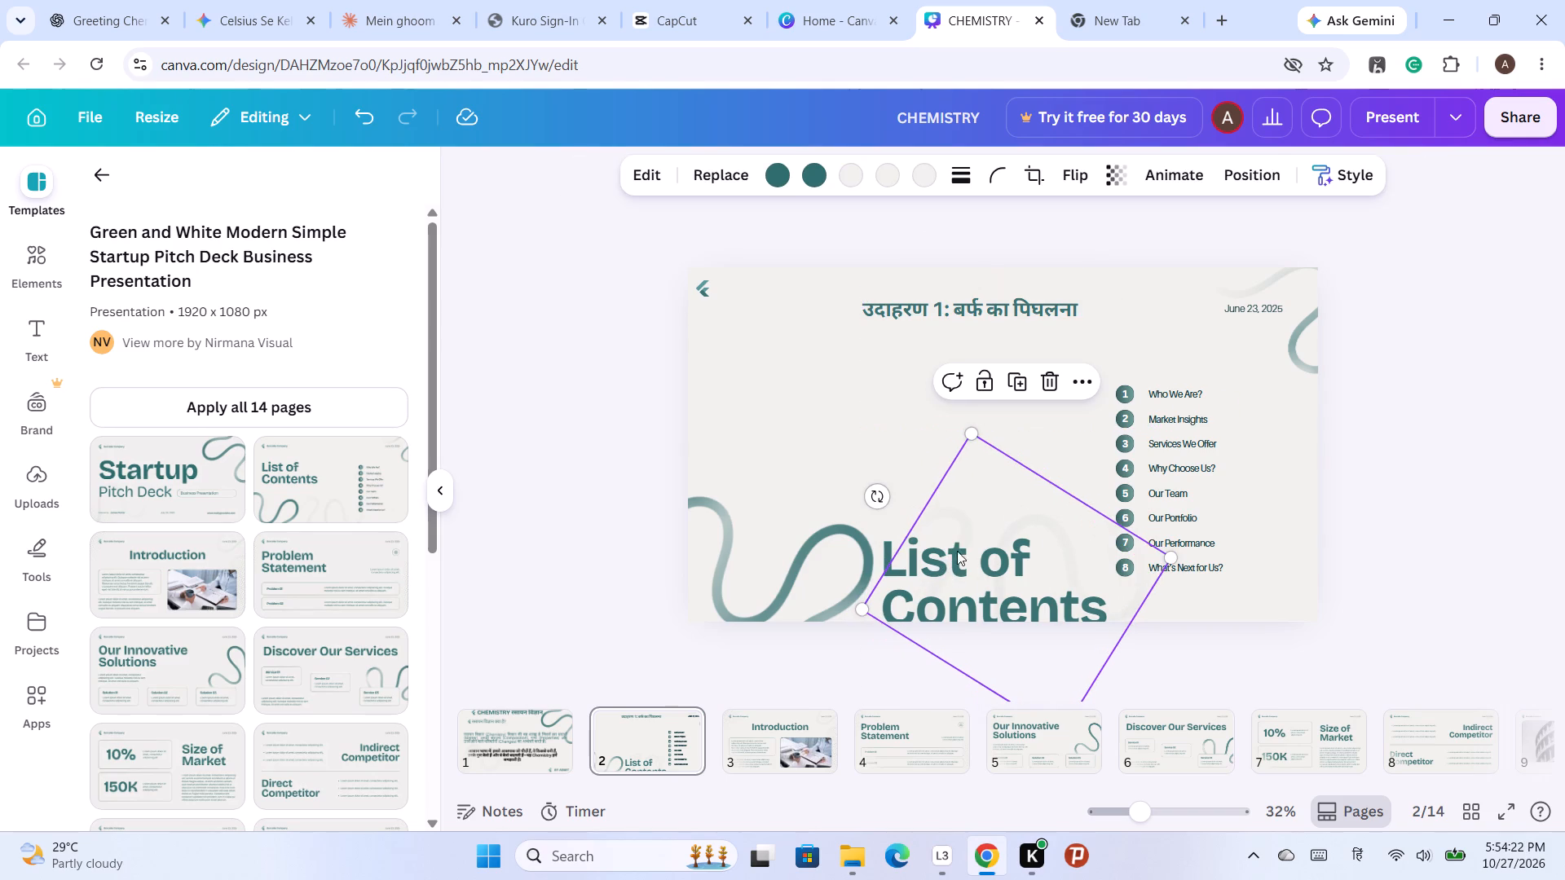
{"action": "left_click", "coordinate": [1040, 386]}
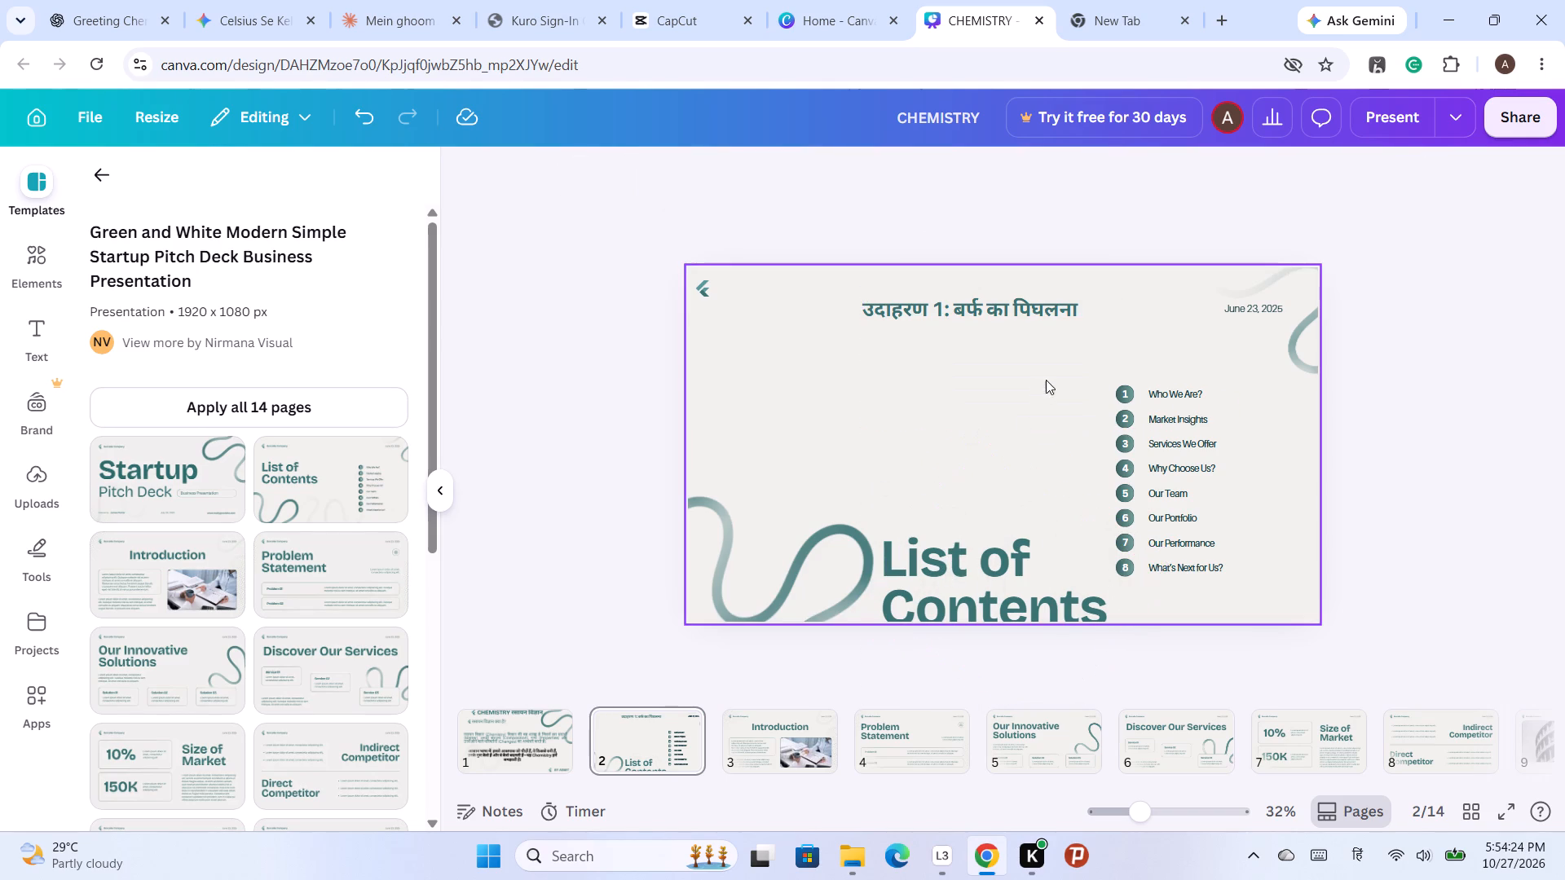
{"action": "left_click", "coordinate": [962, 593]}
{"action": "left_click", "coordinate": [1086, 482]}
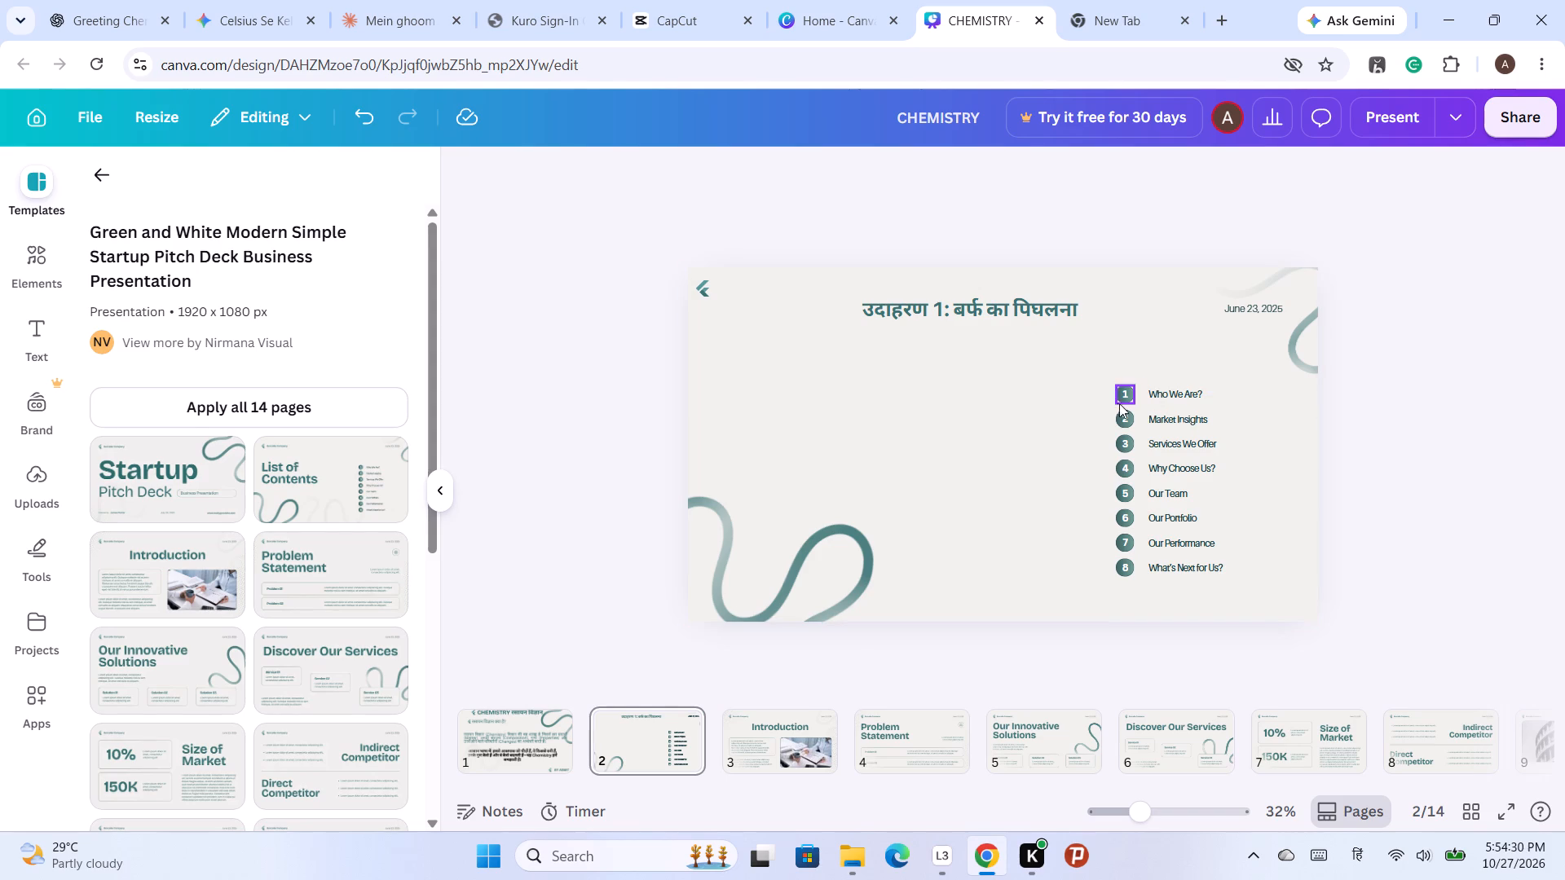
Delete the eight numbered contents entries and the "June 23, 2026" date from page 2.
{"action": "left_click", "coordinate": [1192, 389]}
{"action": "left_click_drag", "start_coordinate": [1283, 394], "coordinate": [1188, 404]}
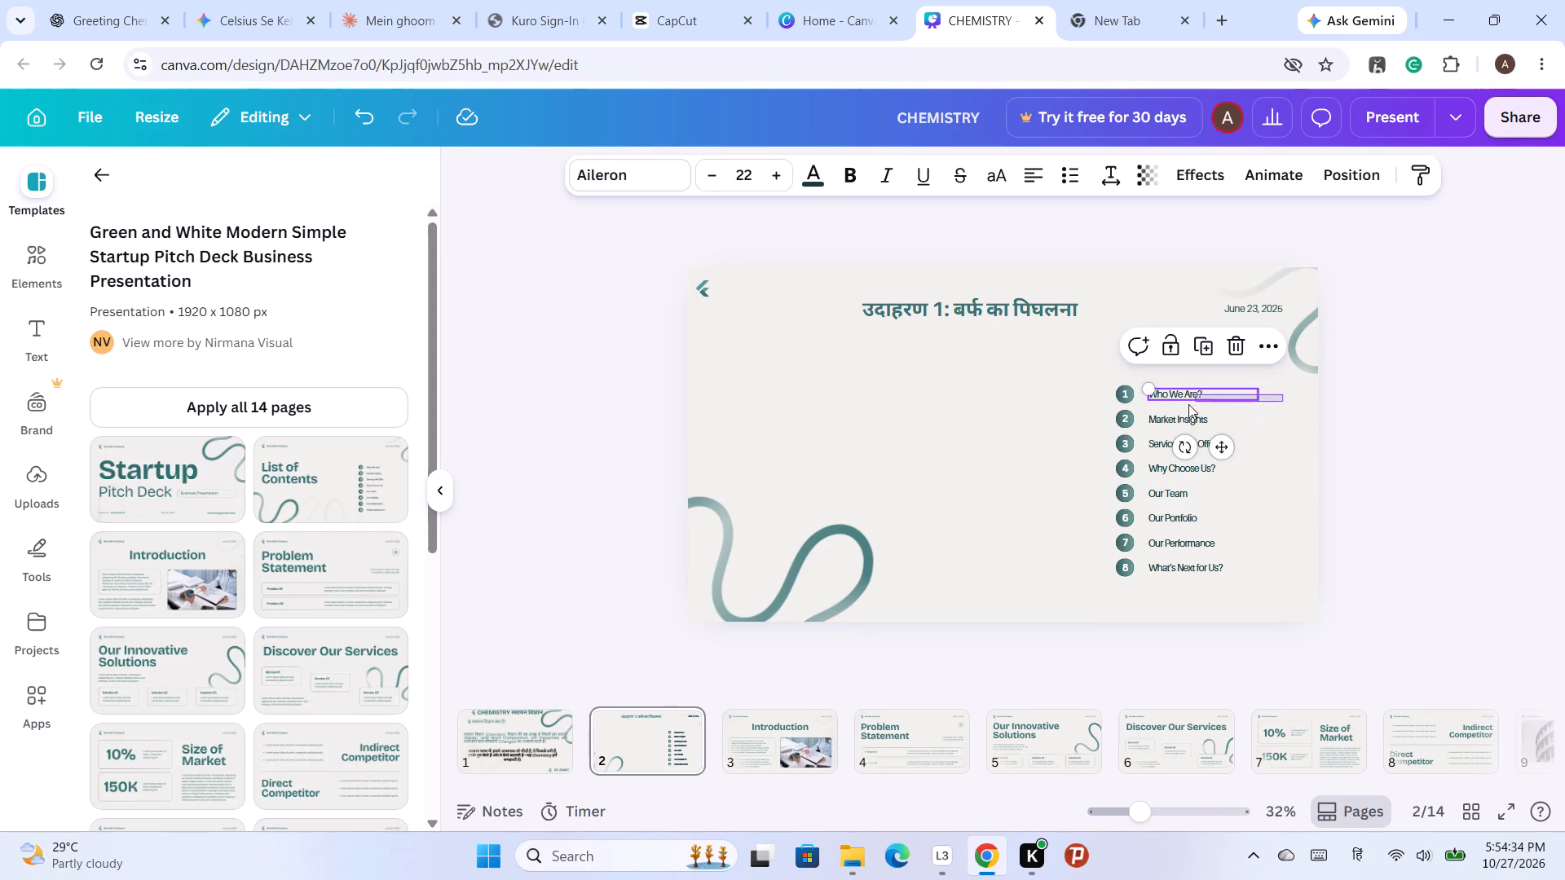
{"action": "left_click_drag", "start_coordinate": [1188, 404], "coordinate": [1111, 581]}
{"action": "left_click", "coordinate": [1231, 340]}
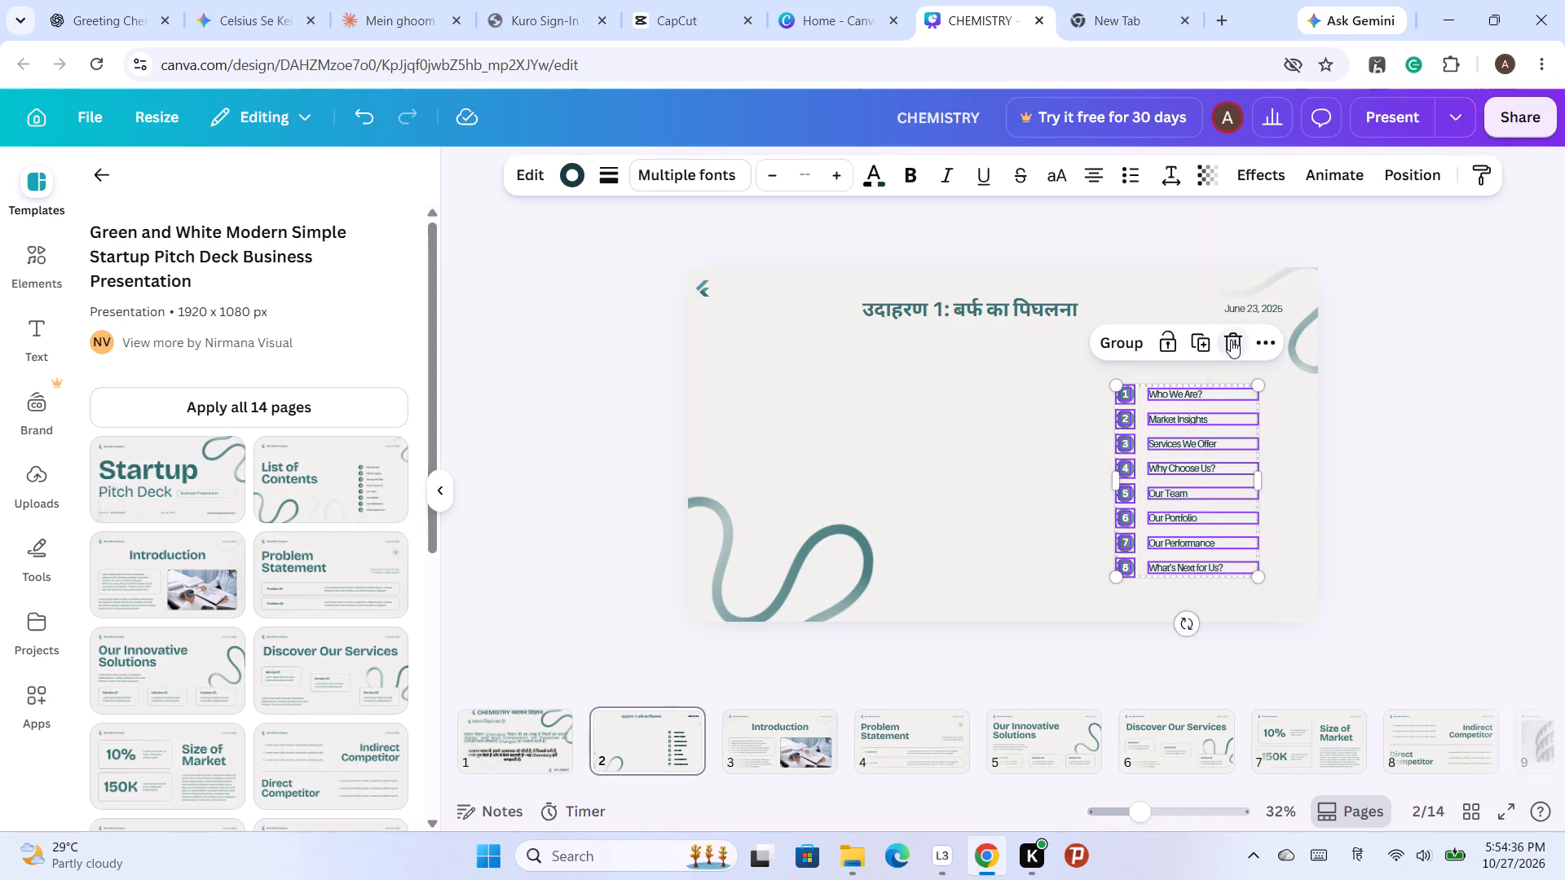
{"action": "left_click", "coordinate": [1254, 304]}
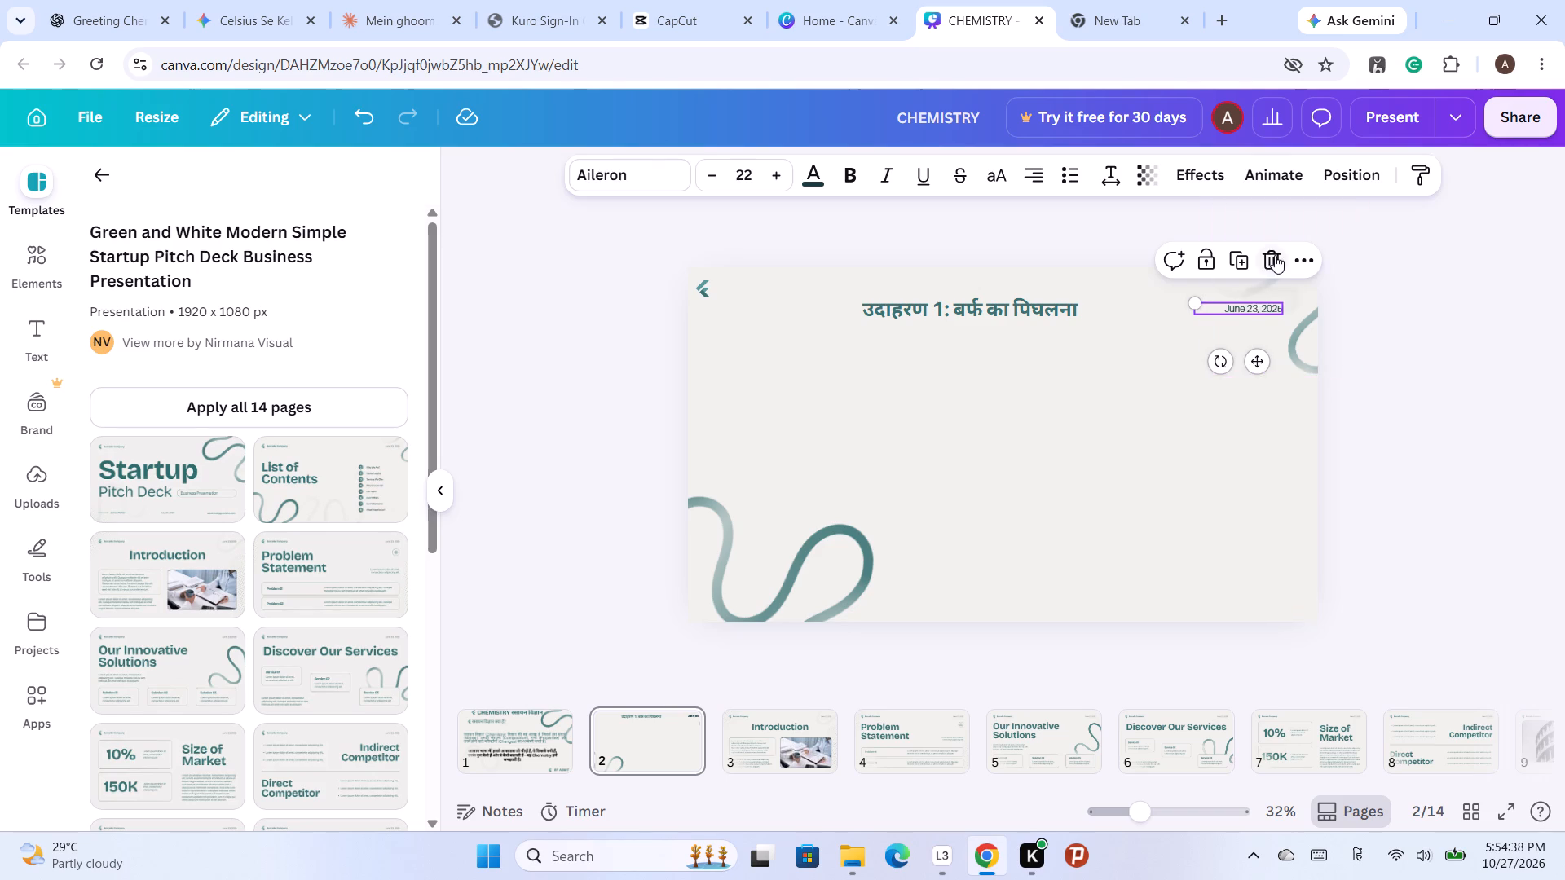
{"action": "left_click", "coordinate": [1275, 255]}
Nudge the "उदाहरण 1: बर्फ का पिघलना" heading slightly to the right along the slide's top edge.
{"action": "left_click", "coordinate": [933, 312]}
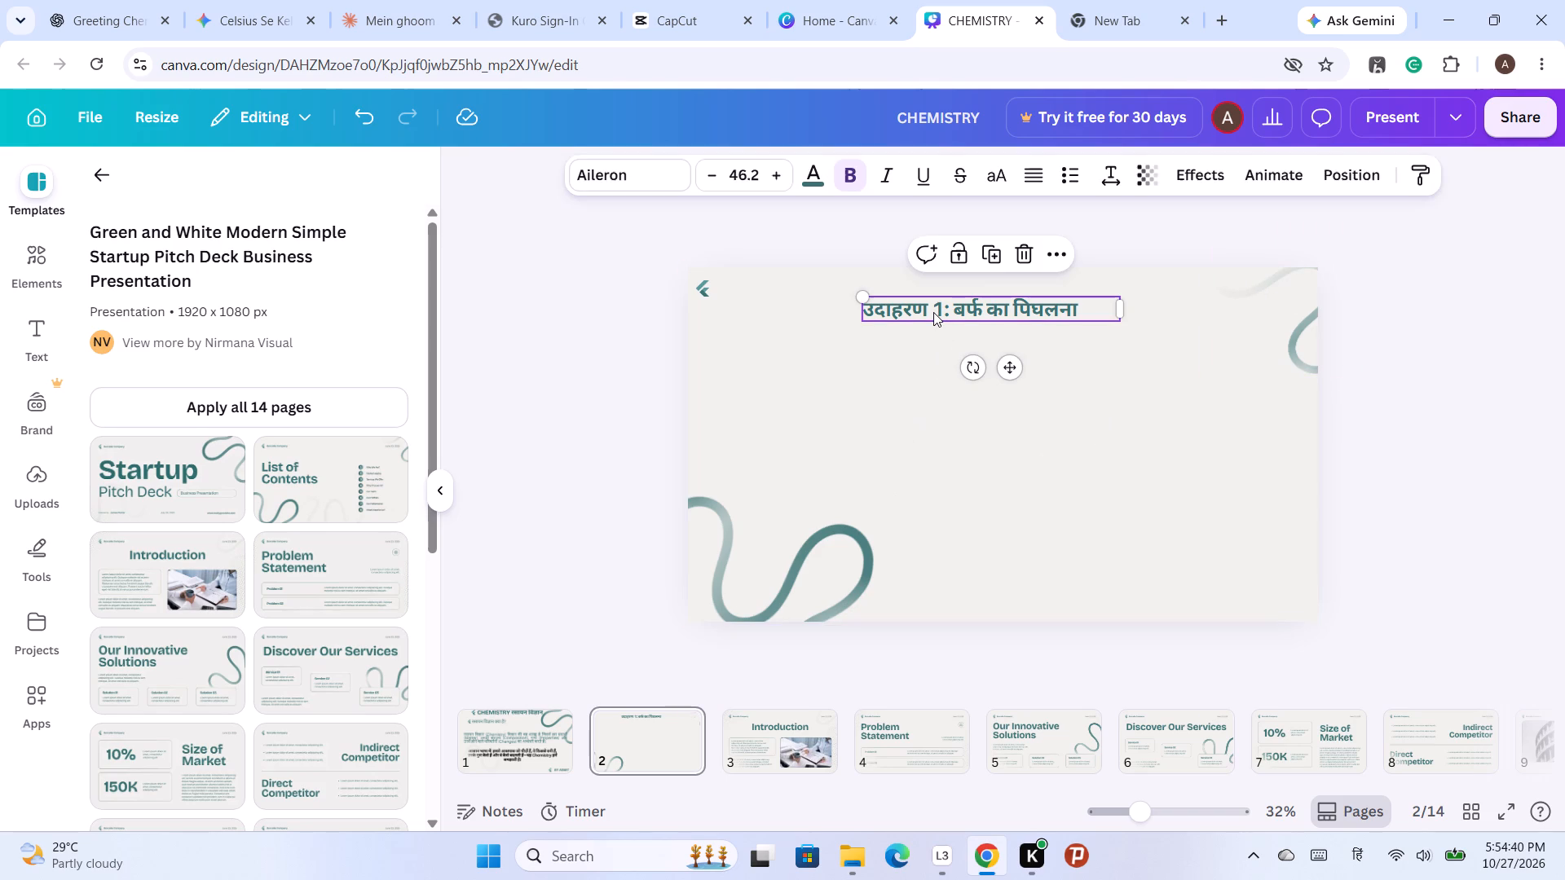
{"action": "left_click_drag", "start_coordinate": [933, 312], "coordinate": [942, 311]}
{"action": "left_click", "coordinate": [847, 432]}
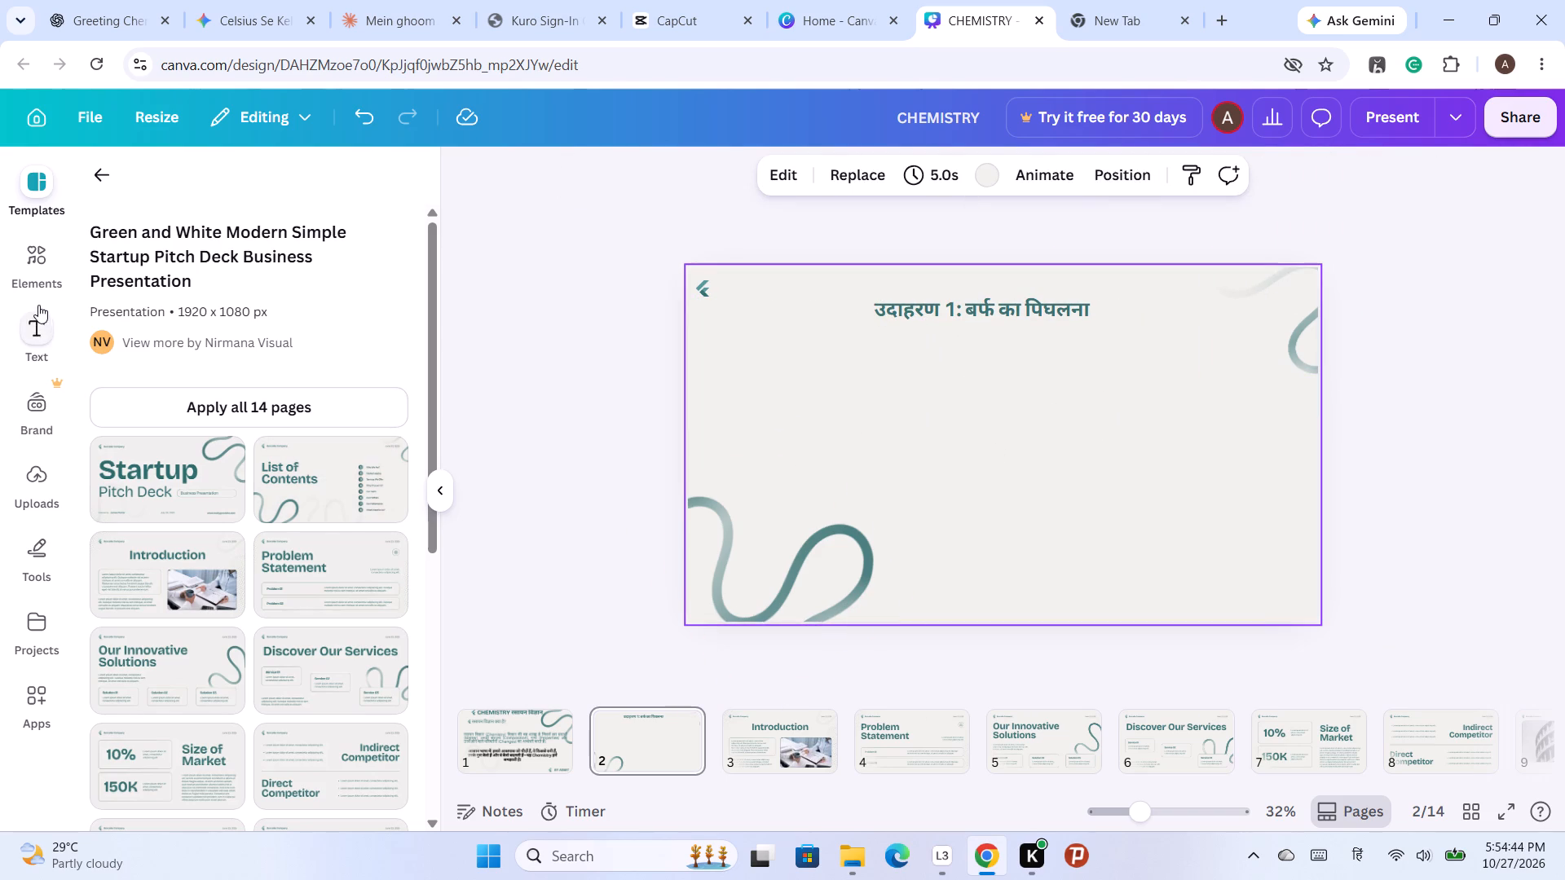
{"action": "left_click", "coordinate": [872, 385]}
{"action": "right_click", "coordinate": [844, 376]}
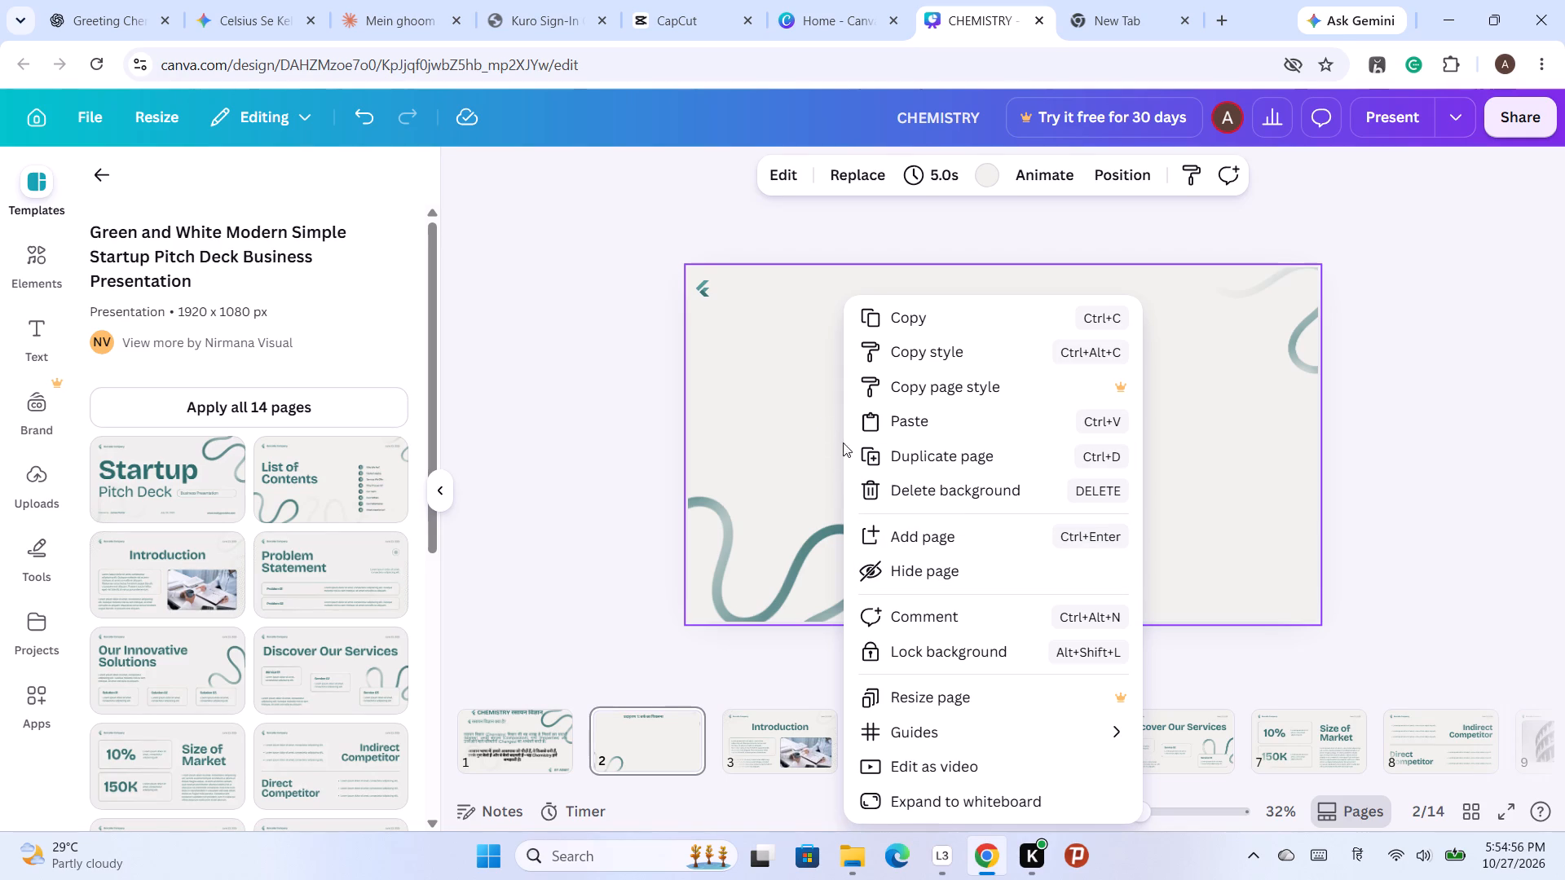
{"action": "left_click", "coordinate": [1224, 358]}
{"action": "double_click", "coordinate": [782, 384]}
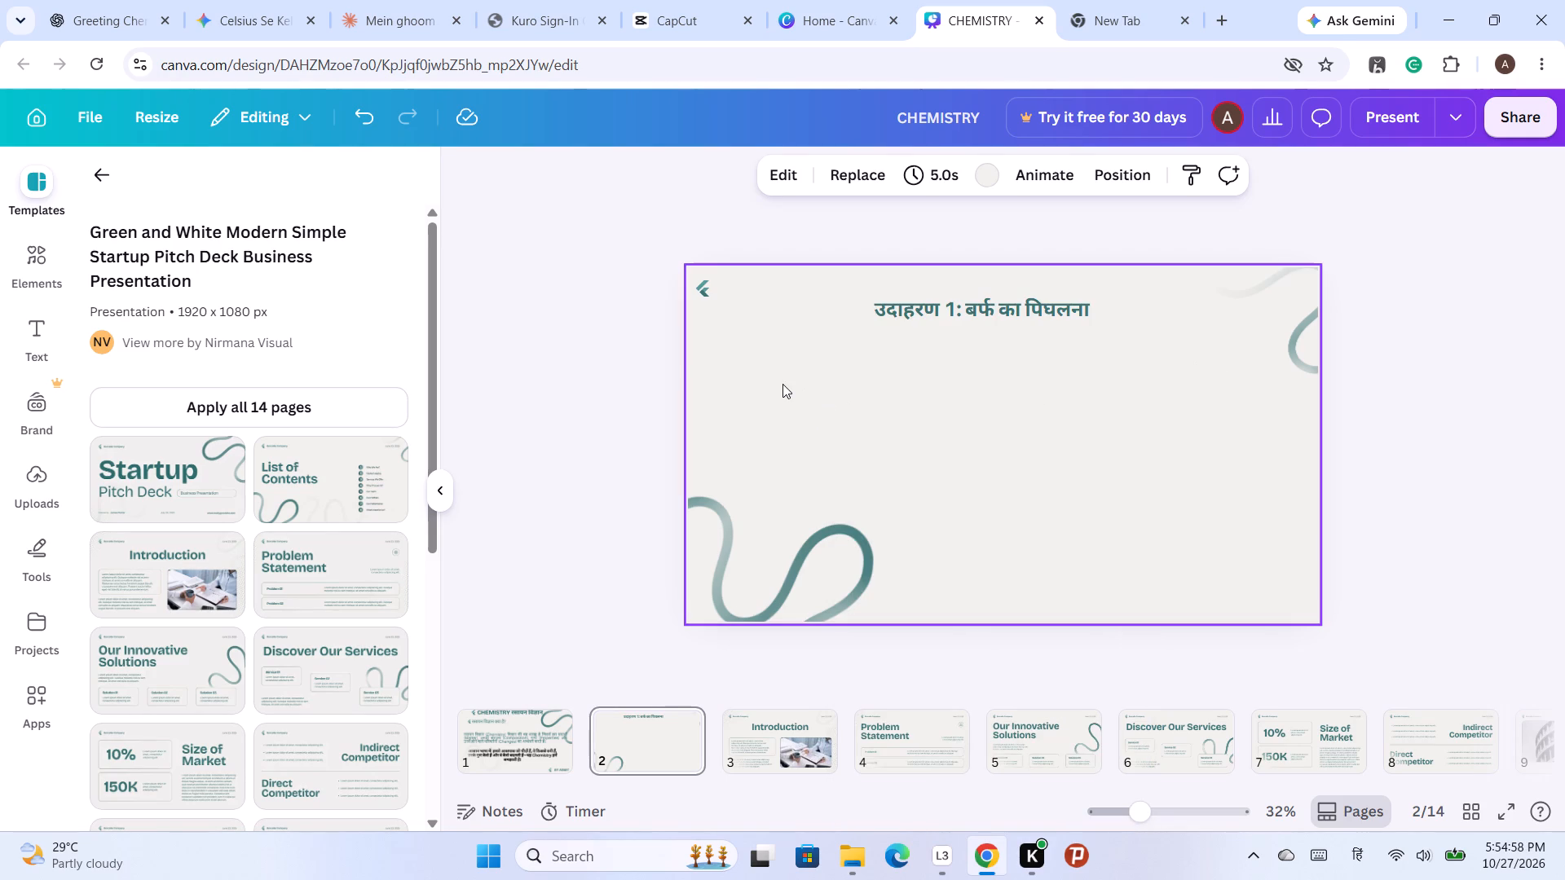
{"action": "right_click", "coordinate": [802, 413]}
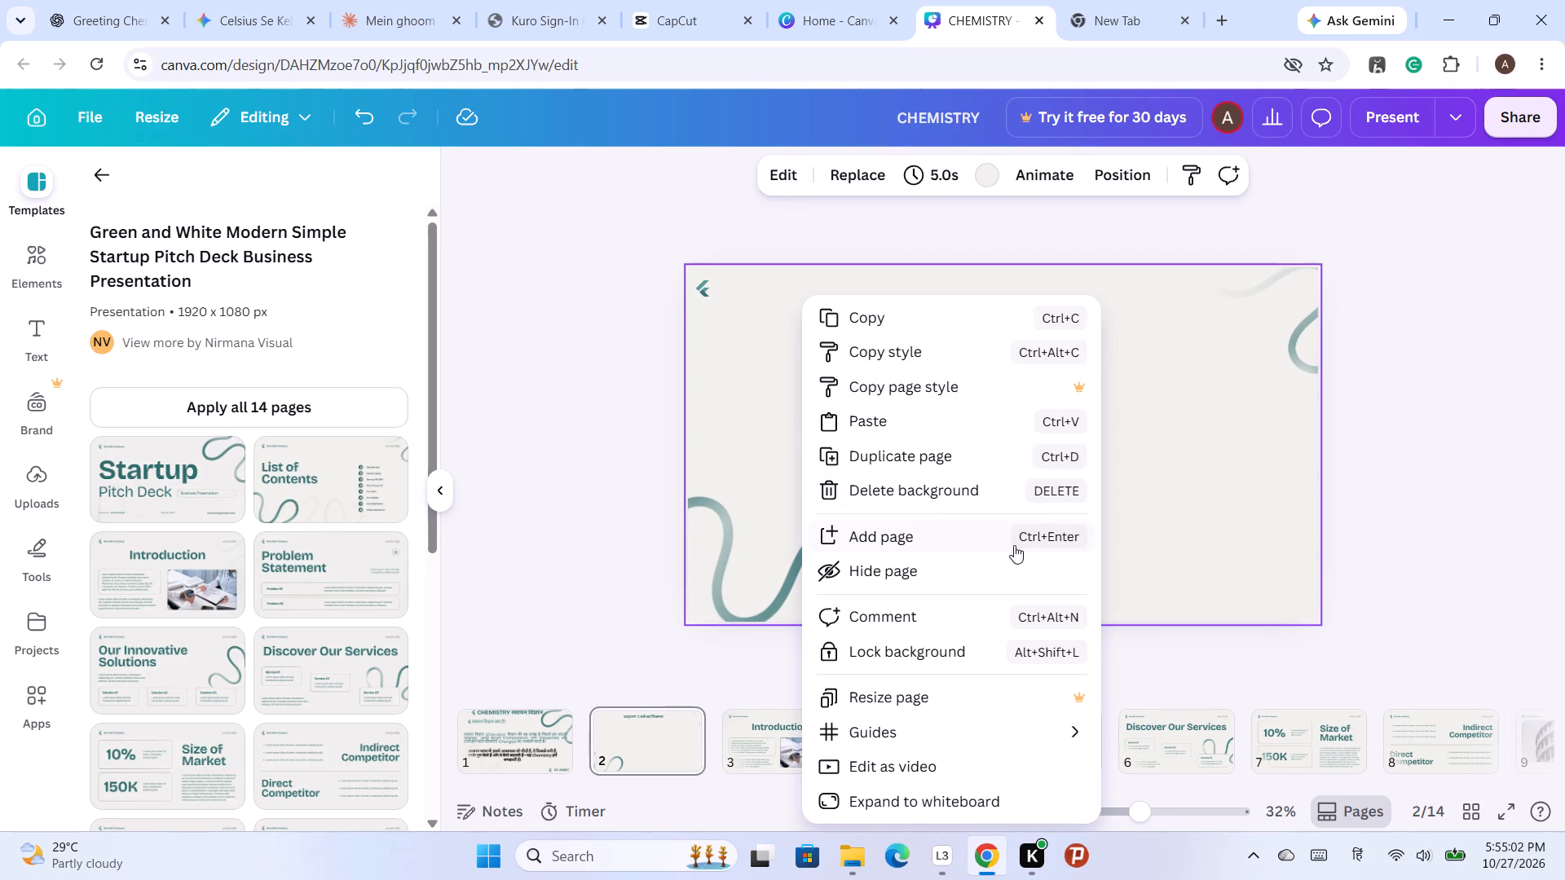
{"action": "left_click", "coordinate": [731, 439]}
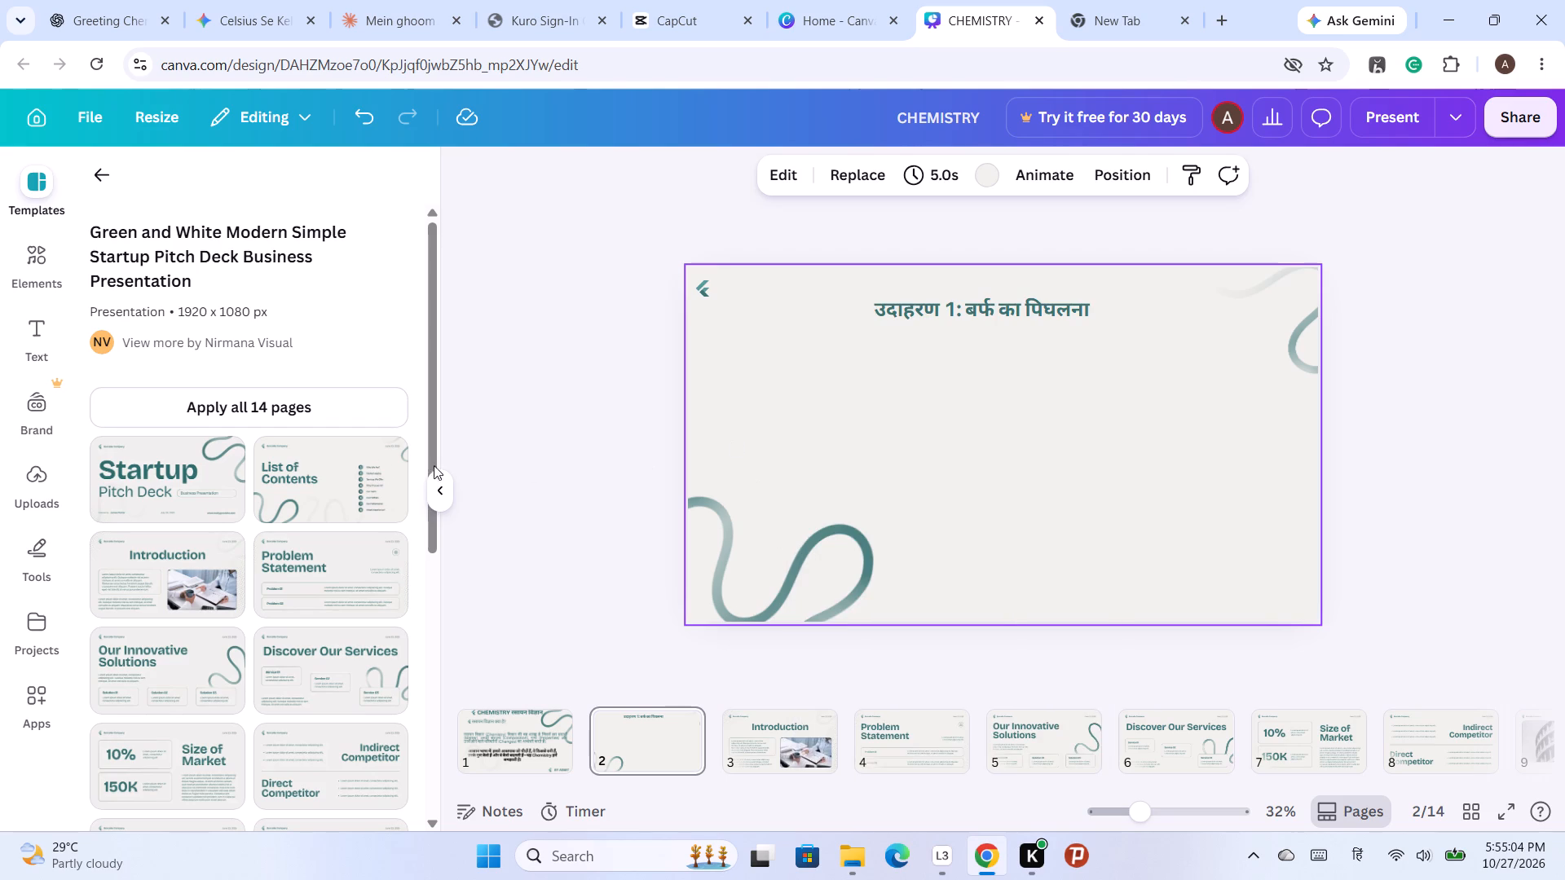
{"action": "left_click", "coordinate": [37, 486]}
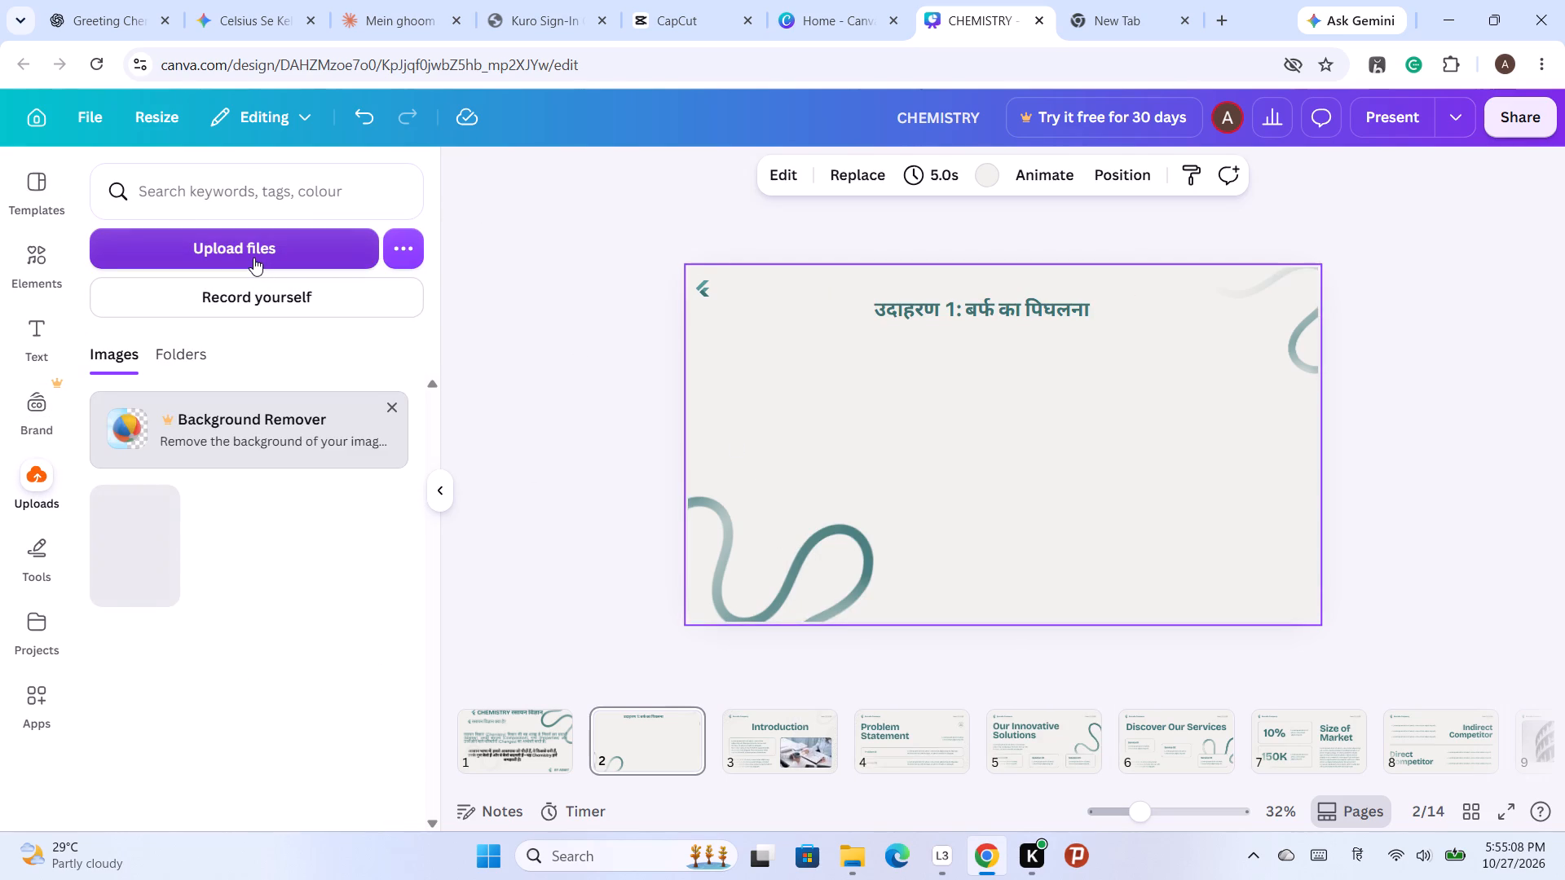
{"action": "left_click", "coordinate": [253, 253]}
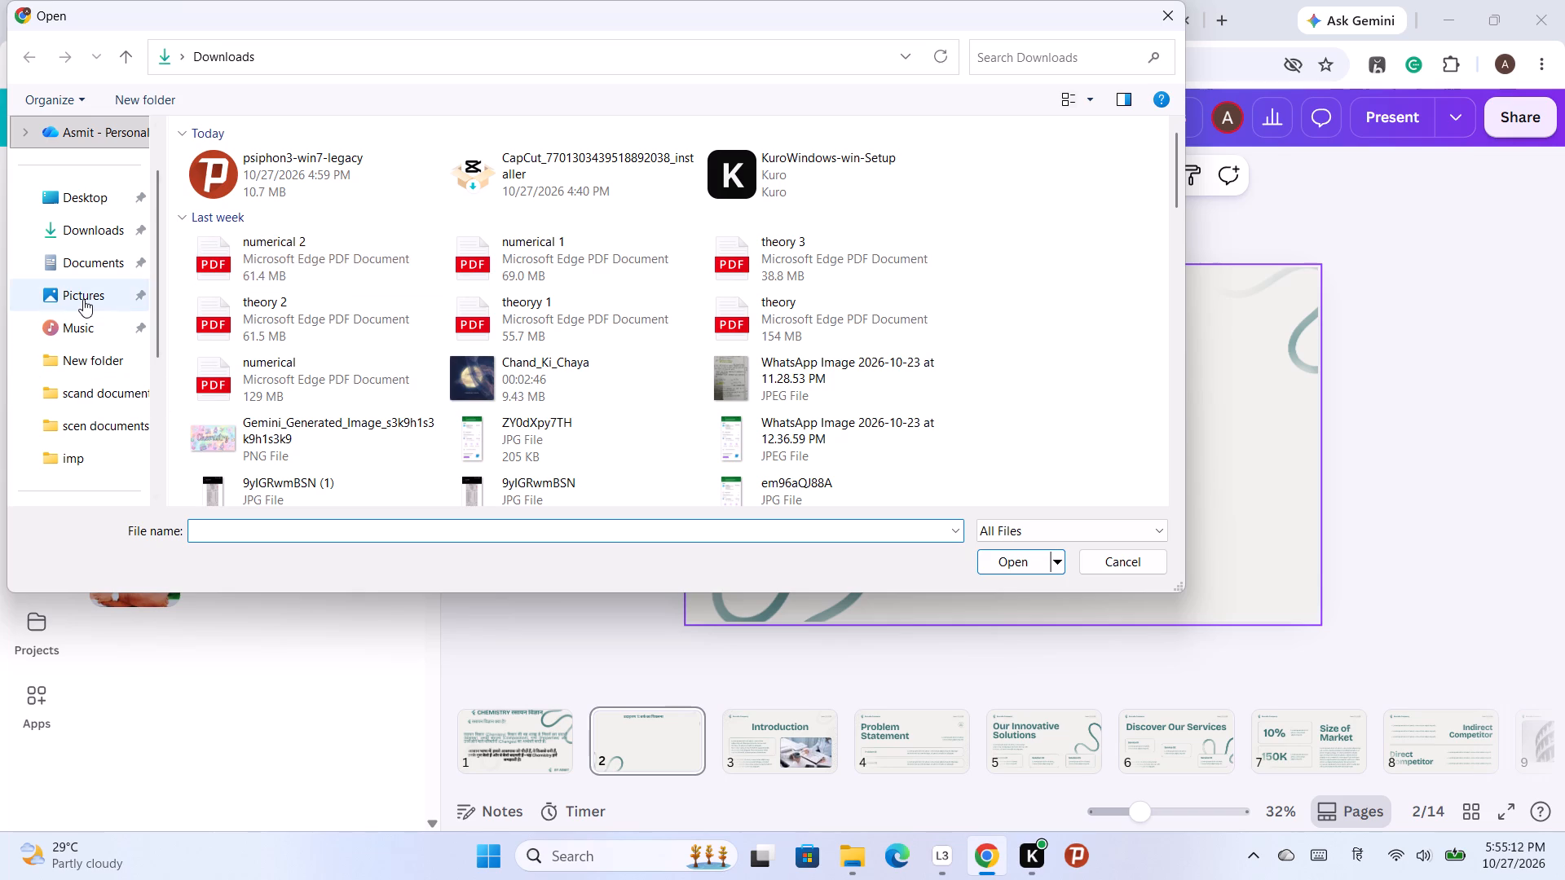
{"action": "left_click", "coordinate": [83, 299]}
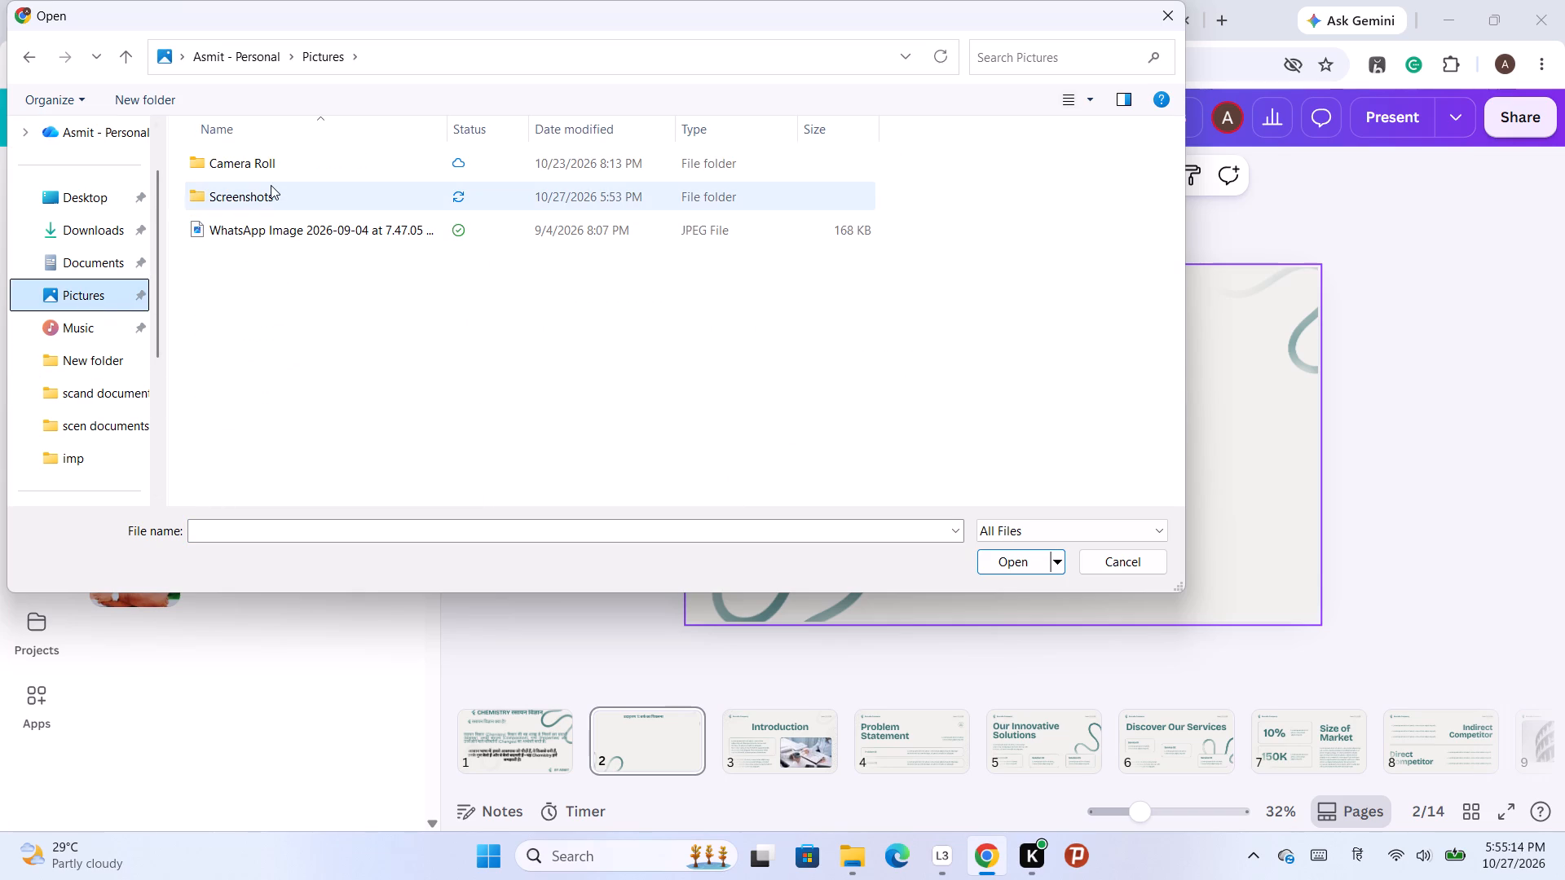
{"action": "double_click", "coordinate": [271, 185]}
{"action": "scroll", "coordinate": [726, 337], "scroll_direction": "down", "scroll_amount": 3}
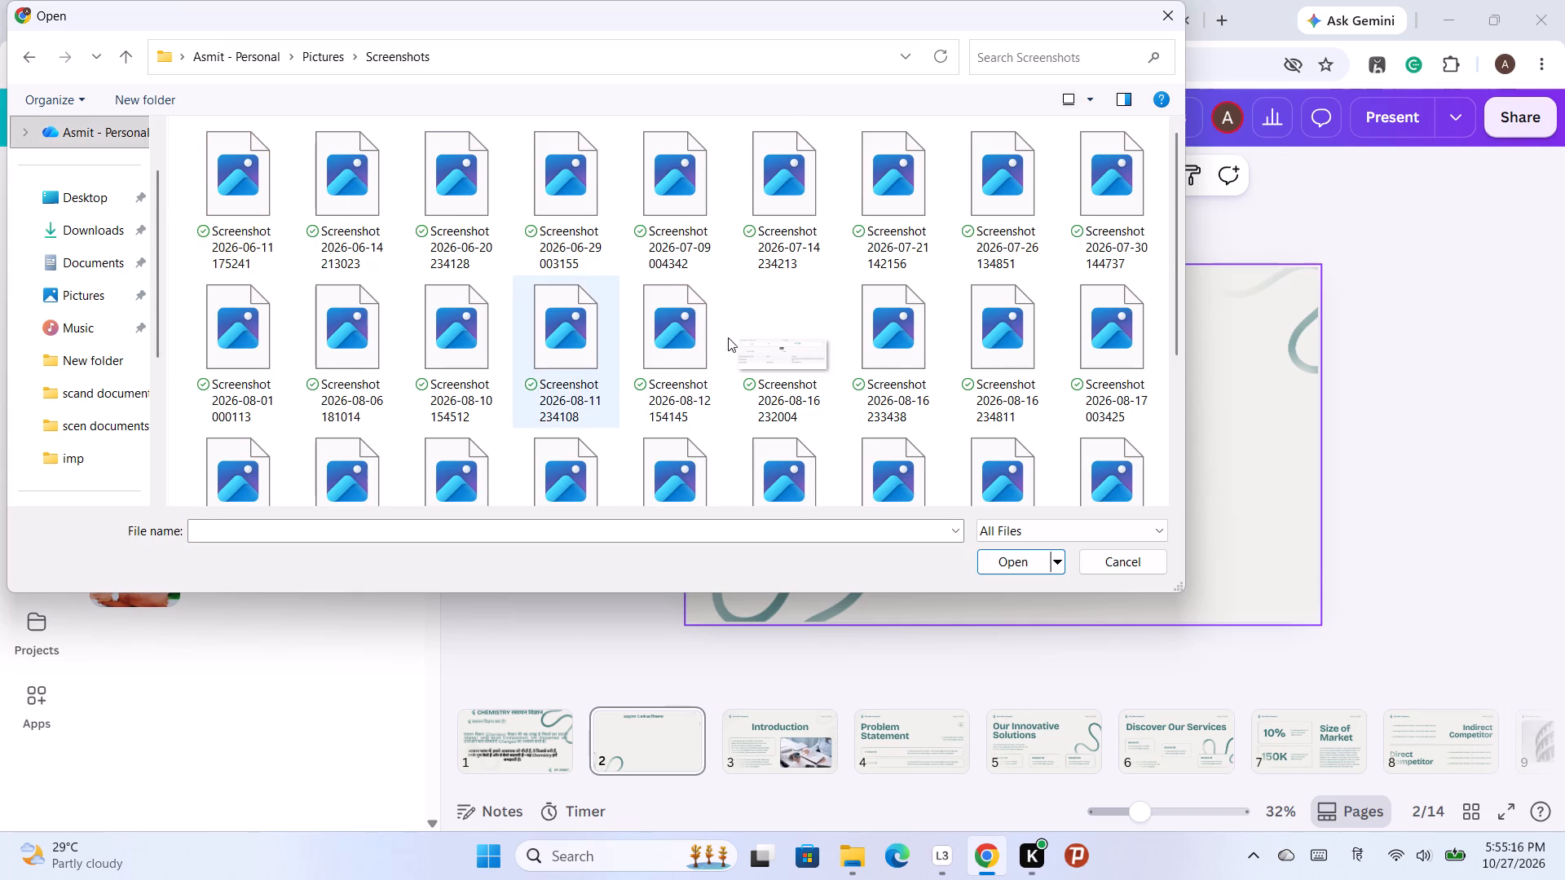
{"action": "scroll", "coordinate": [728, 337], "scroll_direction": "down", "scroll_amount": 5}
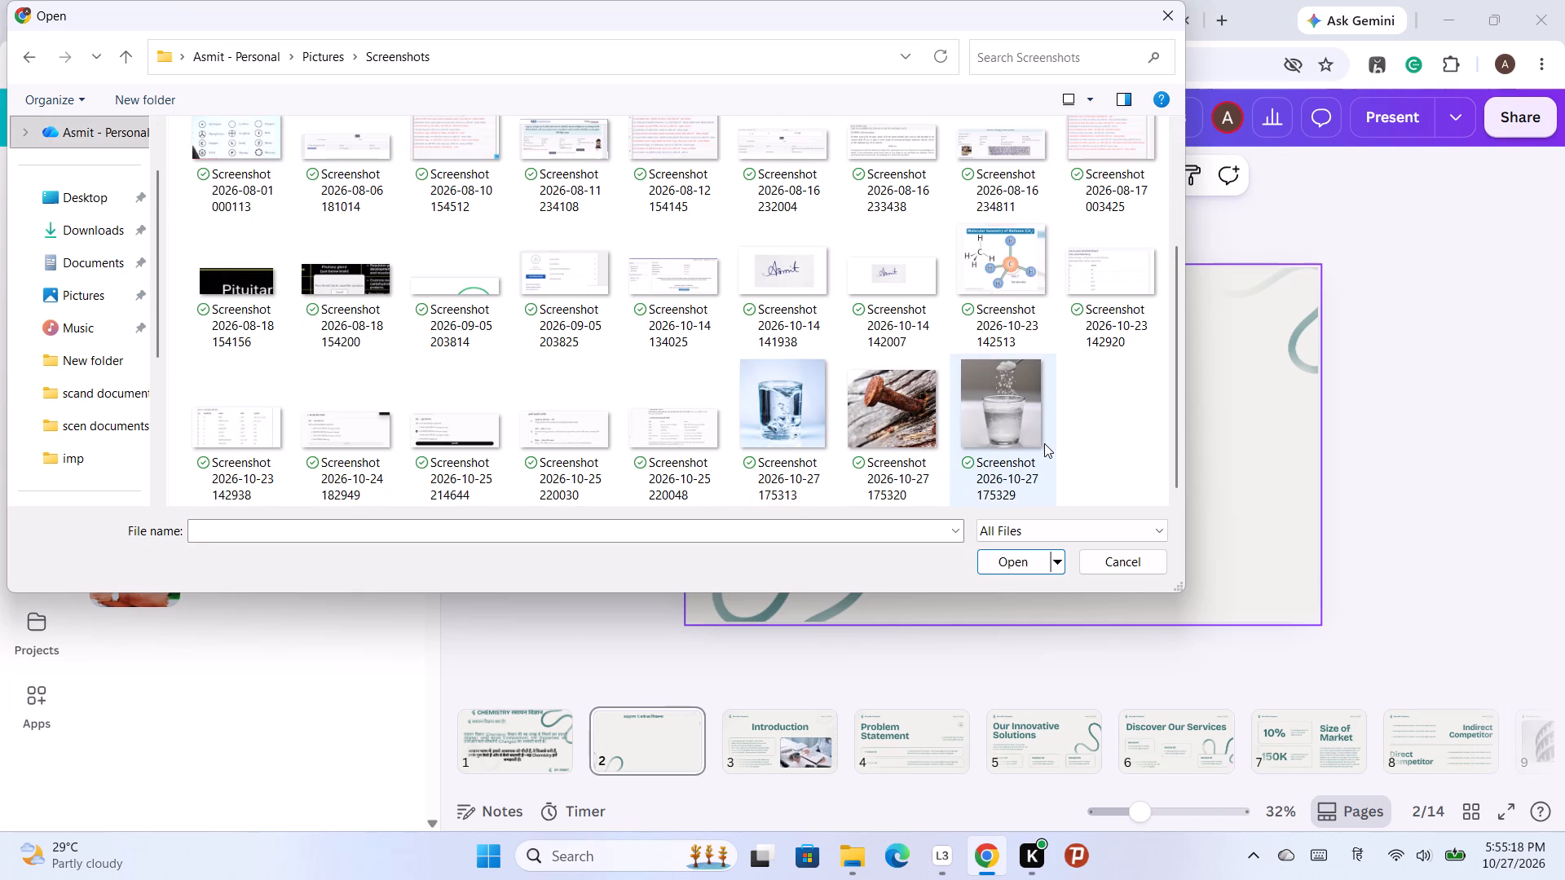
{"action": "left_click", "coordinate": [1035, 433]}
{"action": "left_click", "coordinate": [796, 430]}
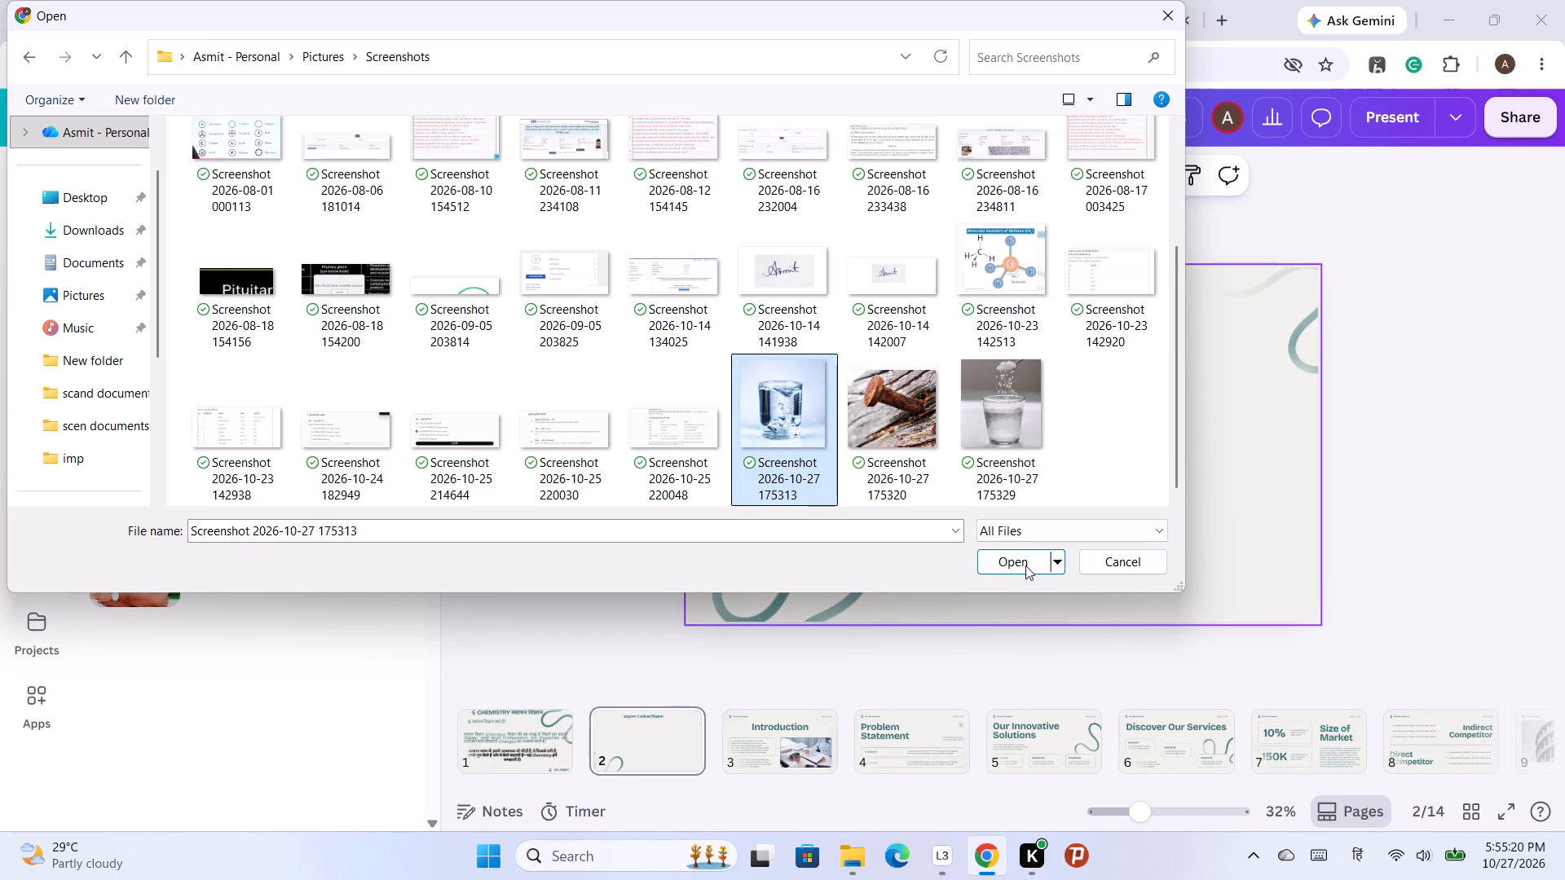
{"action": "left_click", "coordinate": [1025, 565]}
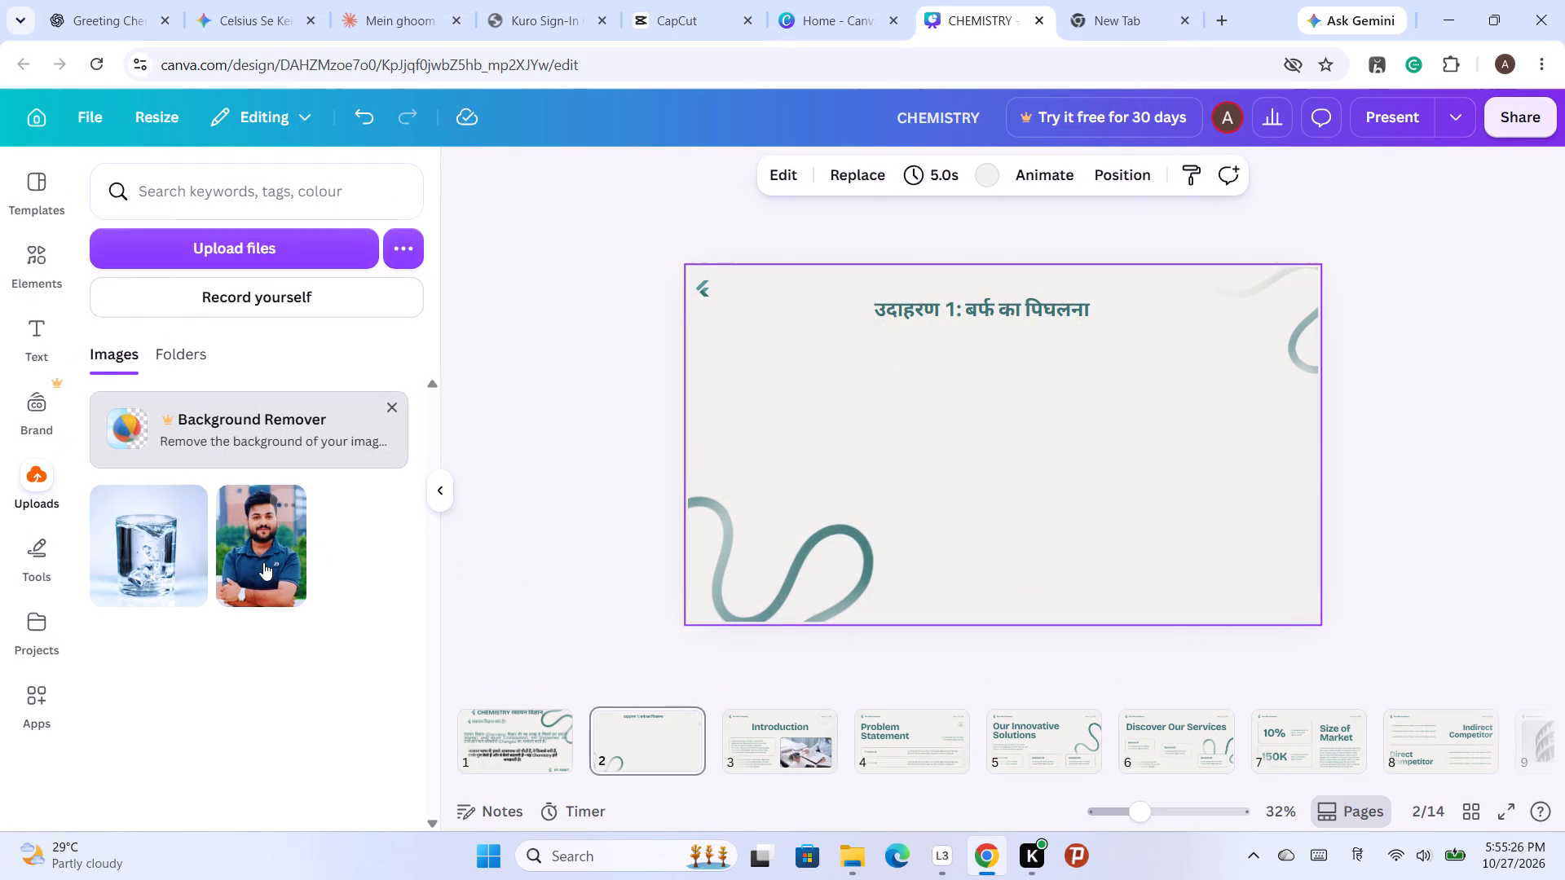
Place the uploaded ice-glass picture on page 2, shrink it, and move it near the slide's upper-left corner.
{"action": "left_click_drag", "start_coordinate": [127, 551], "coordinate": [932, 397]}
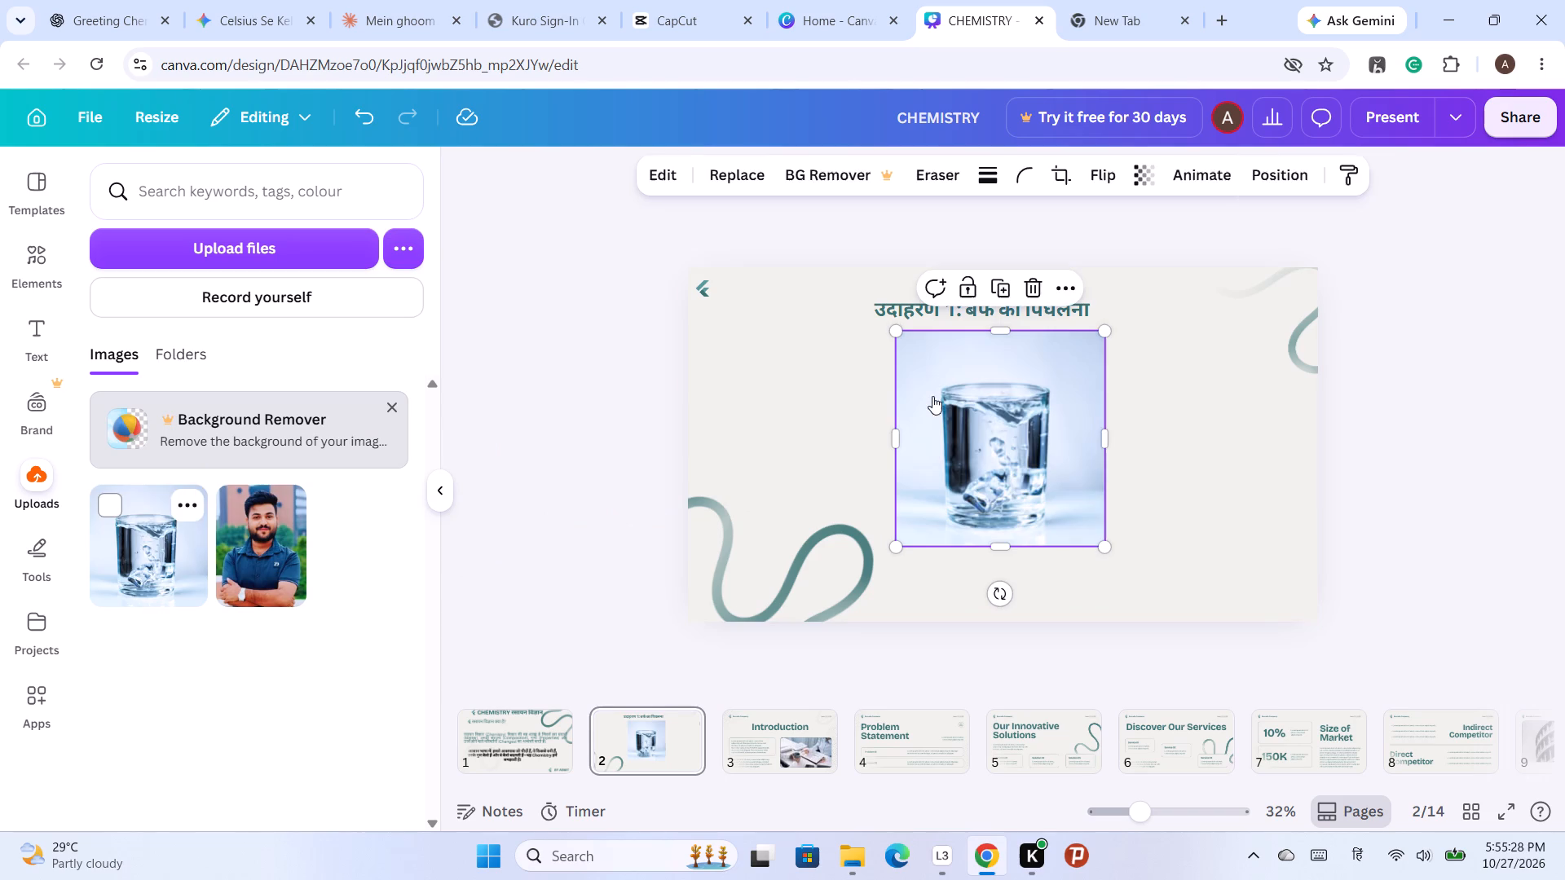
{"action": "left_click_drag", "start_coordinate": [1108, 549], "coordinate": [1007, 462]}
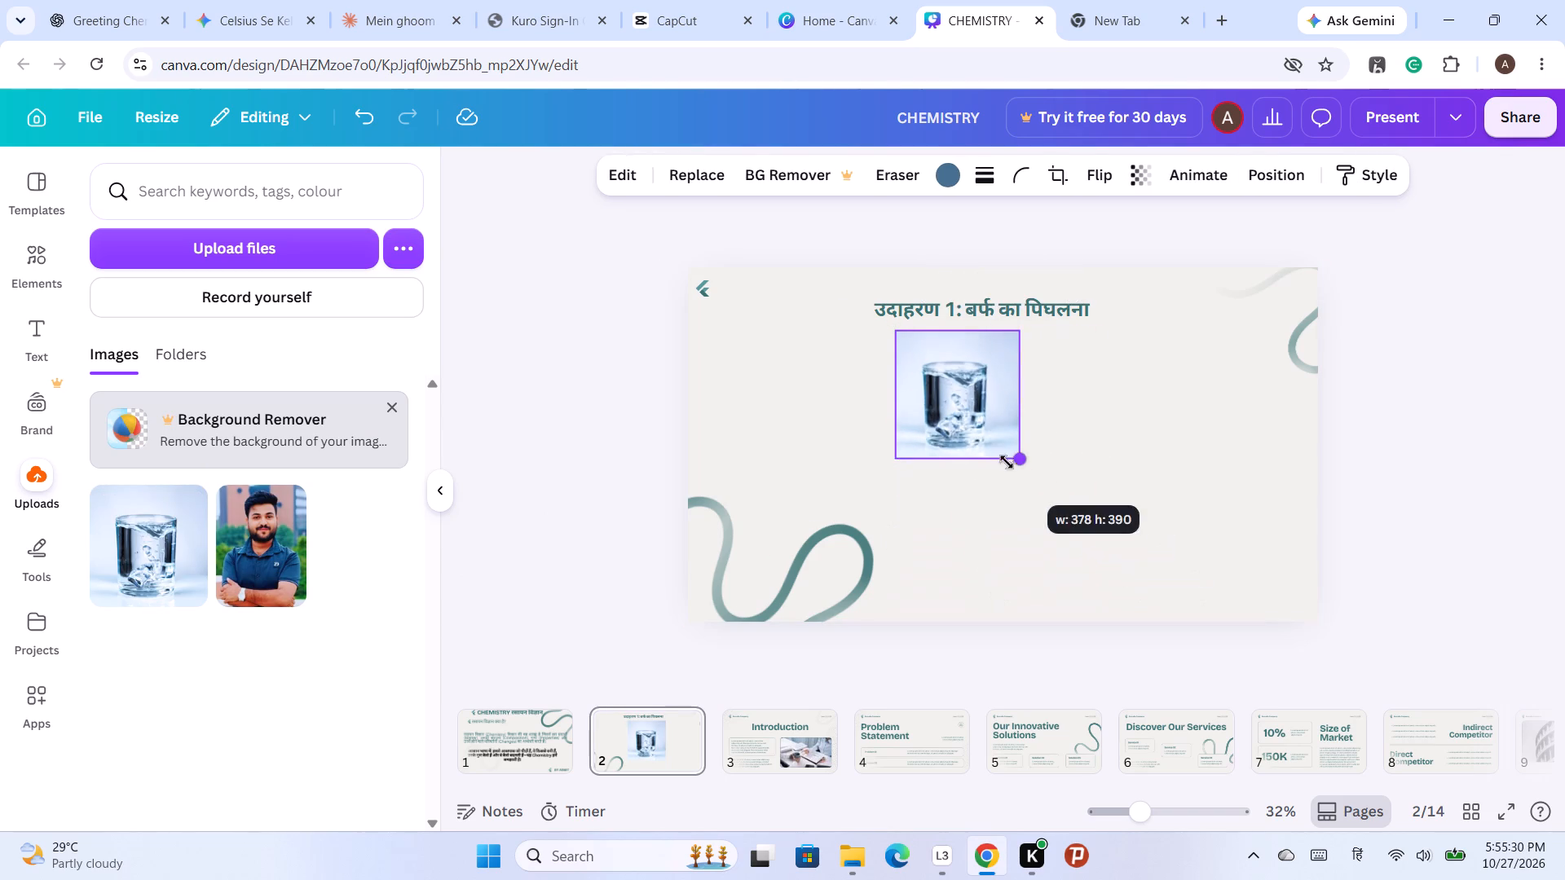
{"action": "left_click_drag", "start_coordinate": [1007, 462], "coordinate": [1001, 457]}
{"action": "left_click_drag", "start_coordinate": [963, 404], "coordinate": [814, 350]}
Move the page 2 heading further right, leaving a gap between it and the ice-glass picture.
{"action": "left_click", "coordinate": [929, 308]}
{"action": "left_click_drag", "start_coordinate": [938, 312], "coordinate": [972, 318]}
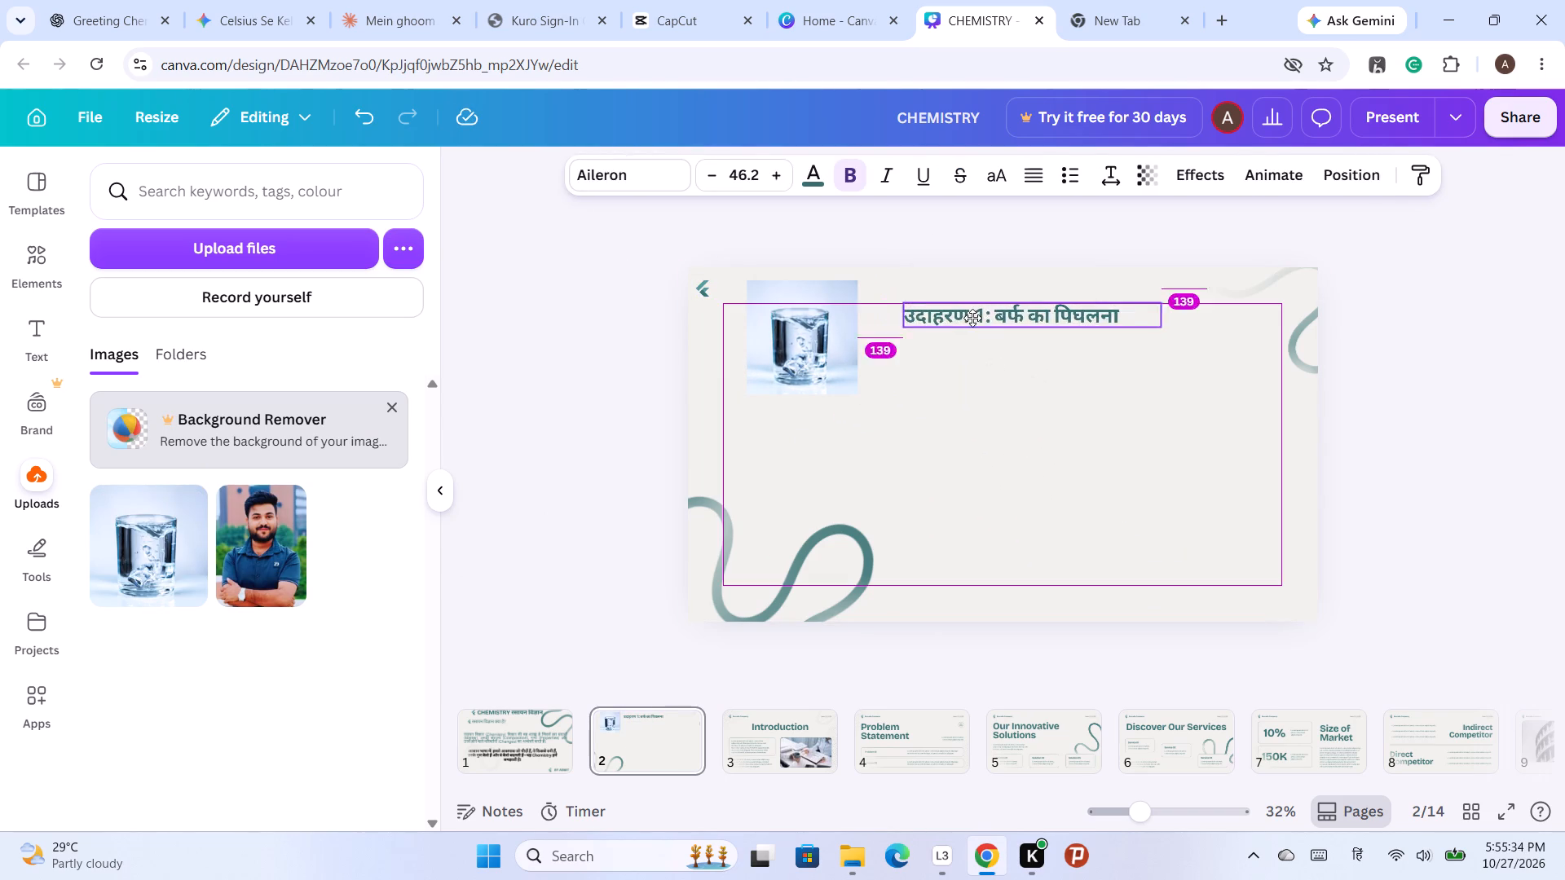
{"action": "left_click_drag", "start_coordinate": [972, 318], "coordinate": [1003, 315]}
{"action": "left_click", "coordinate": [835, 331]}
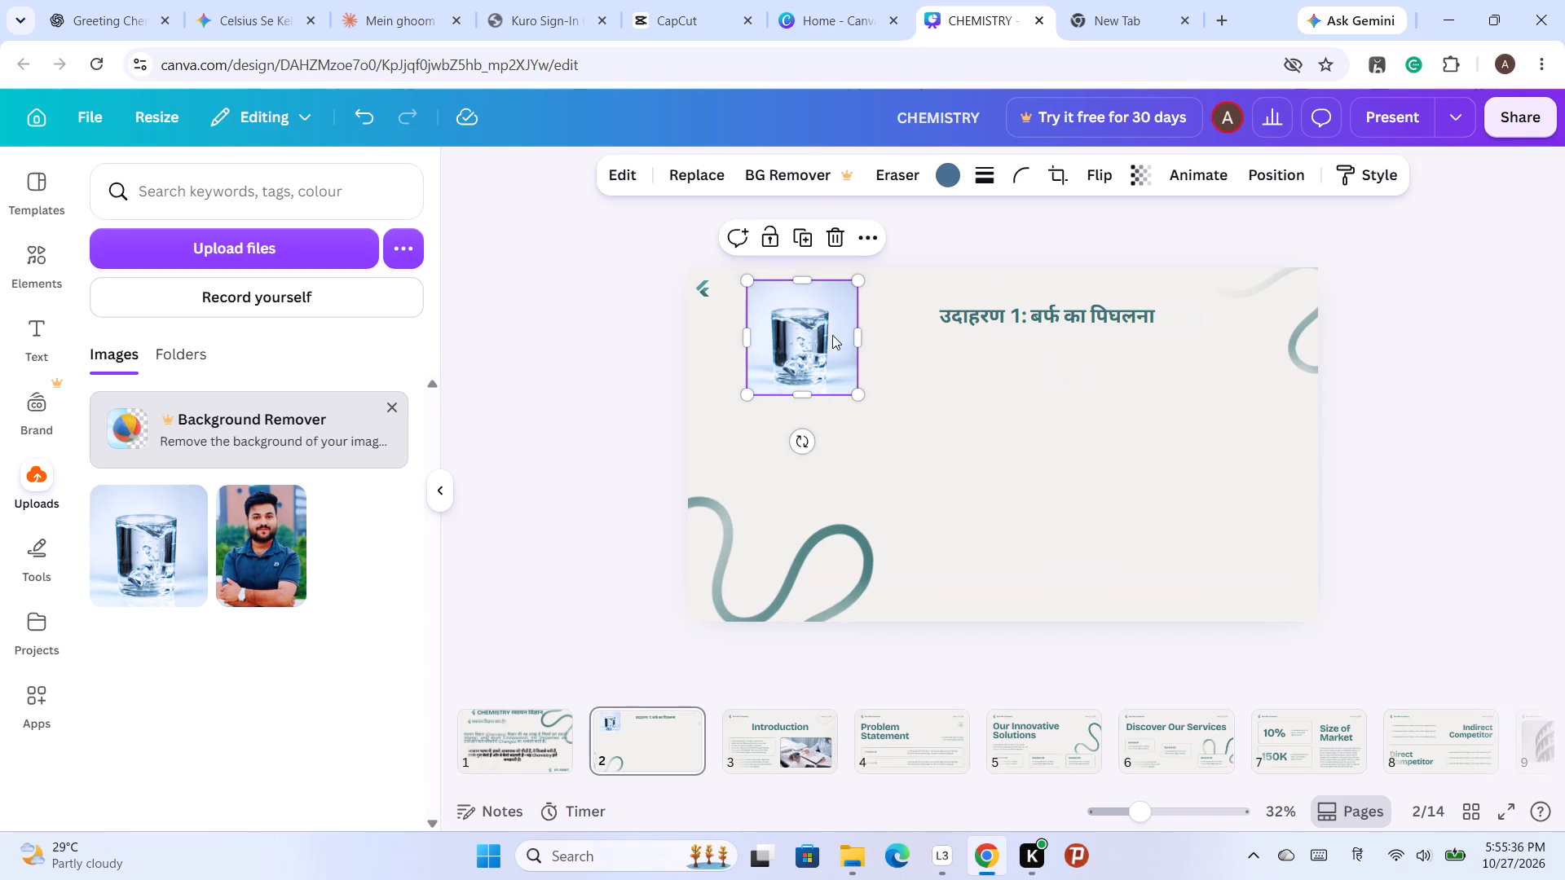
{"action": "left_click_drag", "start_coordinate": [822, 345], "coordinate": [850, 349]}
{"action": "left_click_drag", "start_coordinate": [888, 403], "coordinate": [881, 382]}
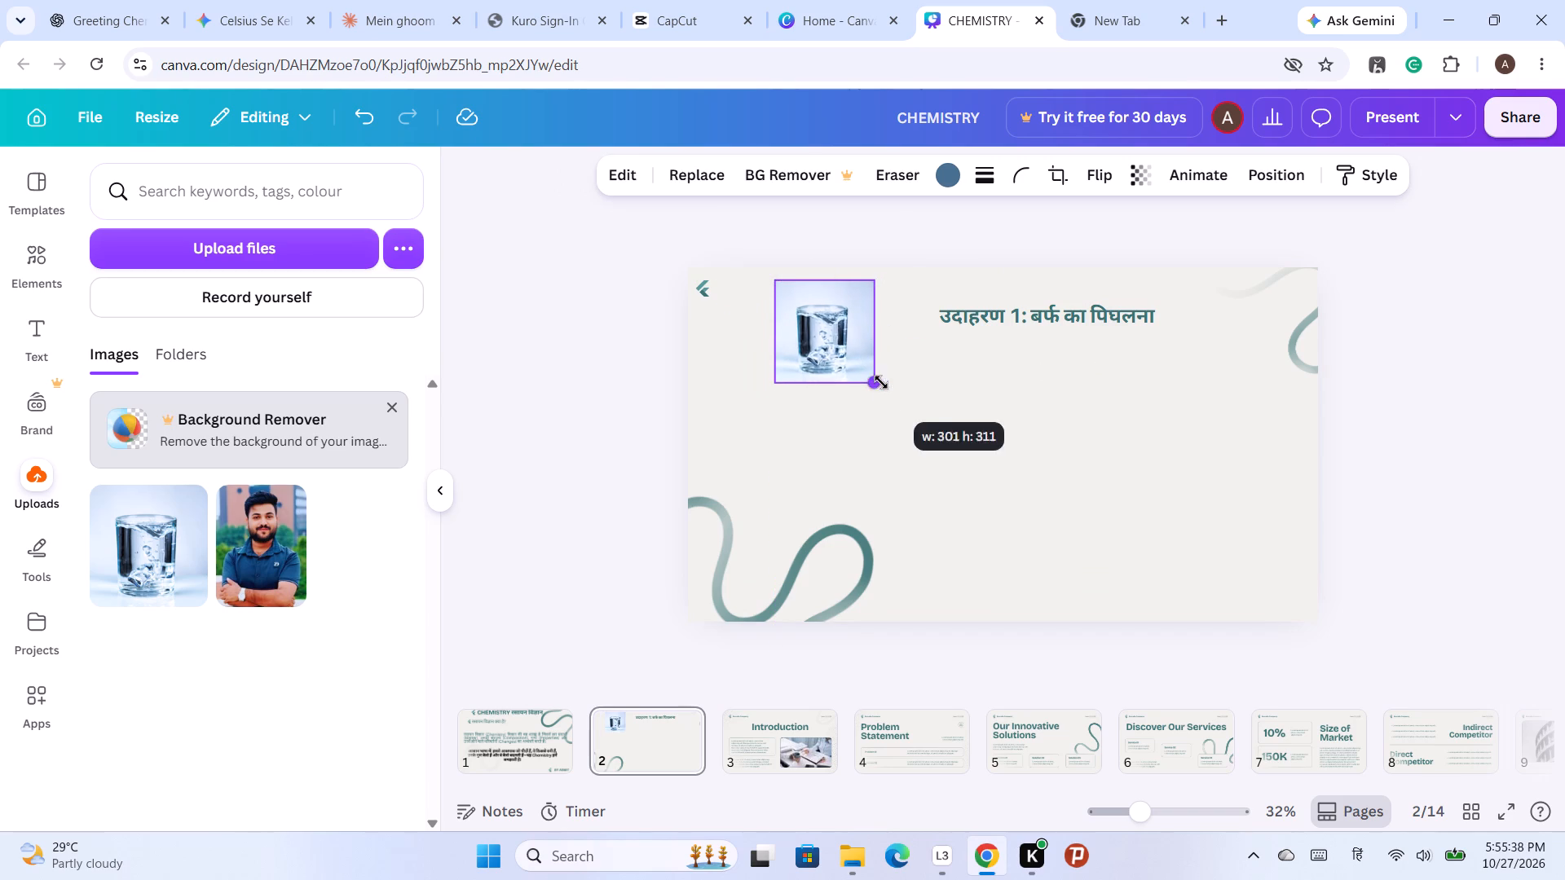
{"action": "left_click_drag", "start_coordinate": [881, 382], "coordinate": [878, 373]}
{"action": "left_click_drag", "start_coordinate": [840, 345], "coordinate": [853, 343]}
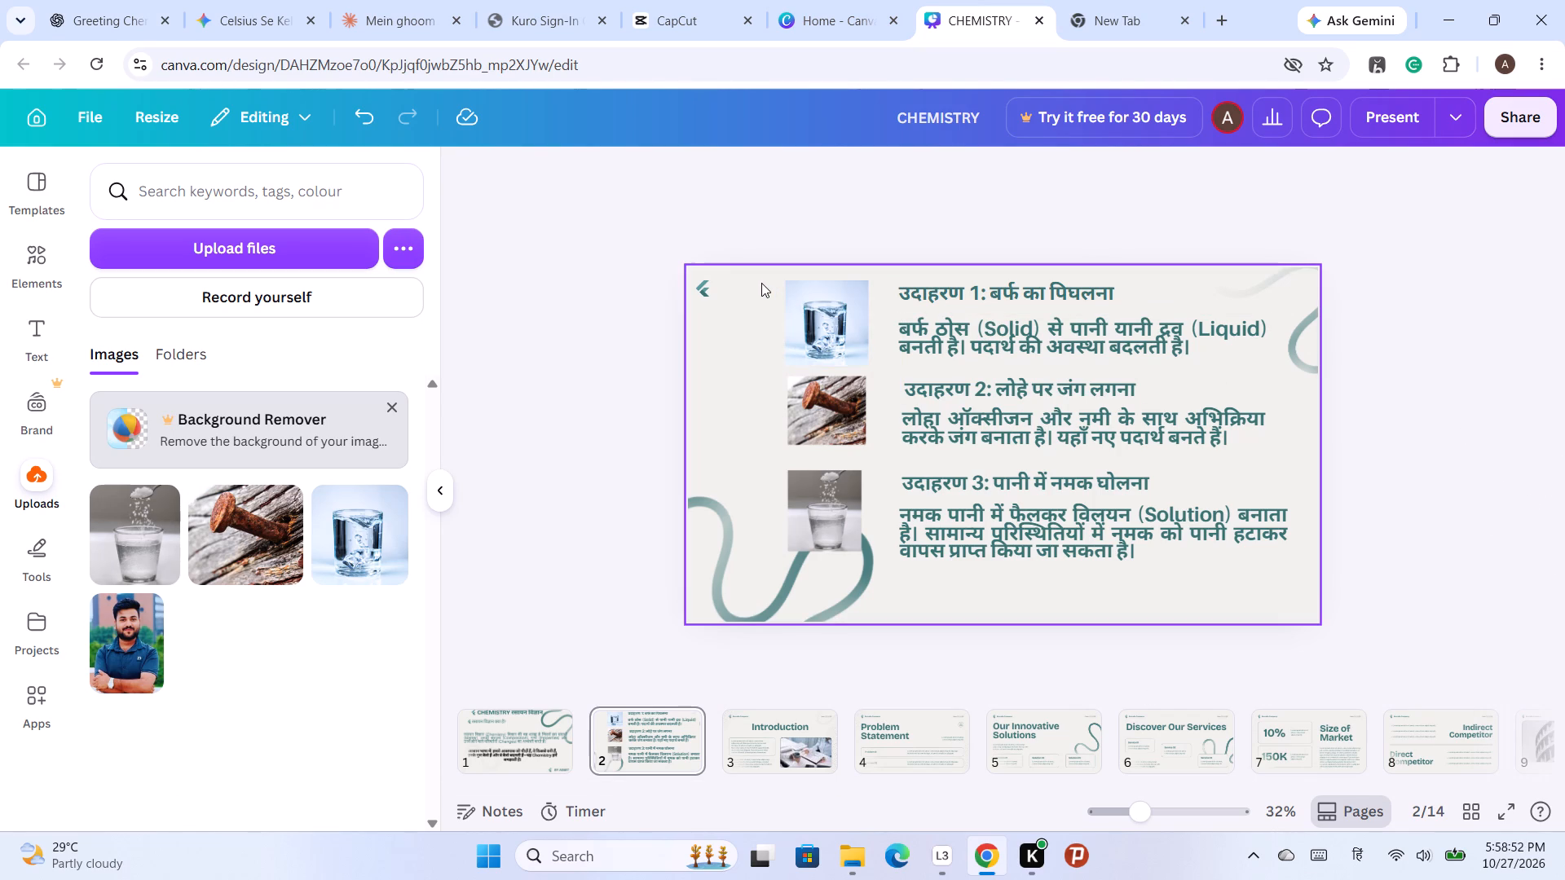
Select all the example pictures and text on slide 2 and reduce the font size of the headings and descriptions by nine increments.
{"action": "left_click_drag", "start_coordinate": [761, 283], "coordinate": [1265, 566]}
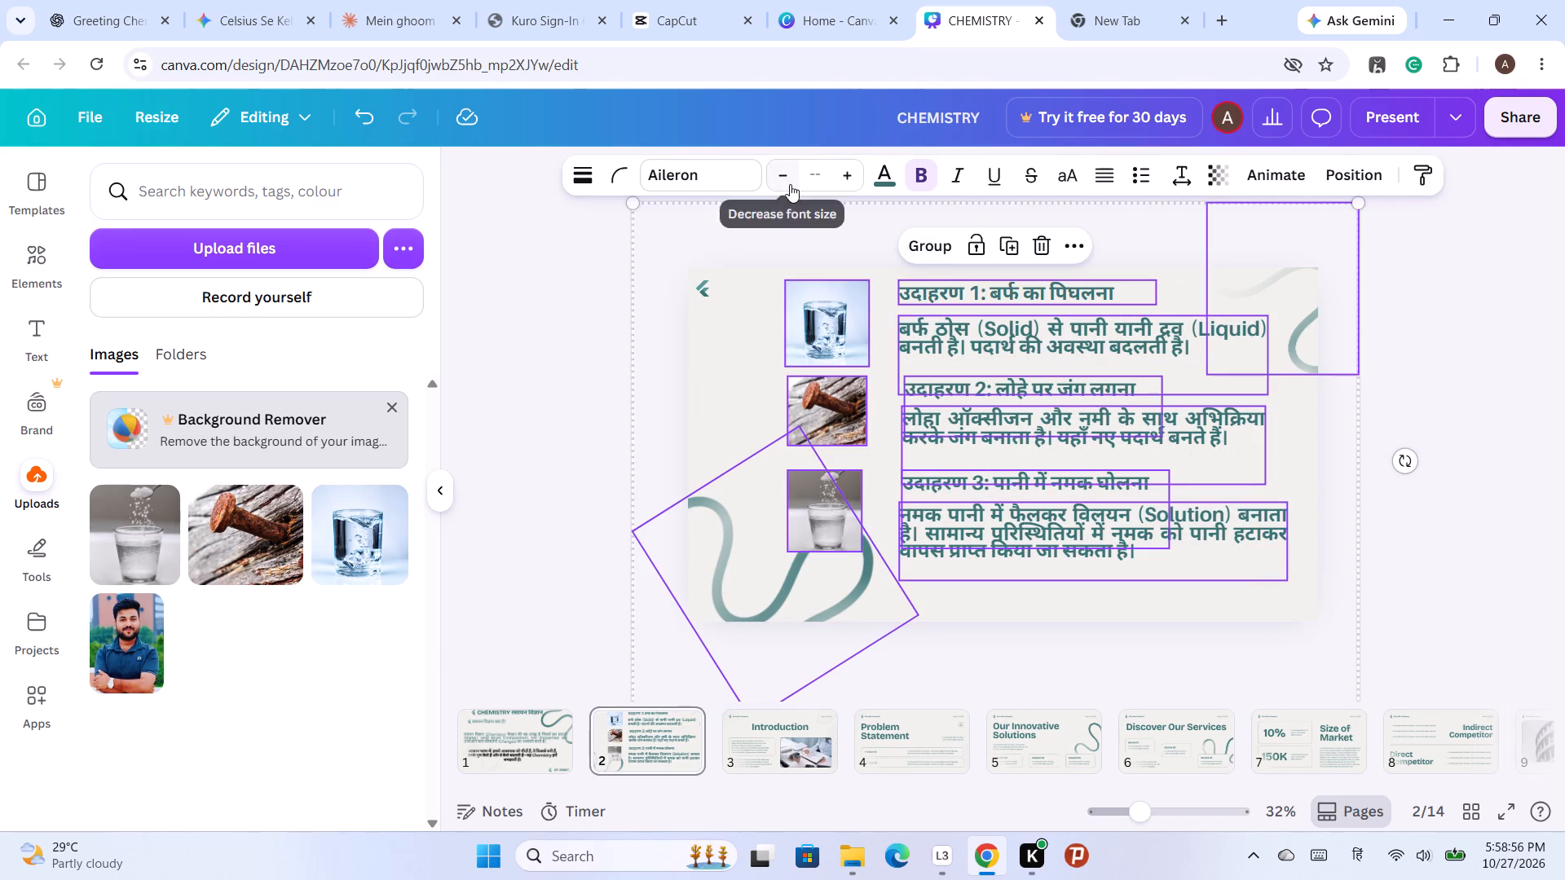
{"action": "triple_click", "coordinate": [783, 180]}
{"action": "triple_click", "coordinate": [783, 180]}
{"action": "left_click", "coordinate": [783, 180]}
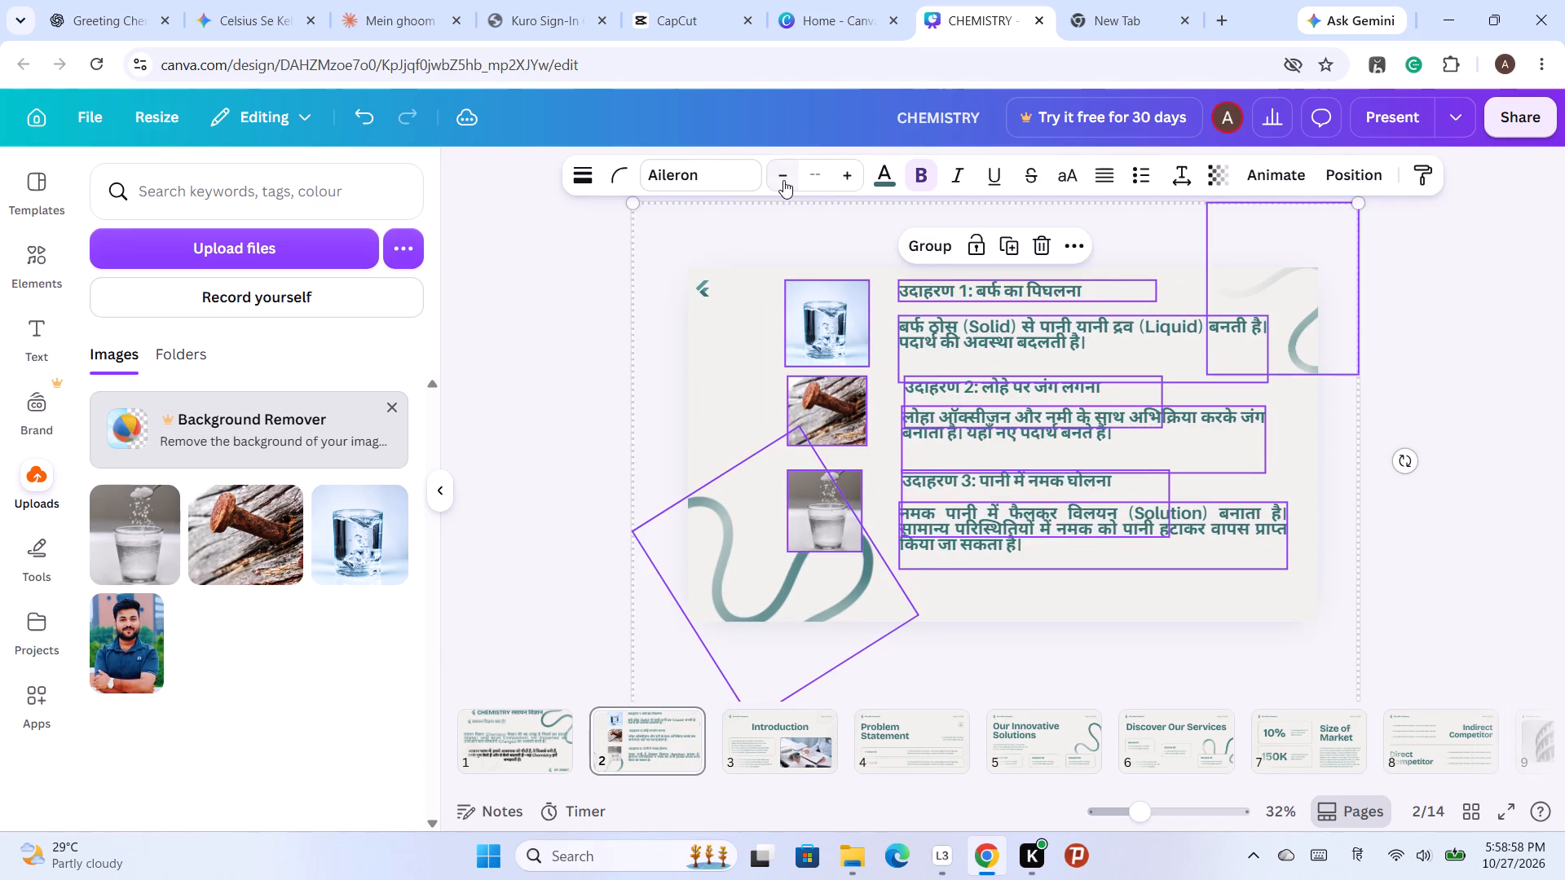
{"action": "left_click", "coordinate": [783, 180]}
{"action": "left_click", "coordinate": [783, 180]}
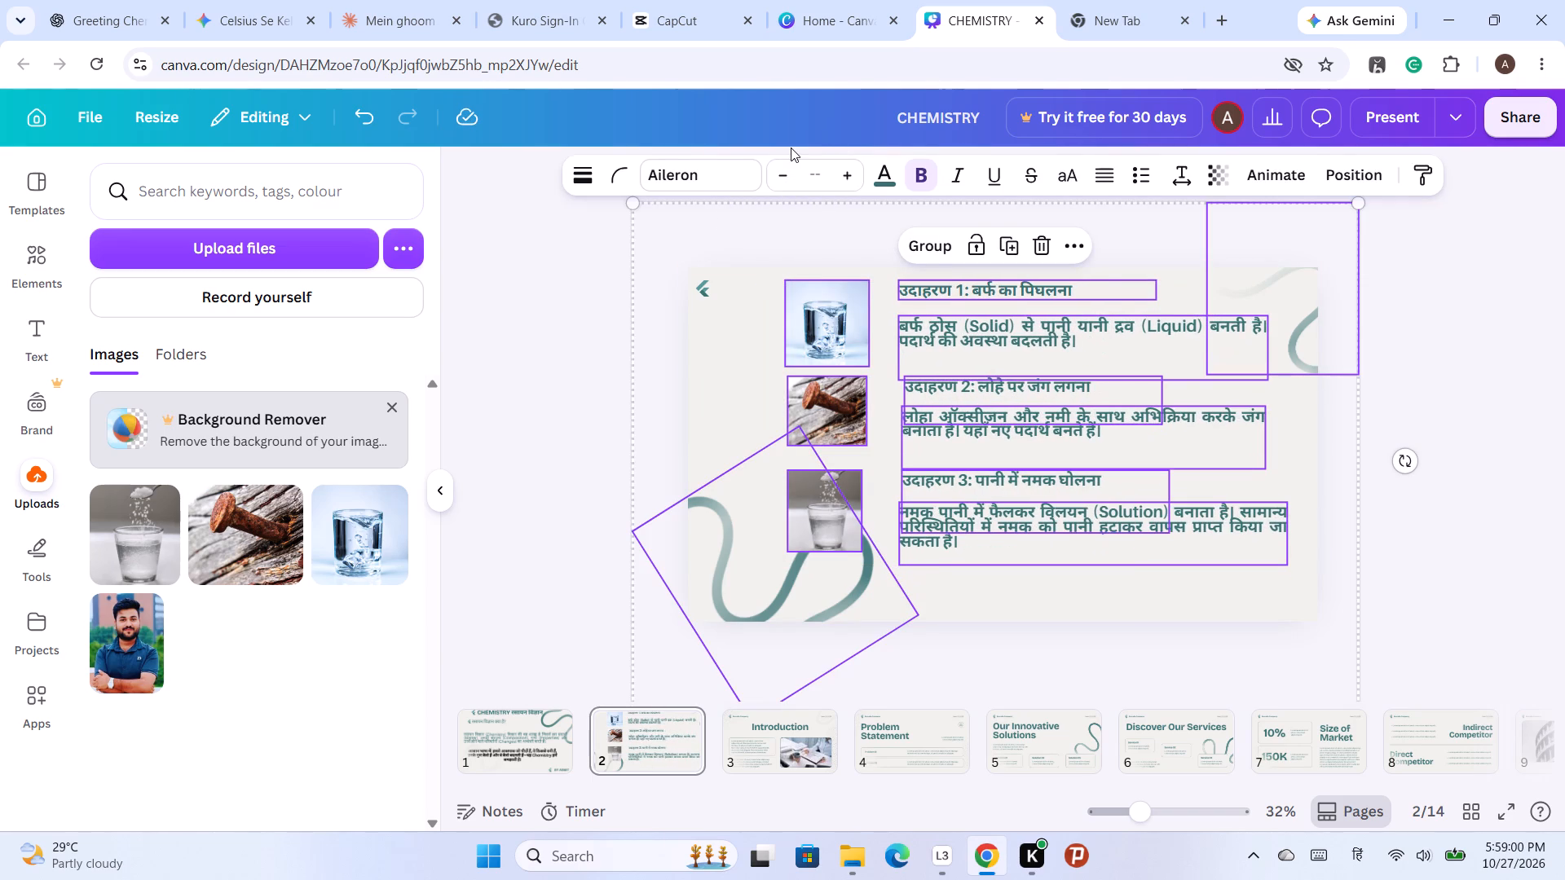
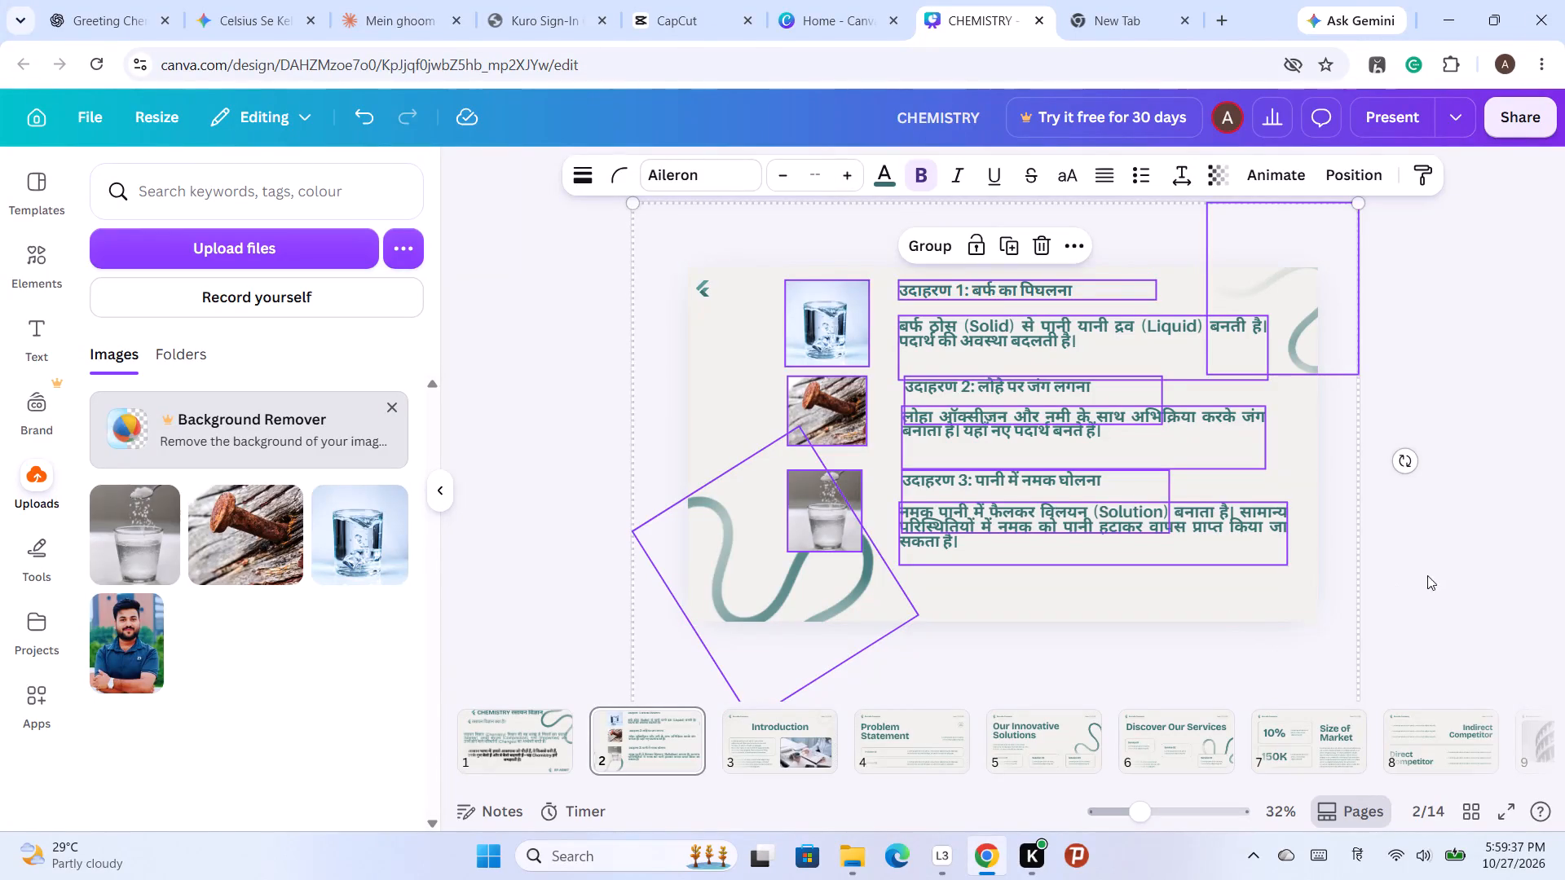
Shrink the glass, rusty nail and salt-water pictures on slide 2 slightly so they have about the same width.
{"action": "left_click", "coordinate": [1556, 519]}
{"action": "left_click", "coordinate": [795, 334]}
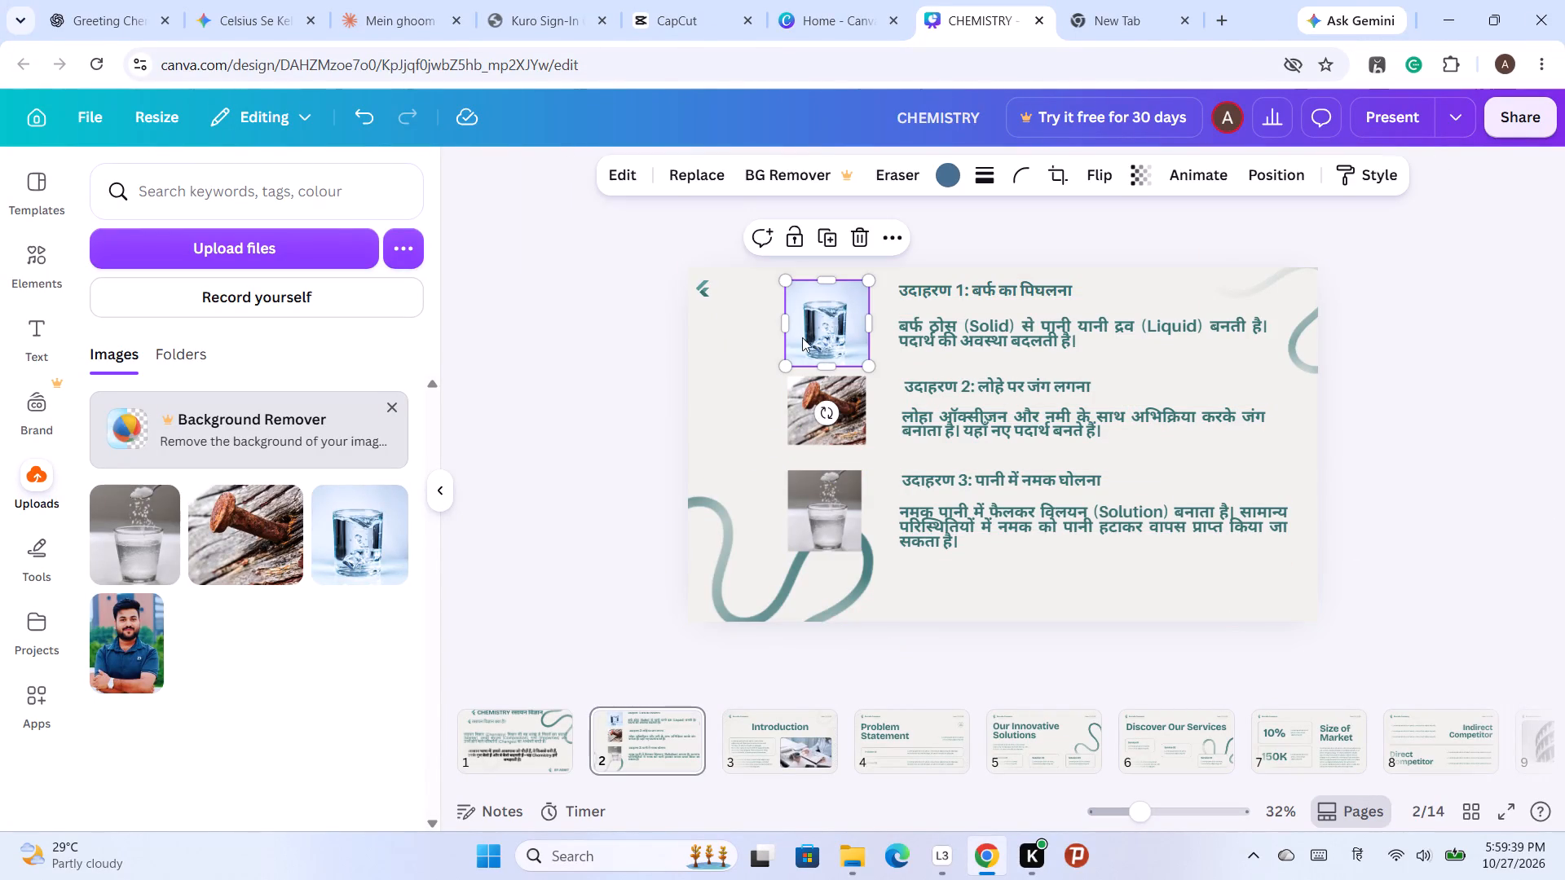
{"action": "left_click_drag", "start_coordinate": [868, 367], "coordinate": [852, 348]}
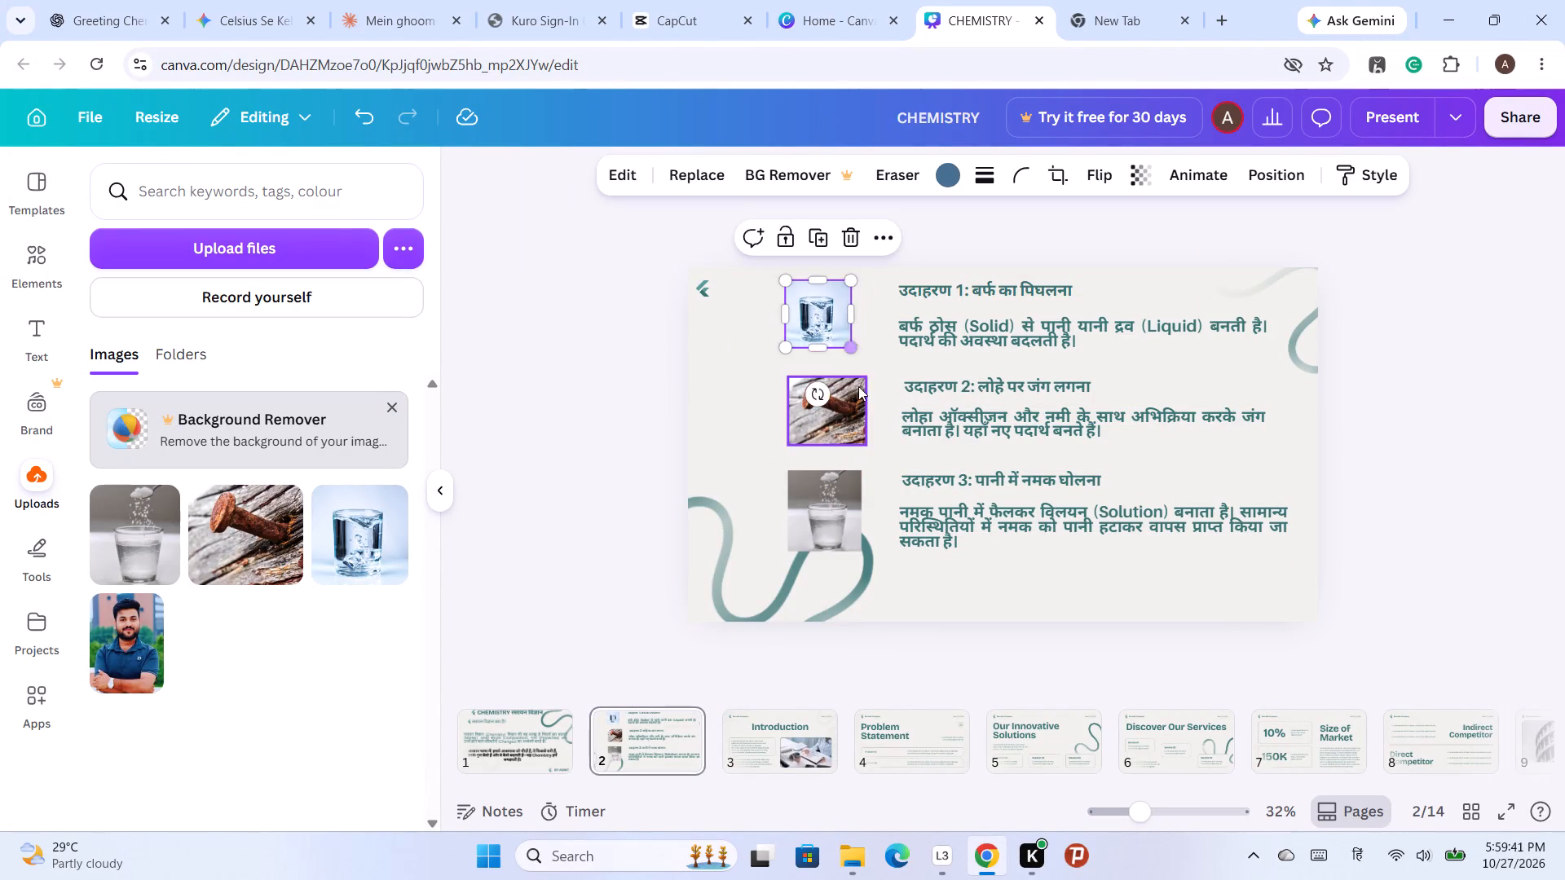
{"action": "left_click", "coordinate": [853, 408]}
{"action": "left_click_drag", "start_coordinate": [866, 444], "coordinate": [851, 429]}
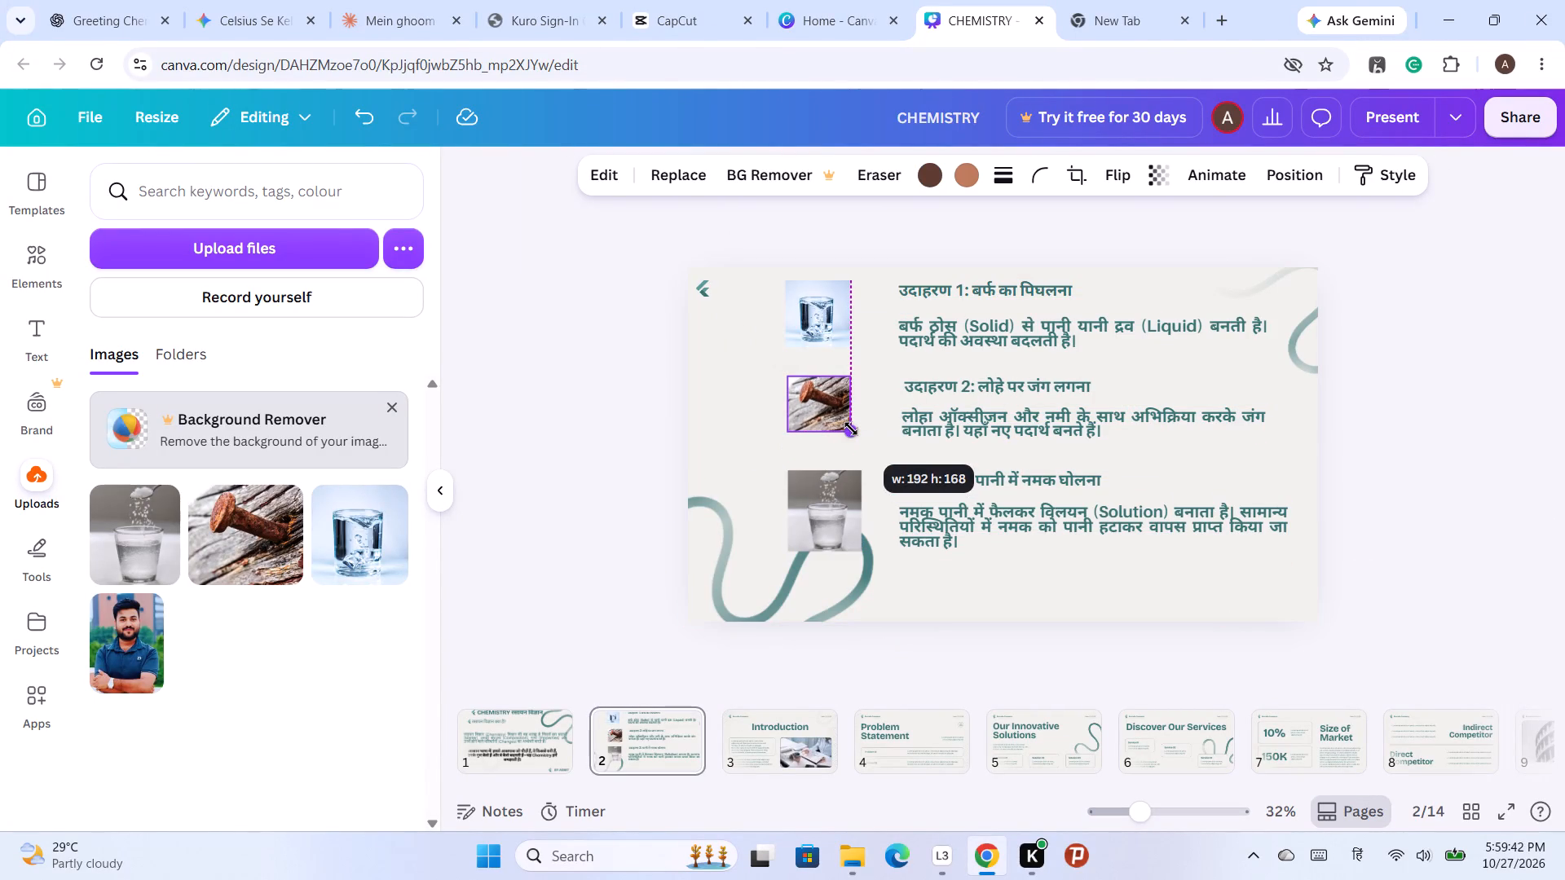
{"action": "left_click_drag", "start_coordinate": [851, 429], "coordinate": [853, 434]}
{"action": "left_click", "coordinate": [851, 508]}
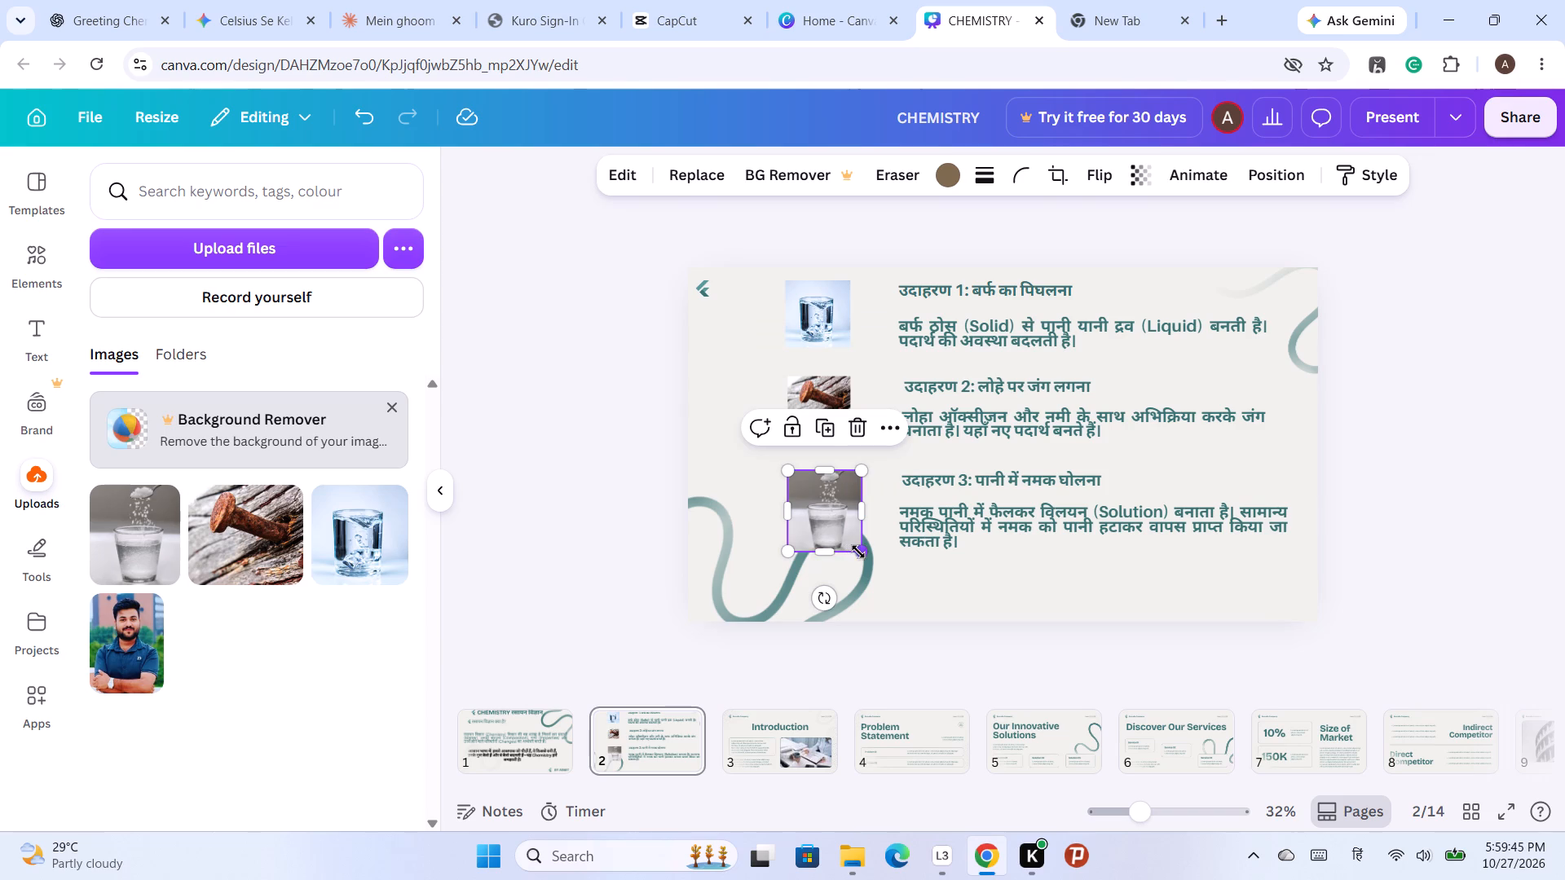
{"action": "left_click_drag", "start_coordinate": [858, 552], "coordinate": [851, 530]}
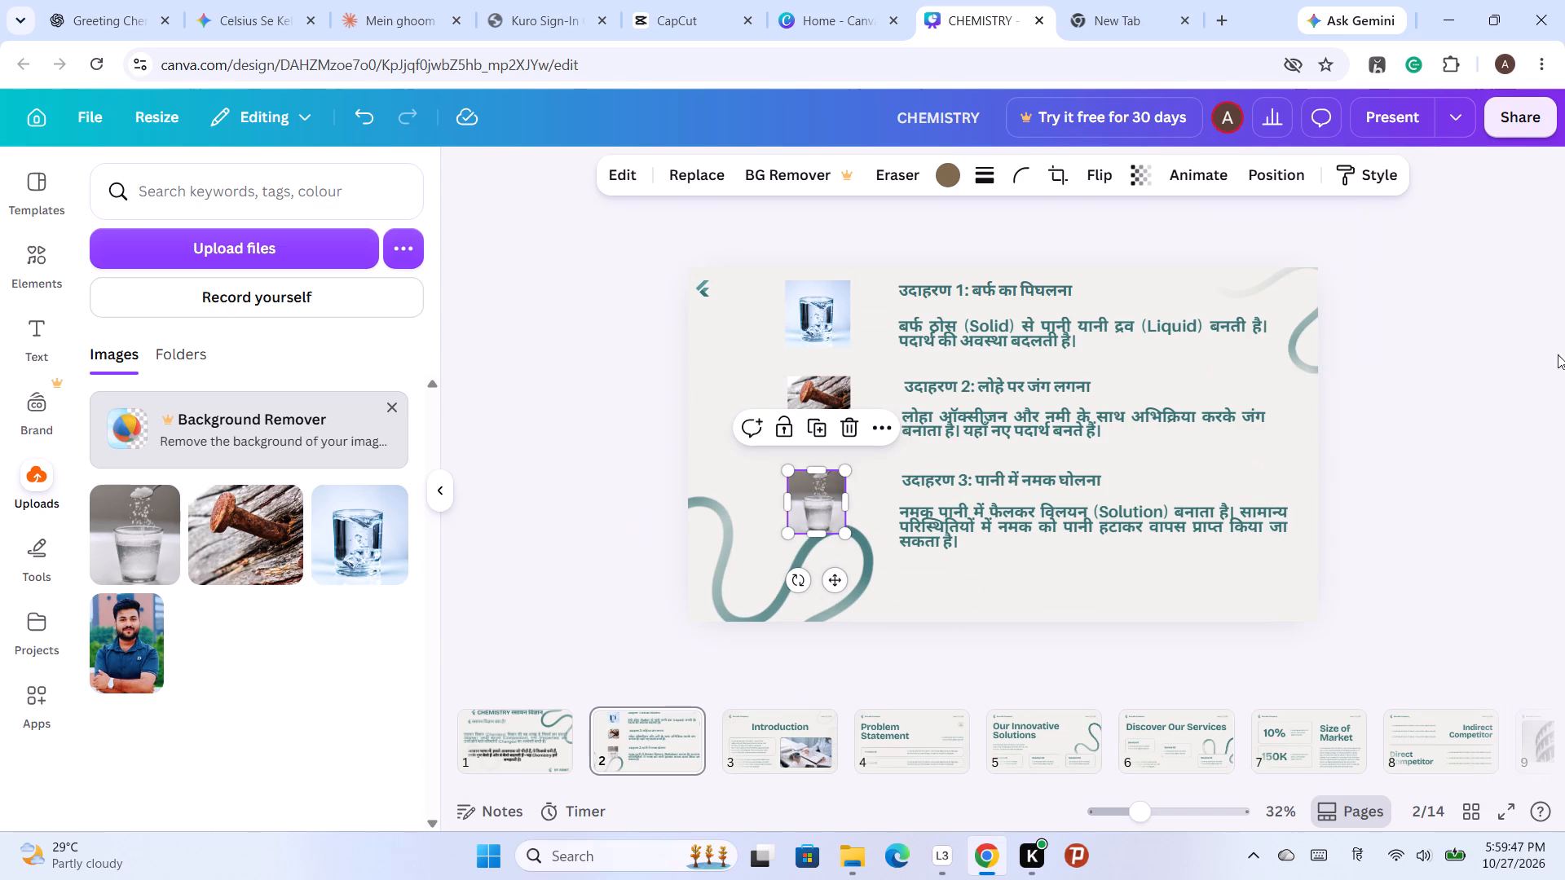
Move the Example 1 picture, heading and description left and slightly up, with the heading and description left-aligned beside the picture.
{"action": "left_click", "coordinate": [810, 340]}
{"action": "left_click_drag", "start_coordinate": [816, 322], "coordinate": [799, 322]}
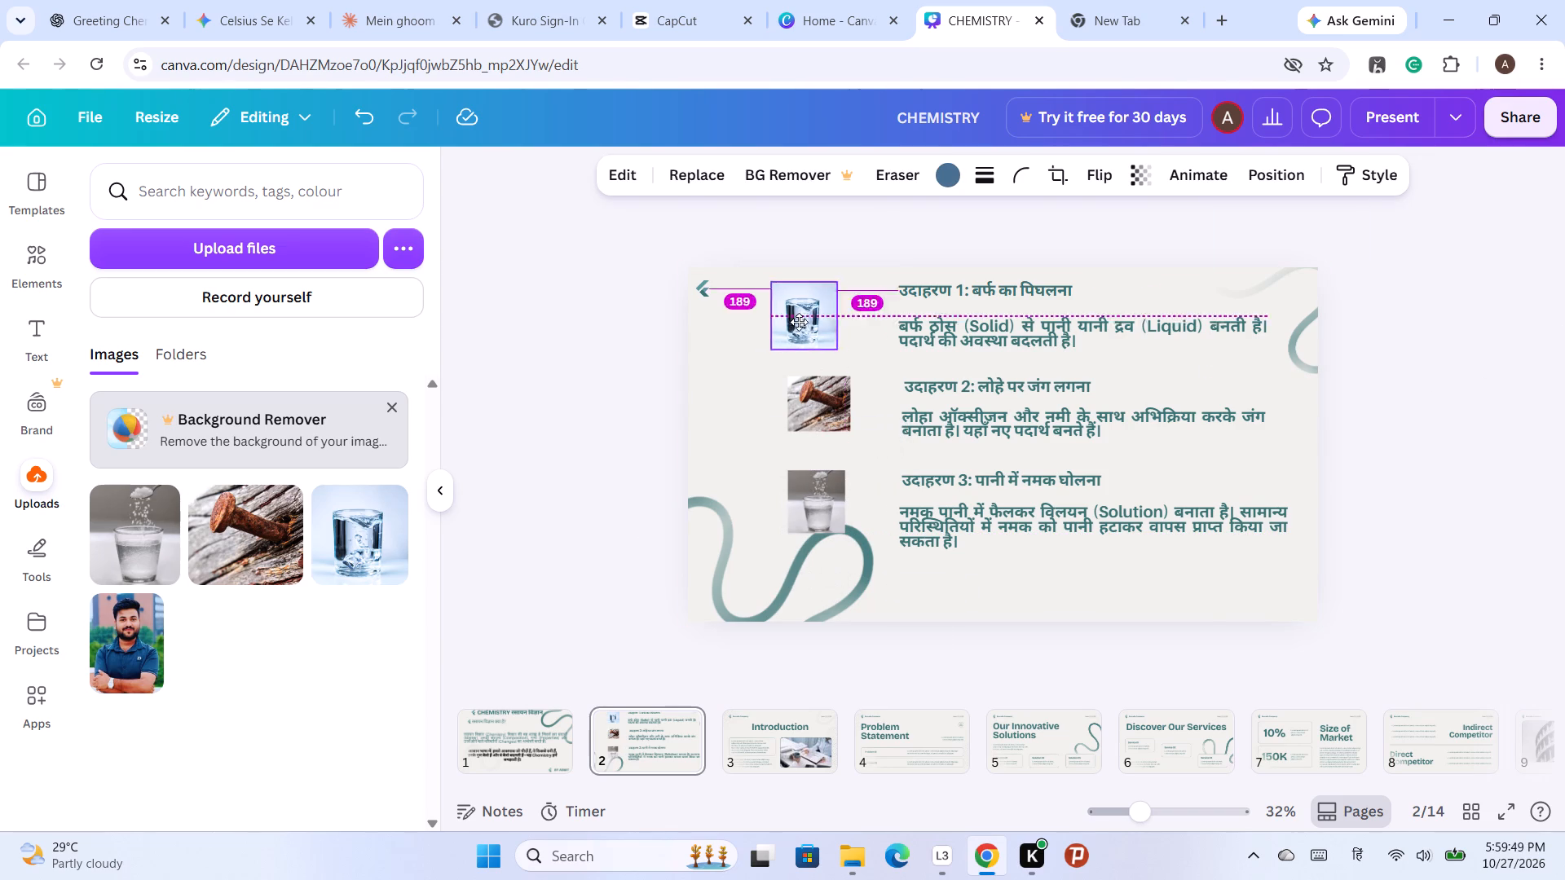
{"action": "left_click_drag", "start_coordinate": [799, 322], "coordinate": [790, 314]}
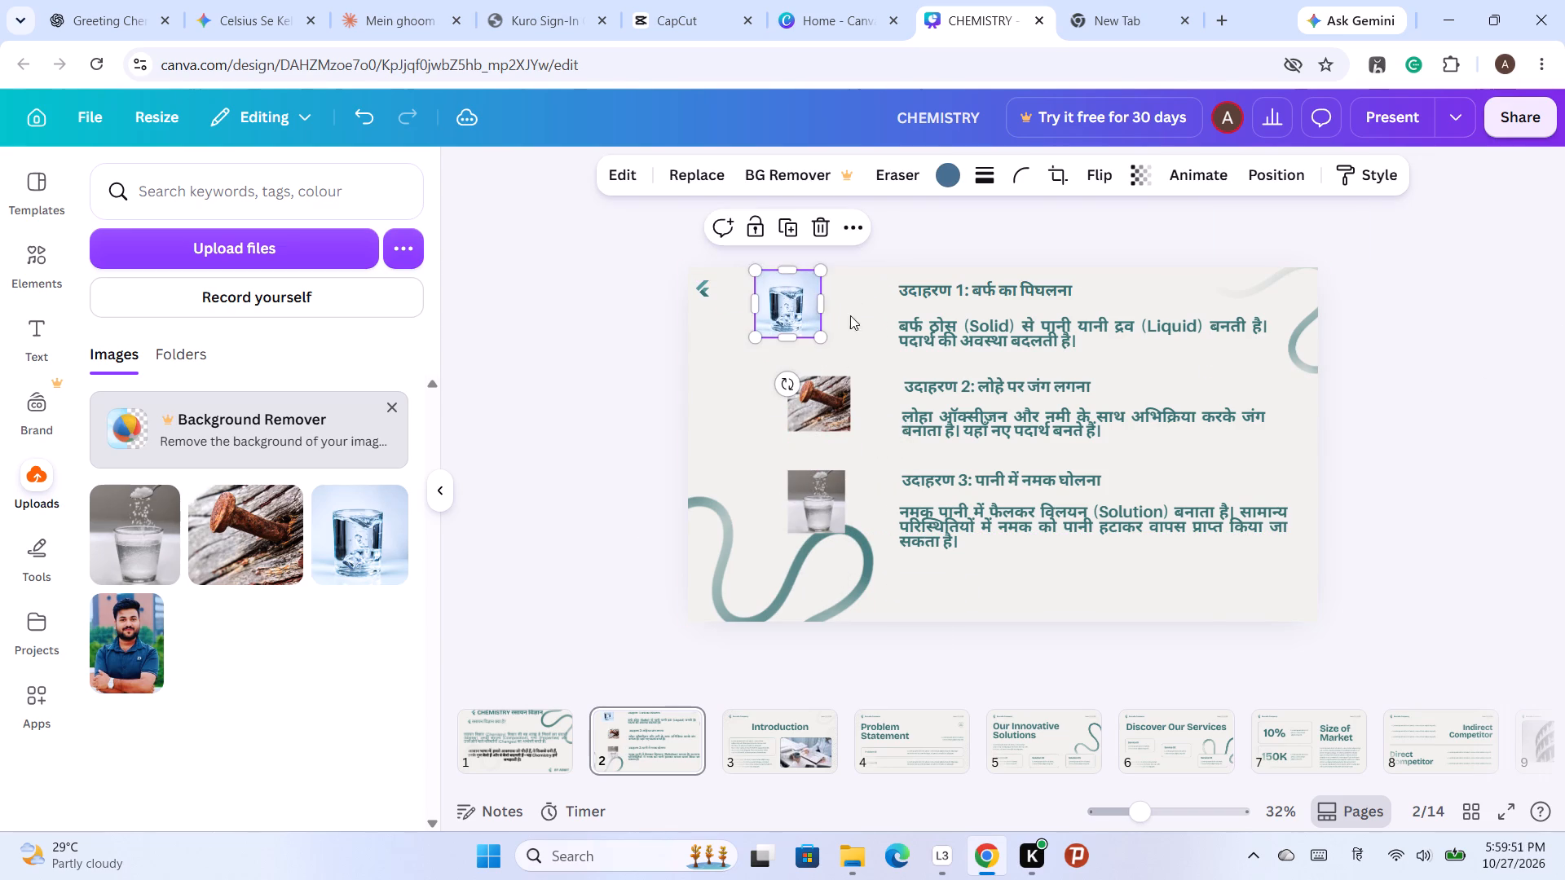
{"action": "left_click", "coordinate": [976, 297]}
{"action": "left_click_drag", "start_coordinate": [979, 289], "coordinate": [928, 295]}
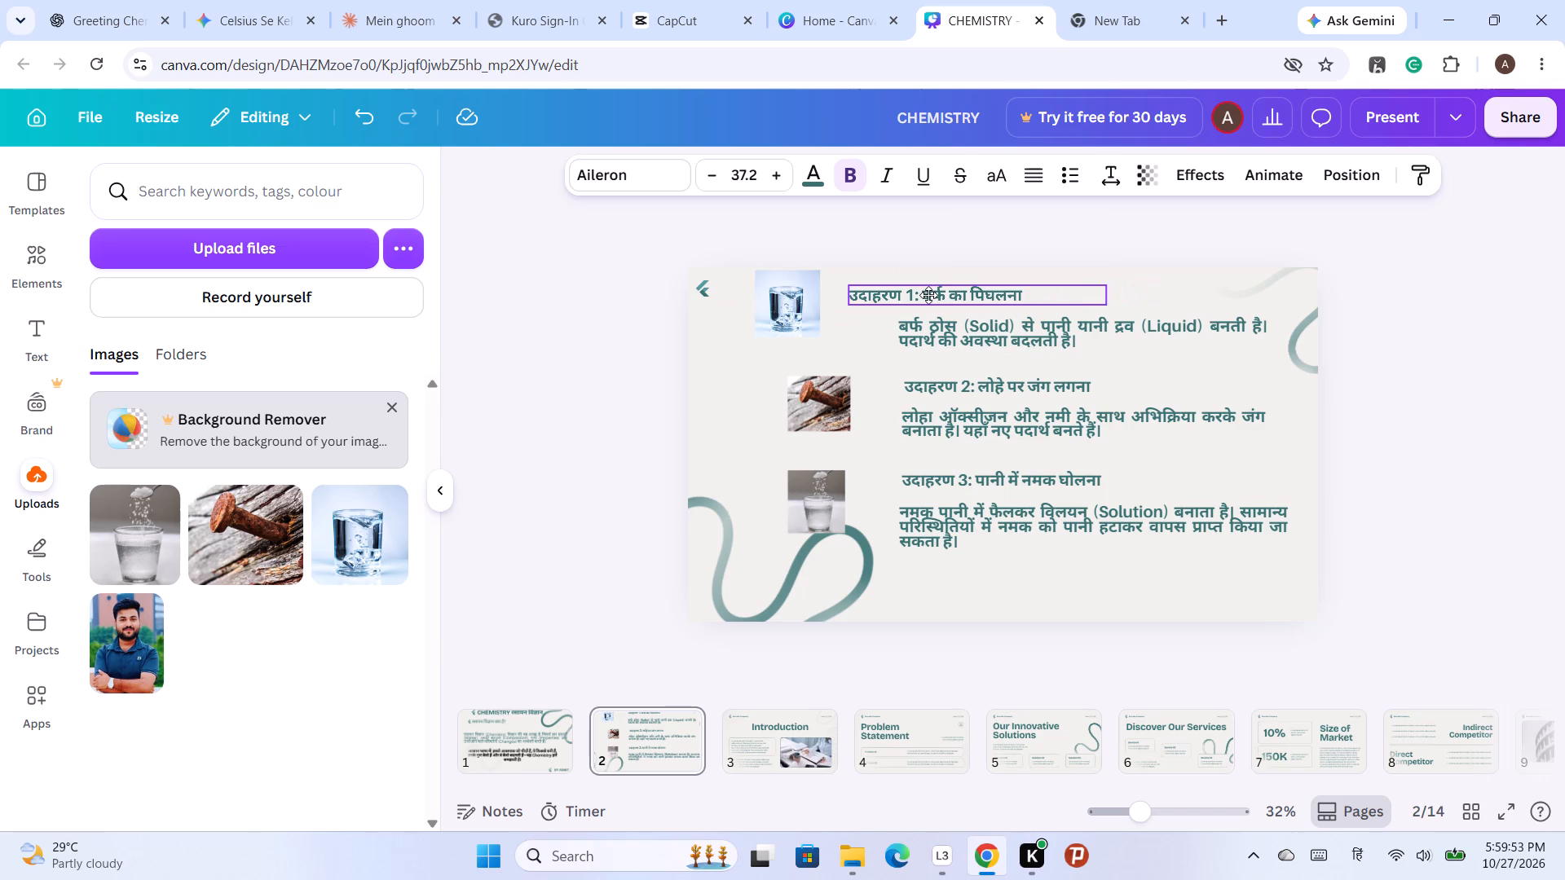
{"action": "left_click_drag", "start_coordinate": [928, 295], "coordinate": [932, 288]}
{"action": "left_click_drag", "start_coordinate": [945, 329], "coordinate": [899, 319]}
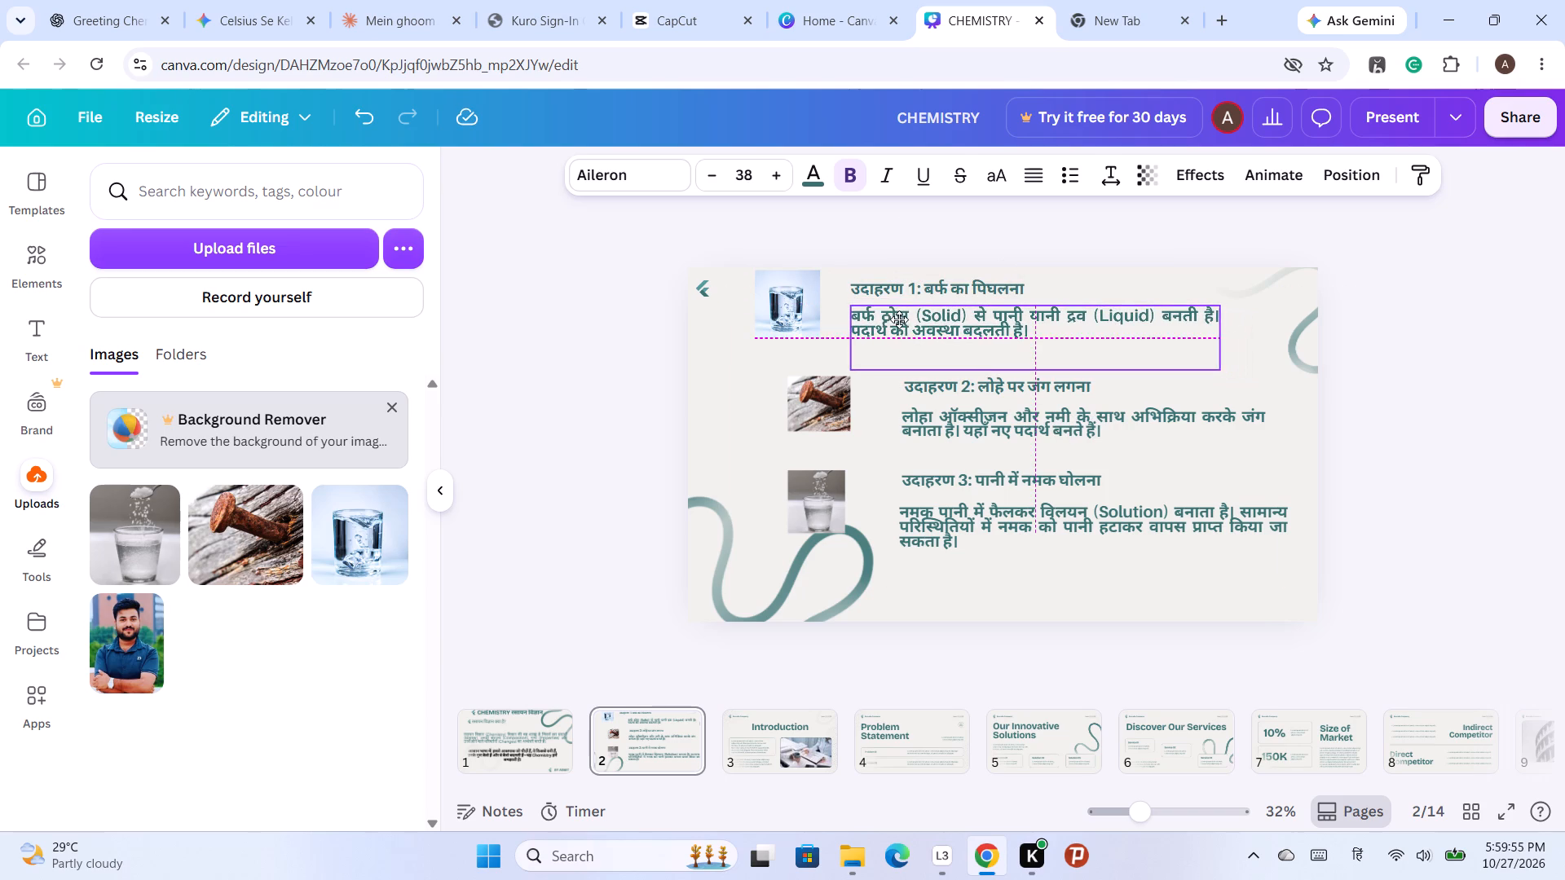
{"action": "left_click_drag", "start_coordinate": [899, 319], "coordinate": [897, 319]}
Move the Example 2 picture, heading and description left, lining them up under the Example 1 picture and text.
{"action": "left_click_drag", "start_coordinate": [832, 394], "coordinate": [806, 394]}
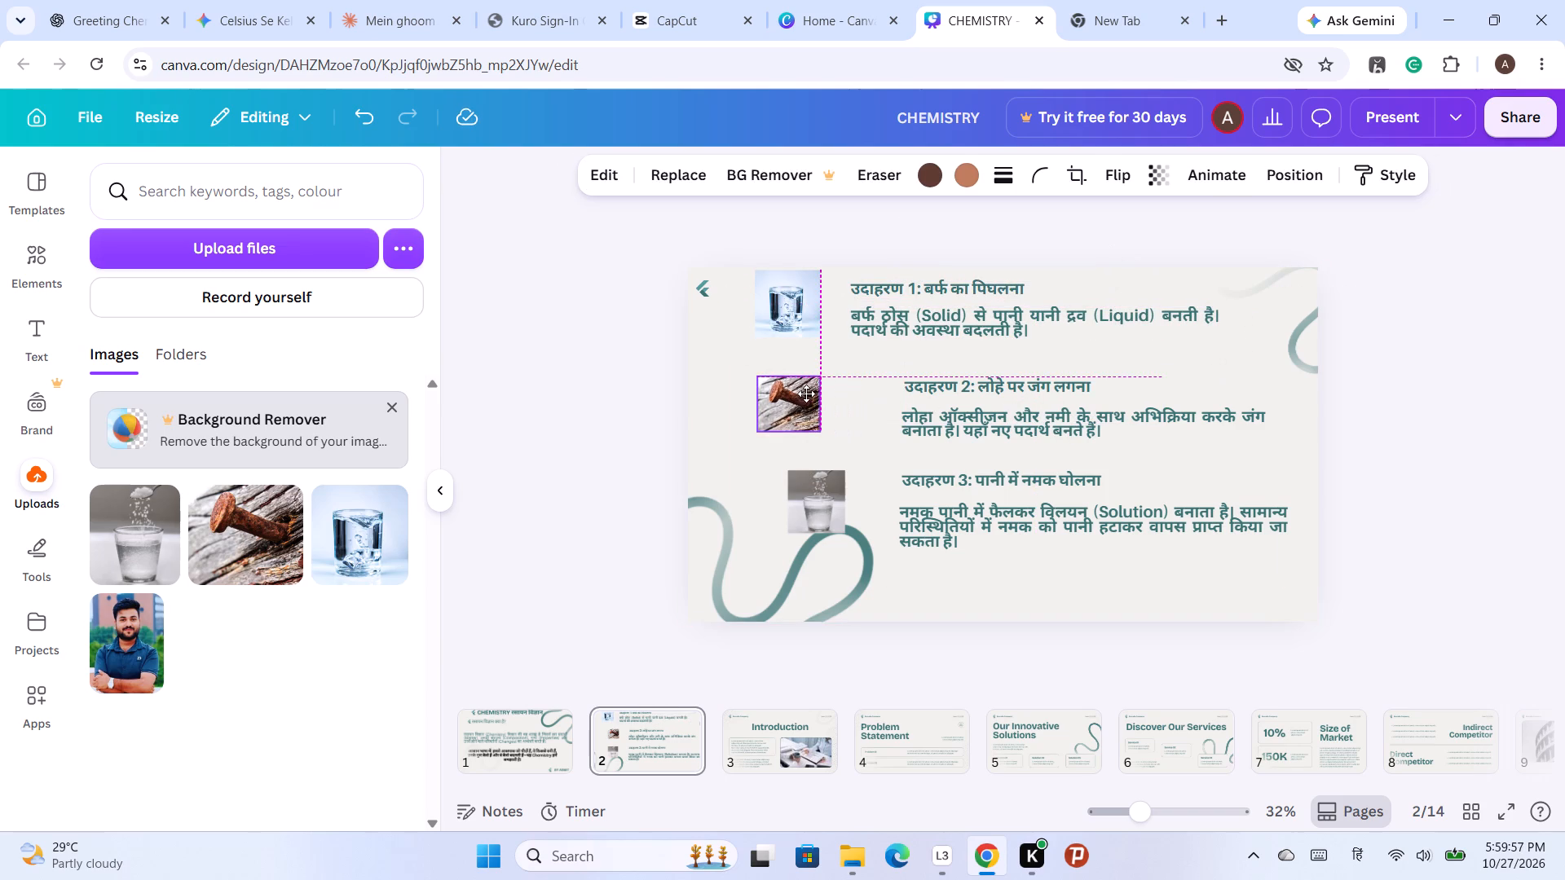
{"action": "left_click_drag", "start_coordinate": [806, 394], "coordinate": [805, 394]}
{"action": "left_click_drag", "start_coordinate": [1012, 378], "coordinate": [950, 373]}
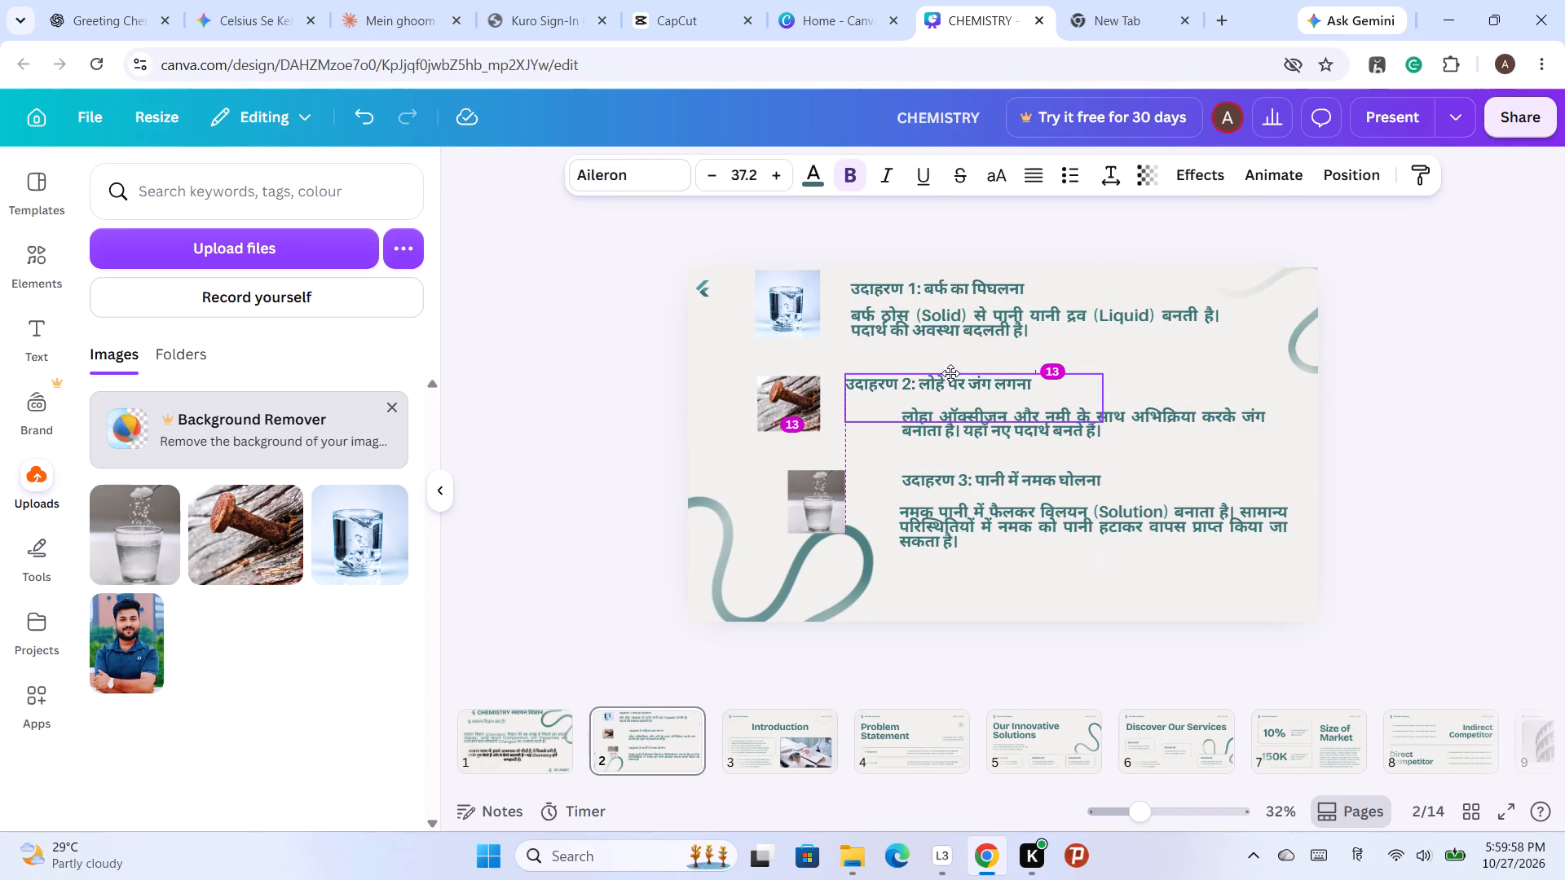
{"action": "left_click_drag", "start_coordinate": [950, 373], "coordinate": [956, 373]}
{"action": "left_click_drag", "start_coordinate": [987, 429], "coordinate": [947, 425]}
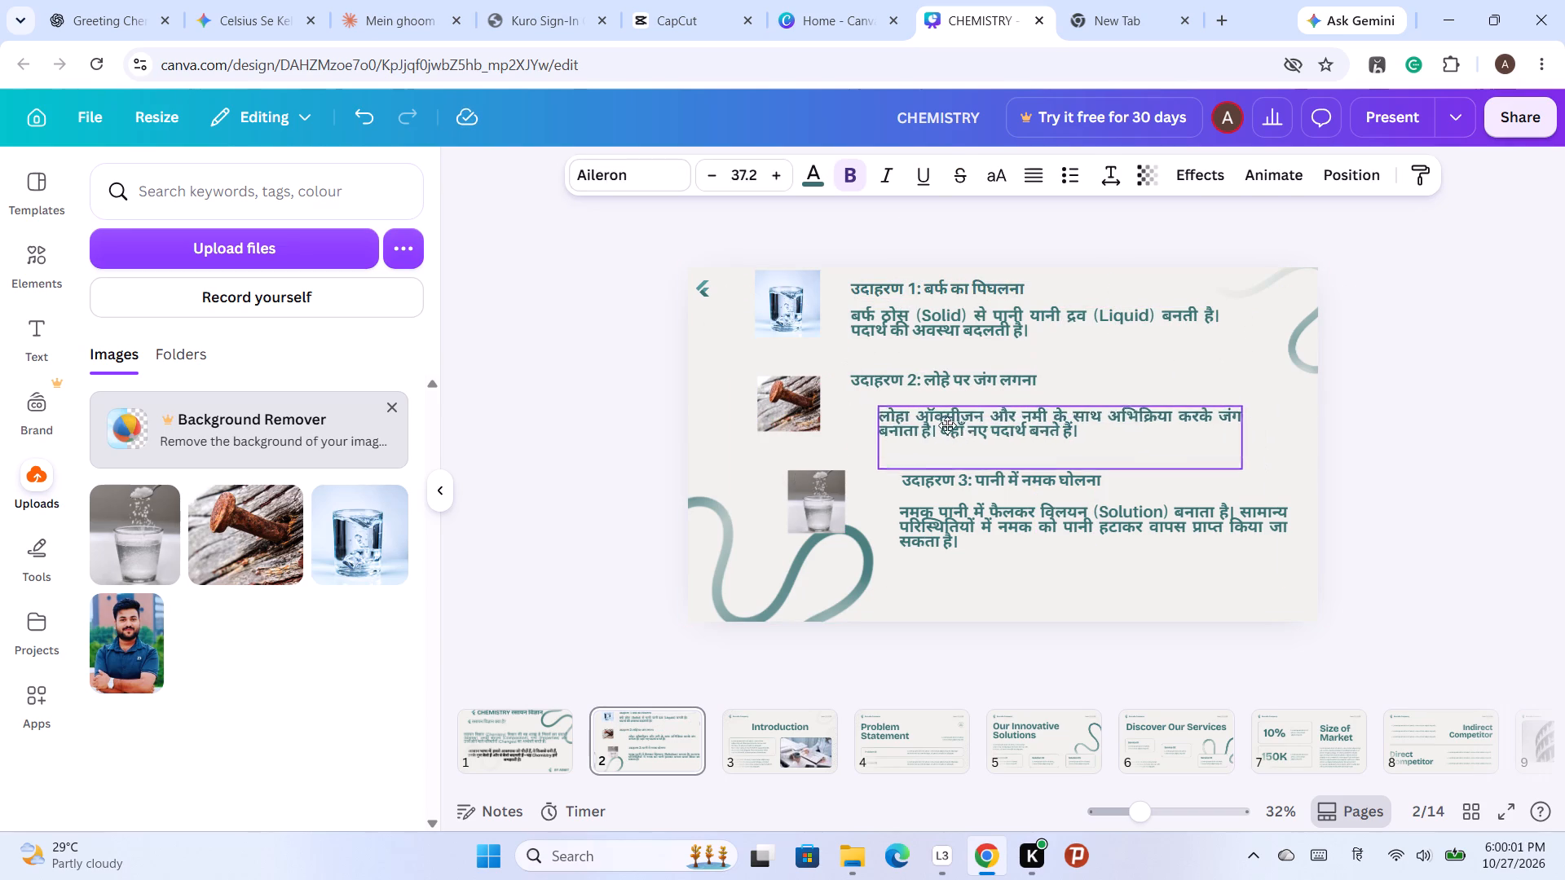
{"action": "left_click_drag", "start_coordinate": [947, 425], "coordinate": [936, 421]}
Move the Example 3 picture, heading and description left, lining up the text with the examples above and tightening the gap below the heading.
{"action": "left_click_drag", "start_coordinate": [822, 495], "coordinate": [809, 496]}
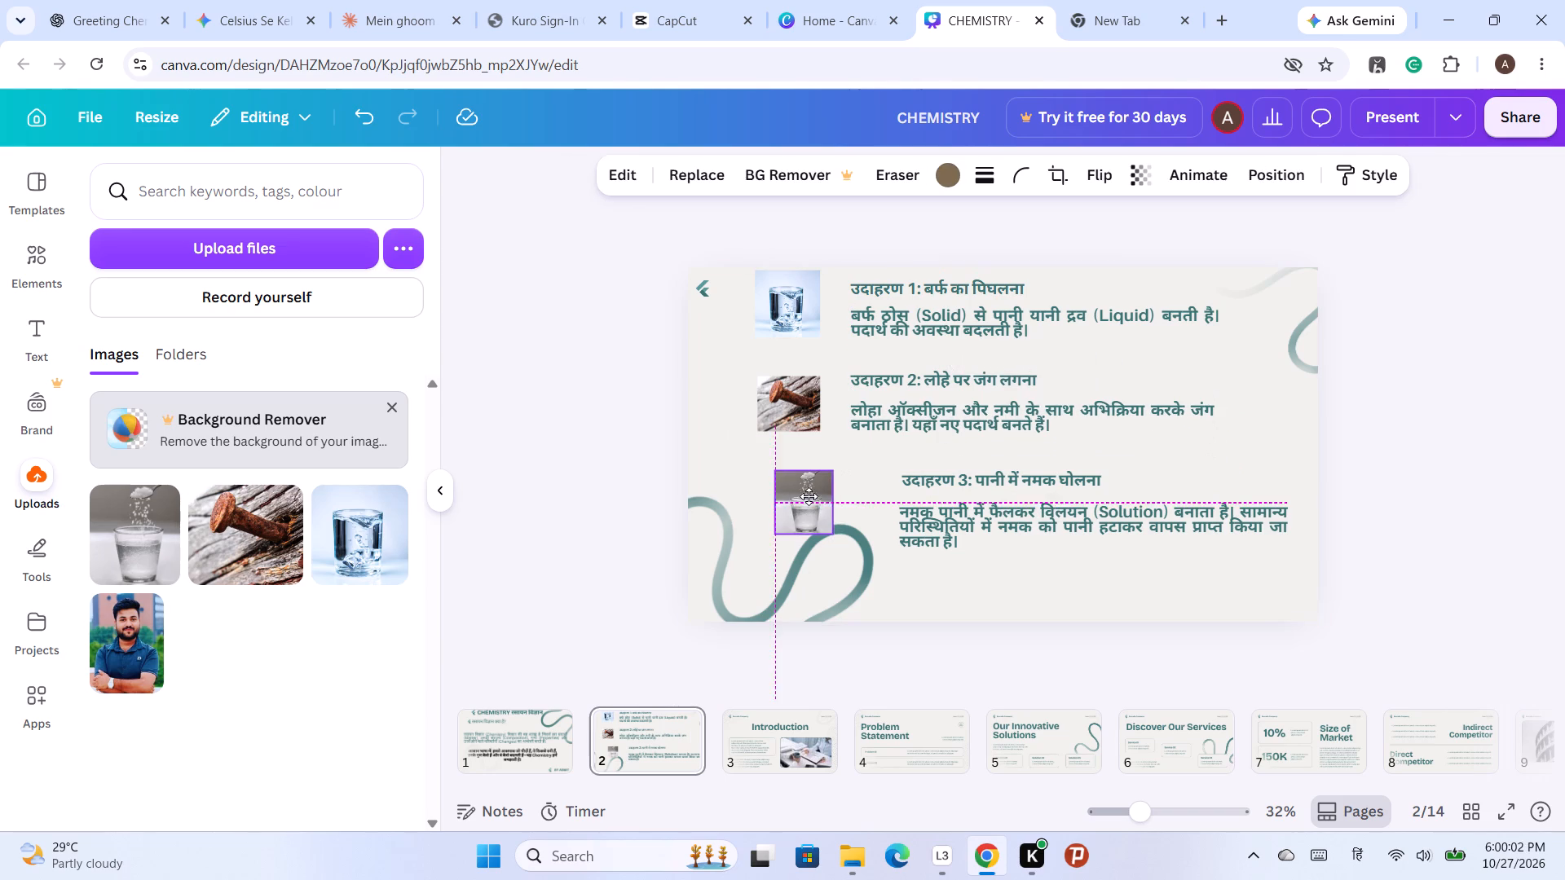
{"action": "left_click_drag", "start_coordinate": [809, 496], "coordinate": [800, 492]}
{"action": "left_click_drag", "start_coordinate": [965, 475], "coordinate": [917, 477]}
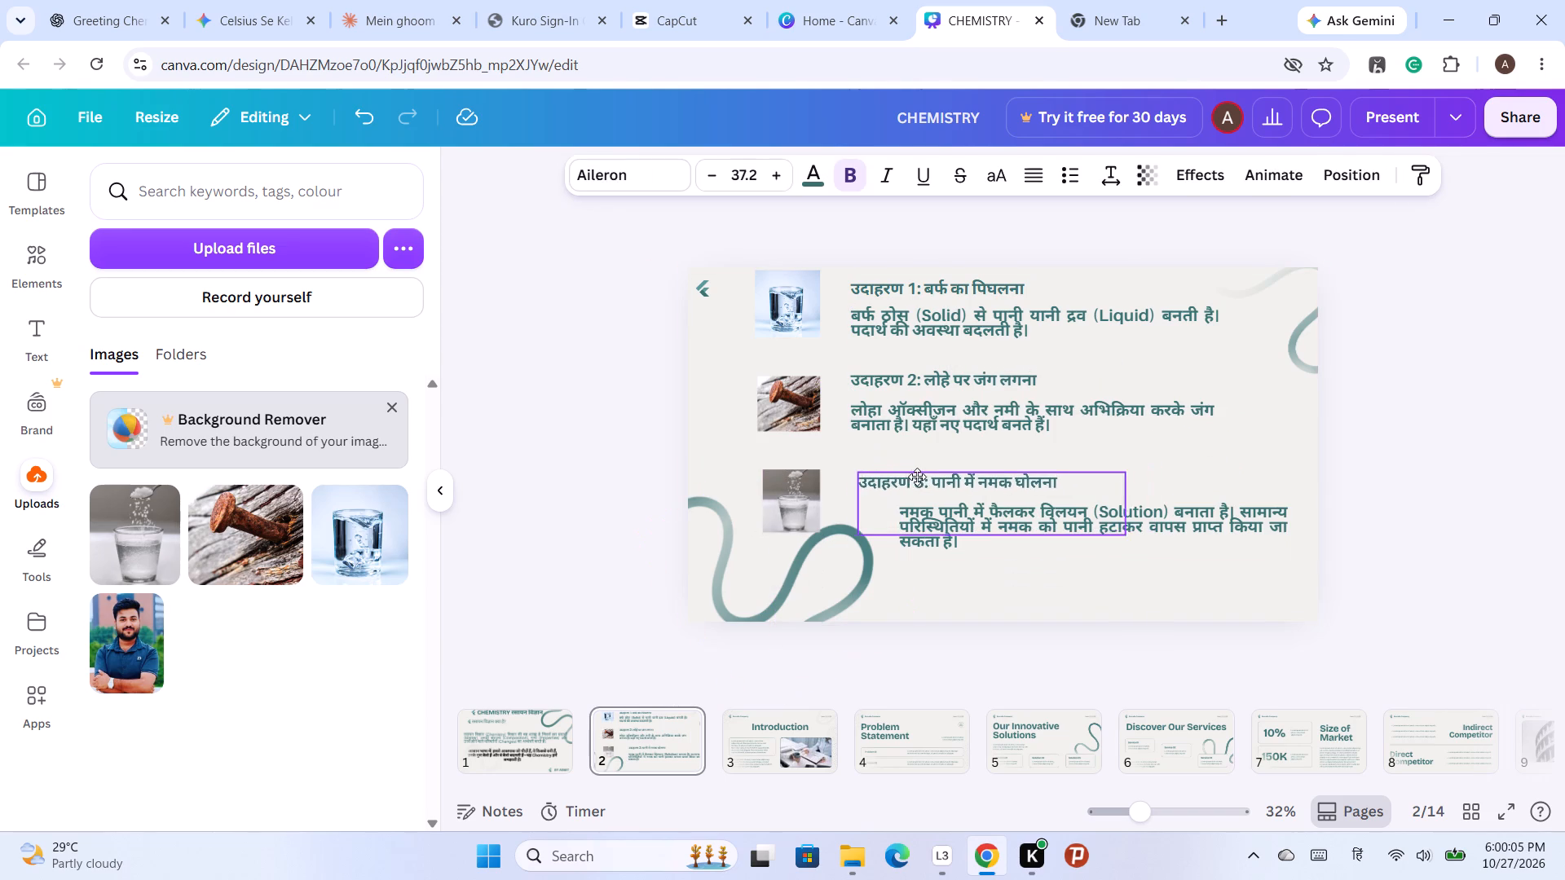
{"action": "left_click_drag", "start_coordinate": [917, 477], "coordinate": [919, 473]}
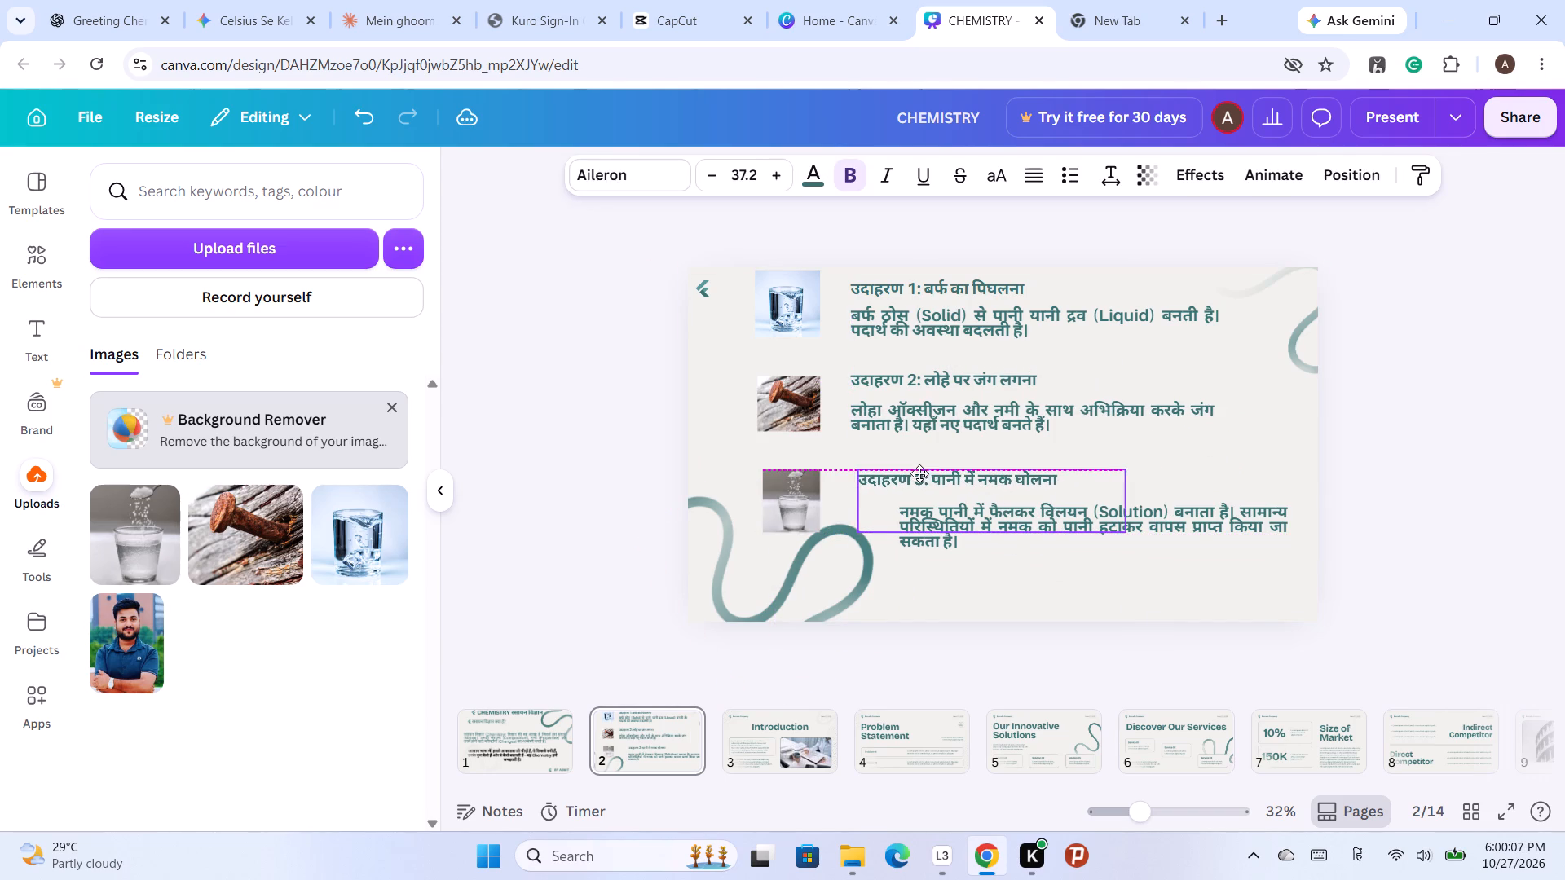
{"action": "left_click_drag", "start_coordinate": [919, 473], "coordinate": [918, 473]}
{"action": "left_click_drag", "start_coordinate": [985, 512], "coordinate": [973, 508]}
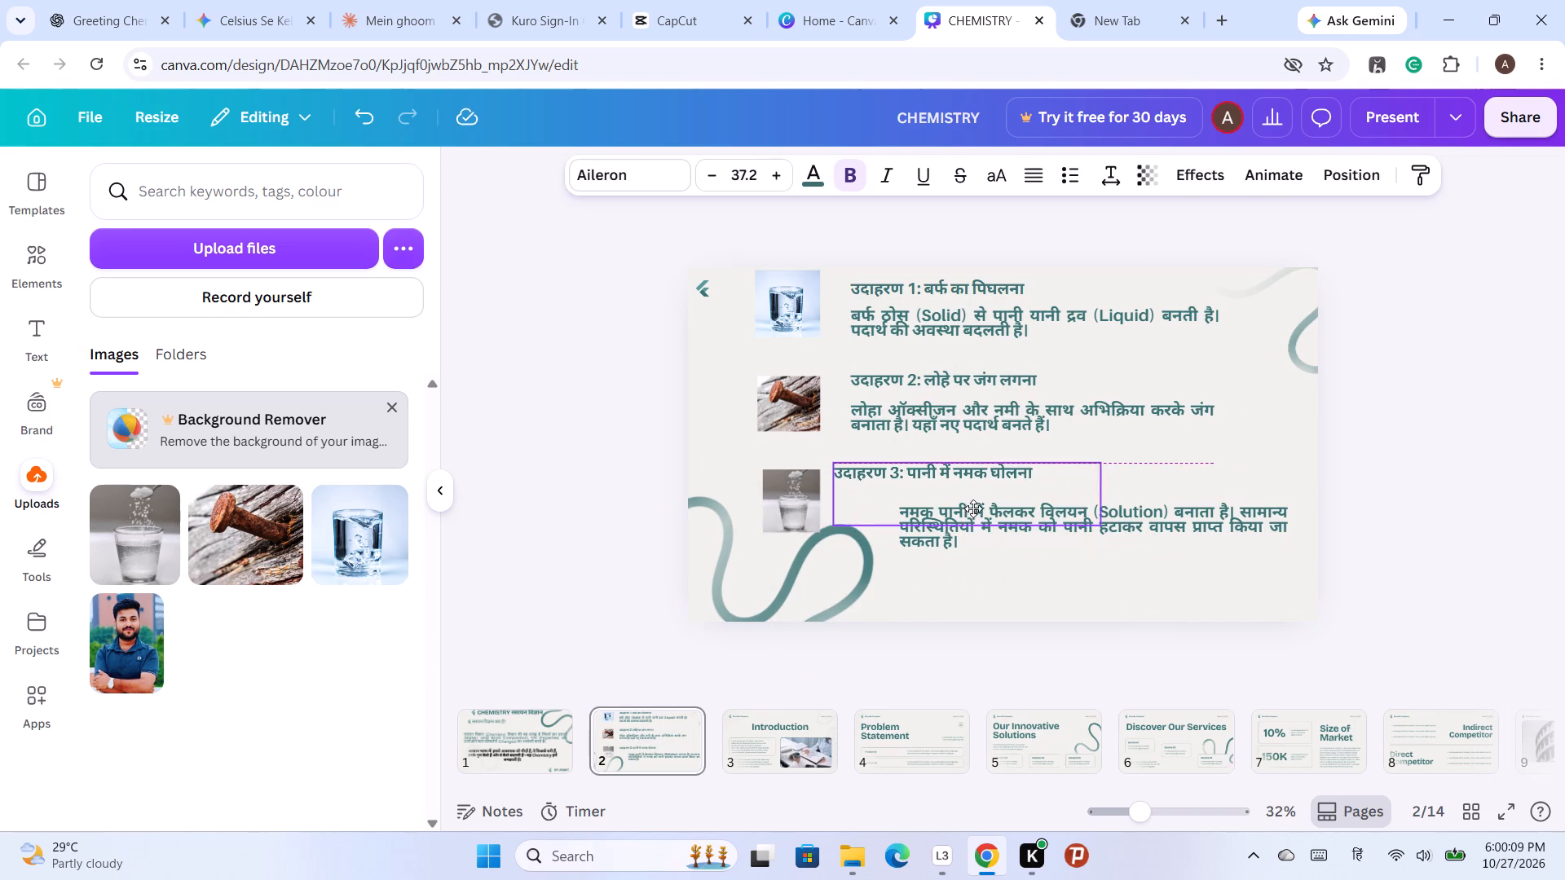
{"action": "left_click_drag", "start_coordinate": [973, 508], "coordinate": [985, 501]}
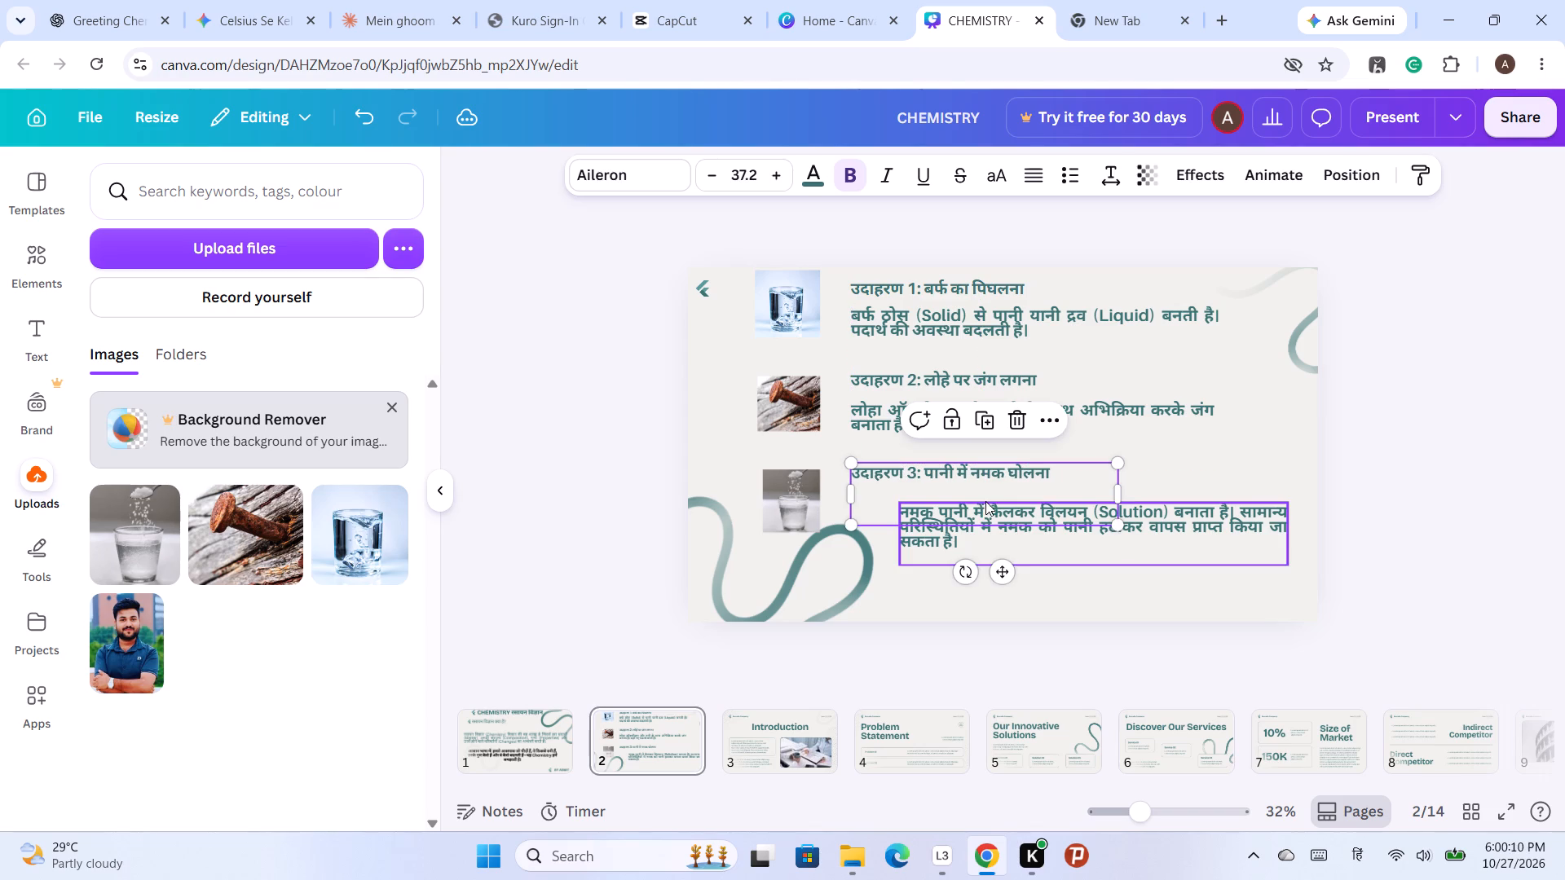
{"action": "left_click_drag", "start_coordinate": [1196, 520], "coordinate": [1138, 512]}
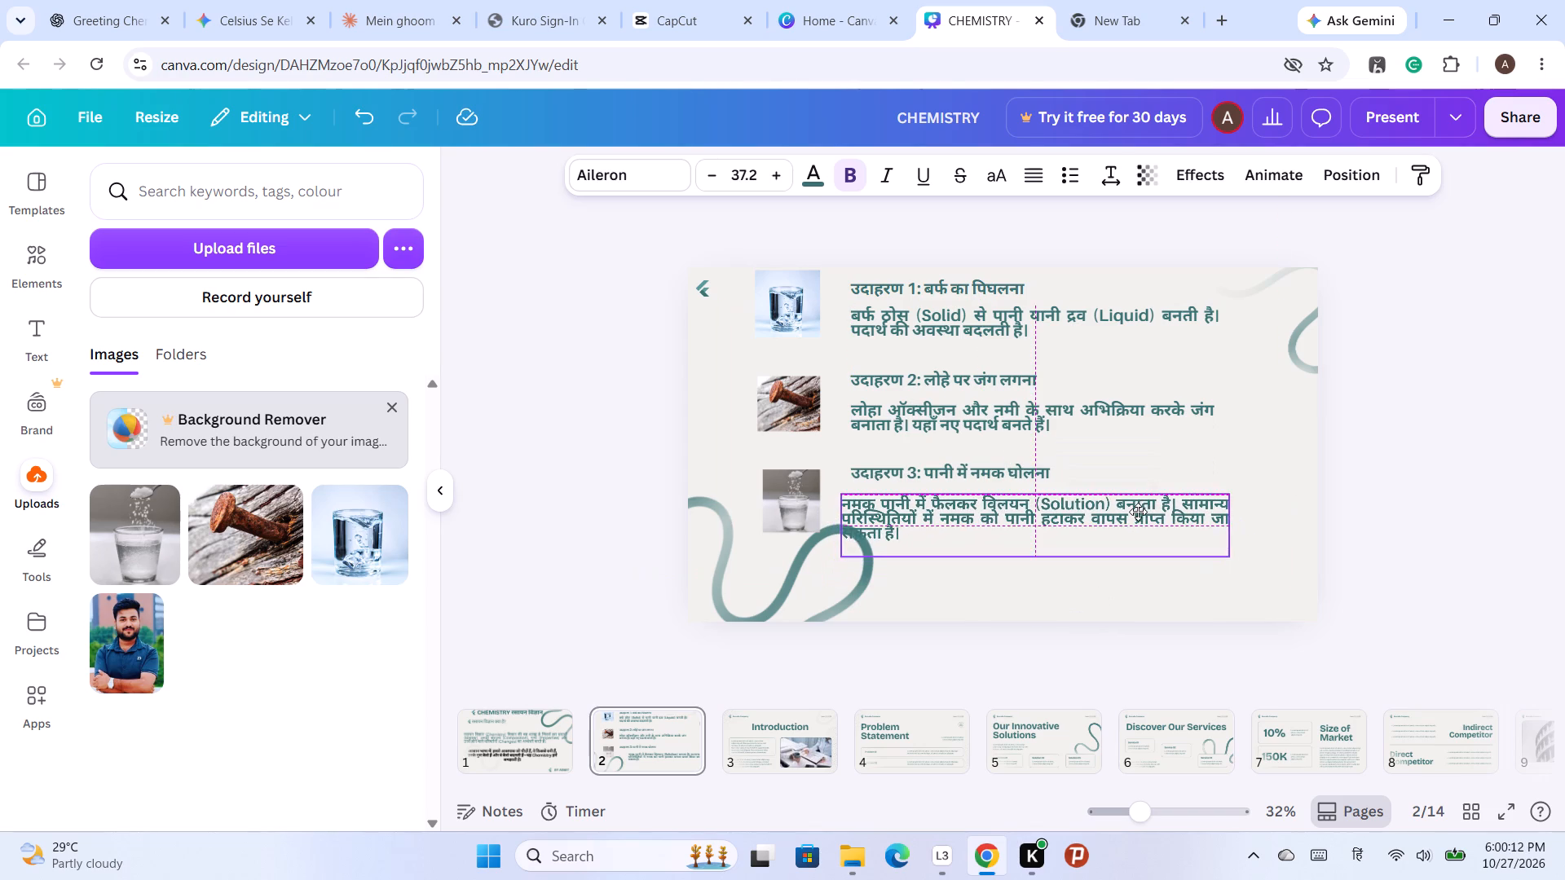
{"action": "left_click_drag", "start_coordinate": [1138, 512], "coordinate": [1150, 506]}
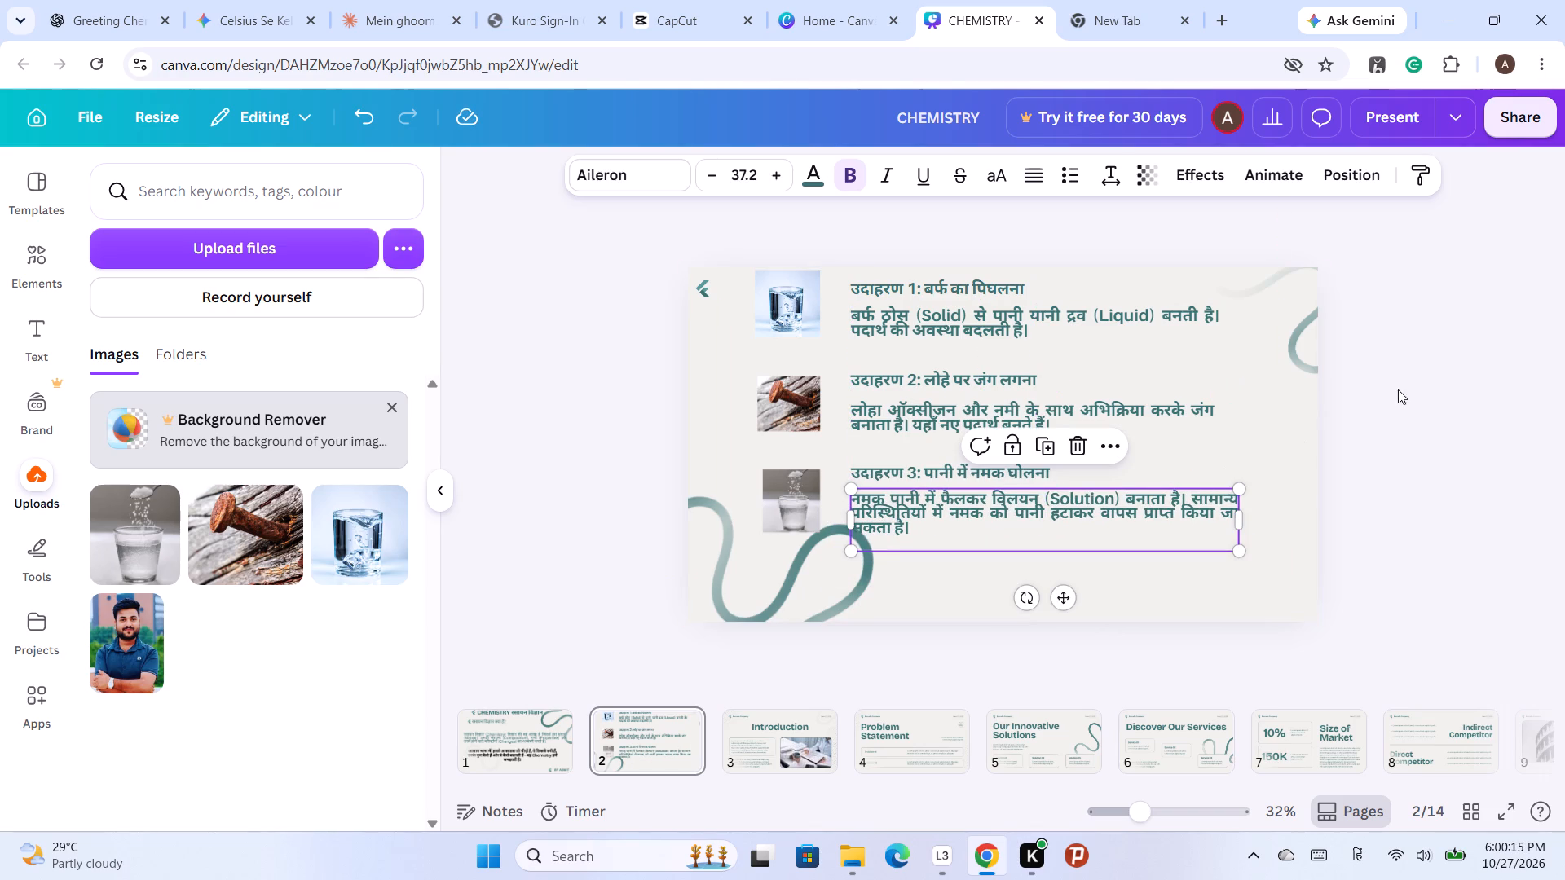
{"action": "left_click", "coordinate": [1514, 409]}
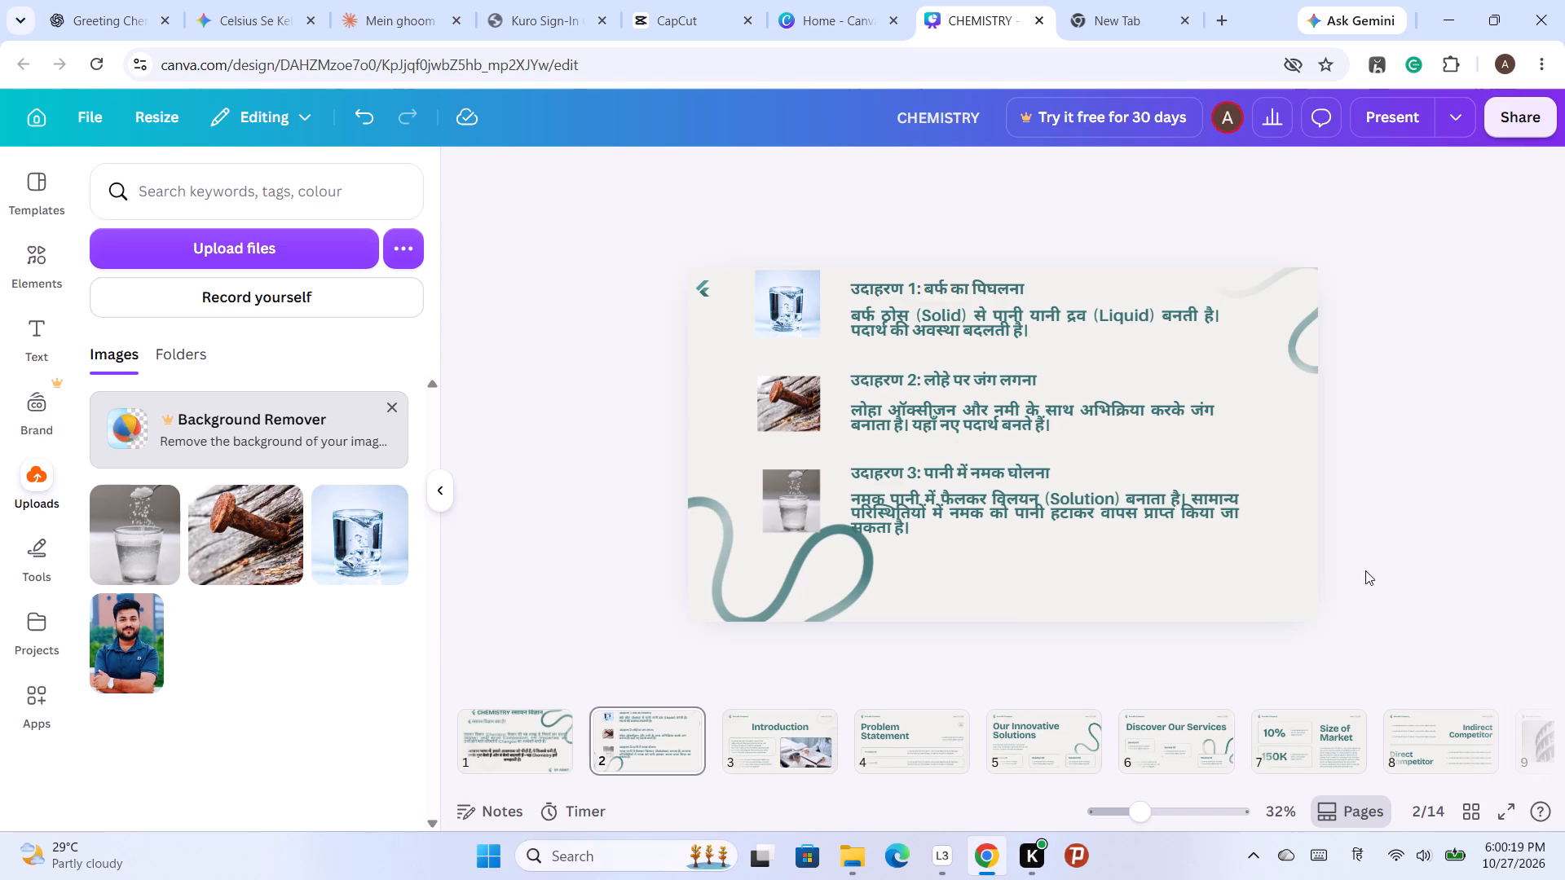
Widen the Example 3 description box to about 1,316 so its text fits on two lines.
{"action": "left_click", "coordinate": [1116, 503]}
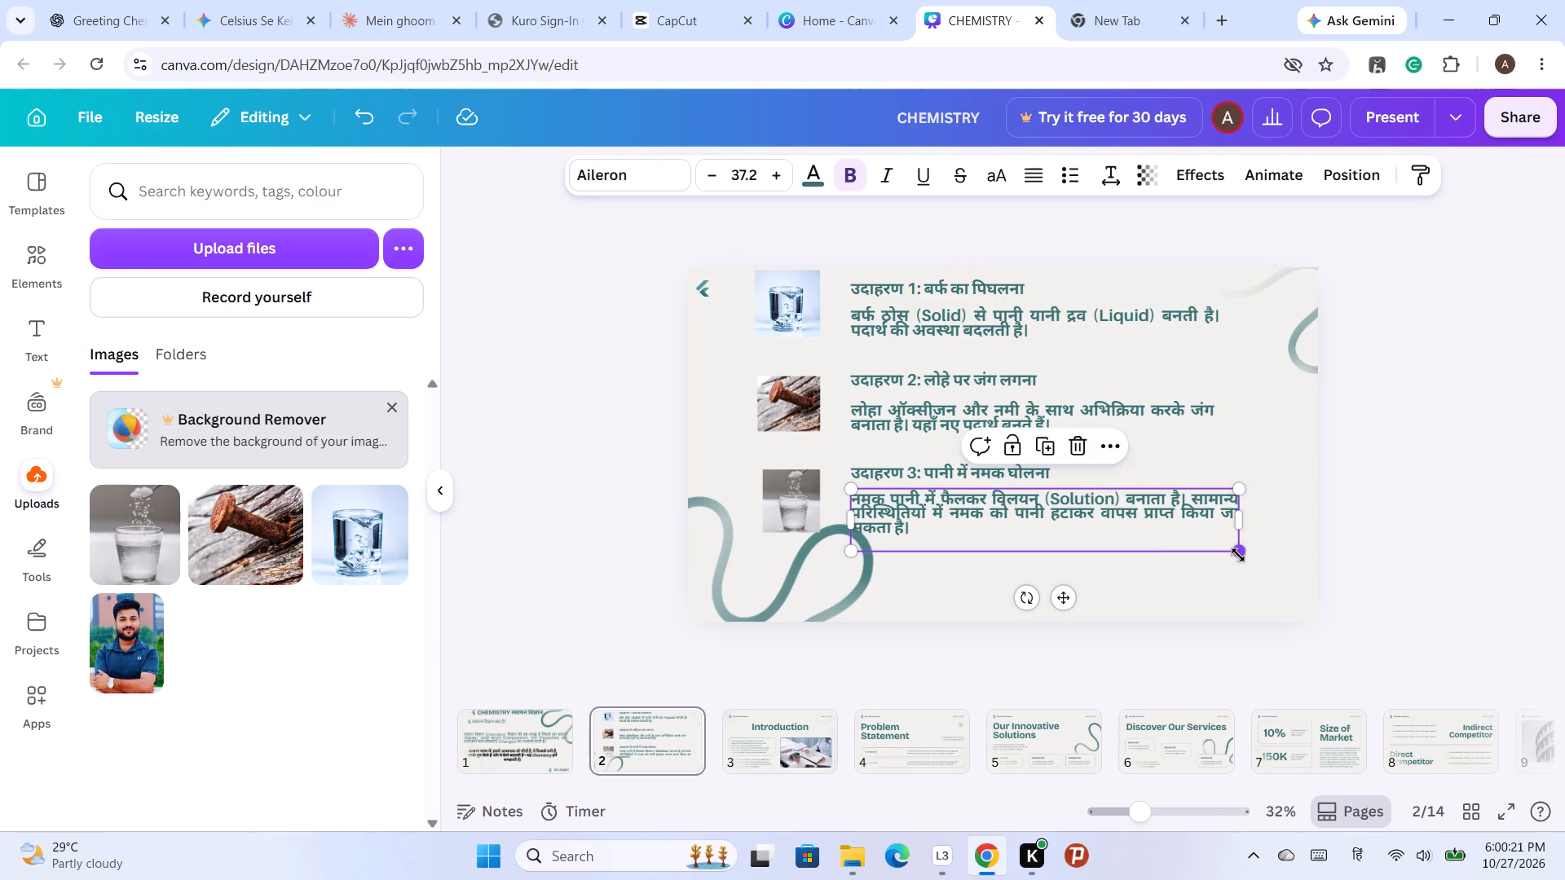
{"action": "left_click_drag", "start_coordinate": [1245, 525], "coordinate": [1267, 525]}
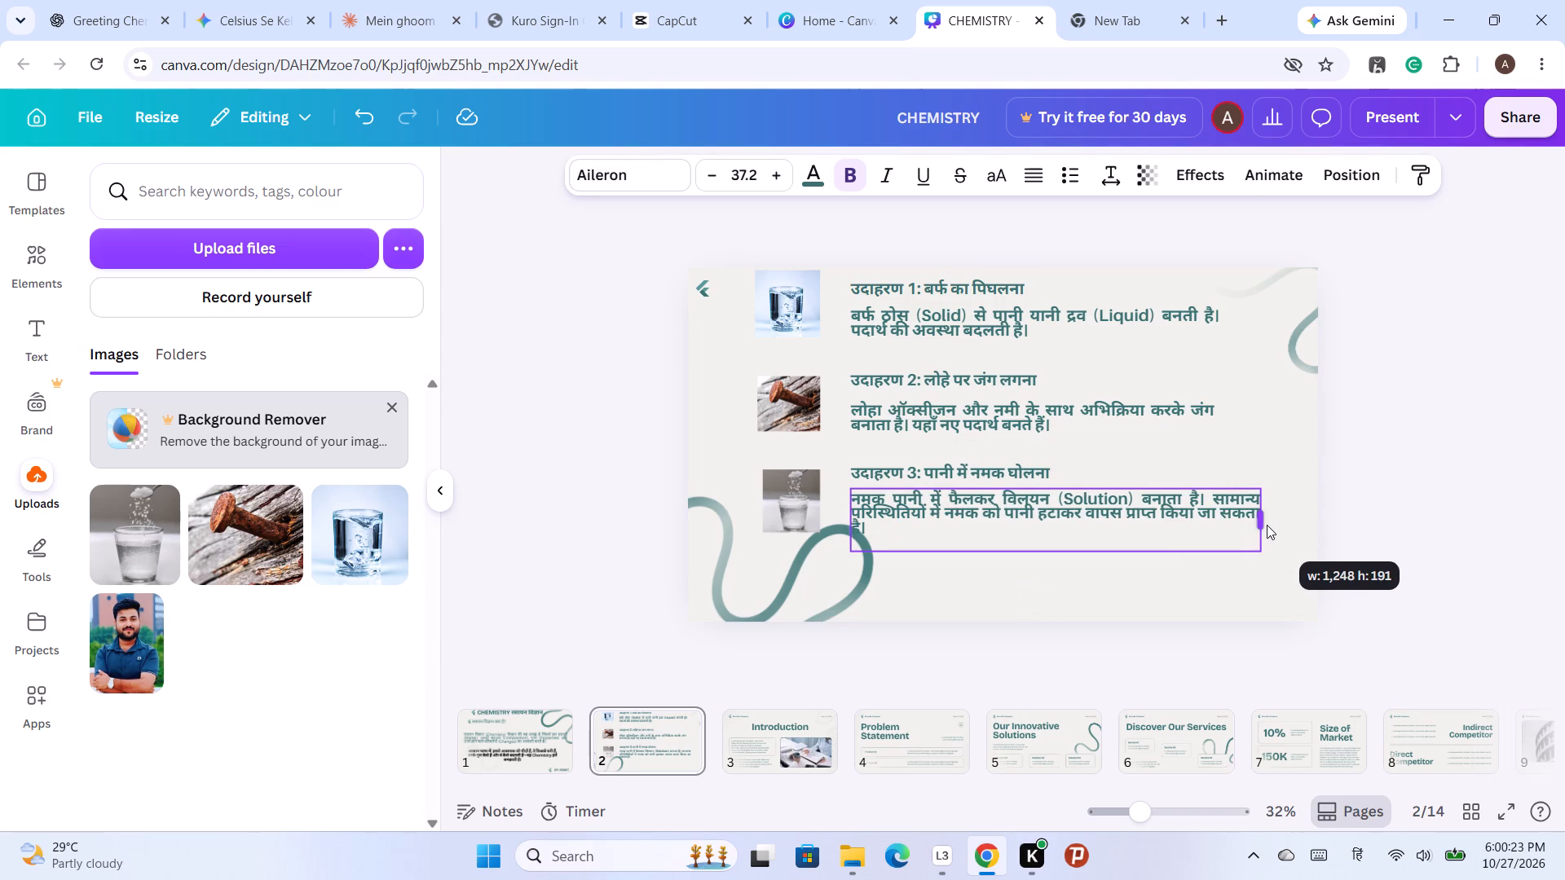
{"action": "left_click_drag", "start_coordinate": [1267, 525], "coordinate": [1283, 521]}
{"action": "left_click_drag", "start_coordinate": [1280, 541], "coordinate": [1285, 552]}
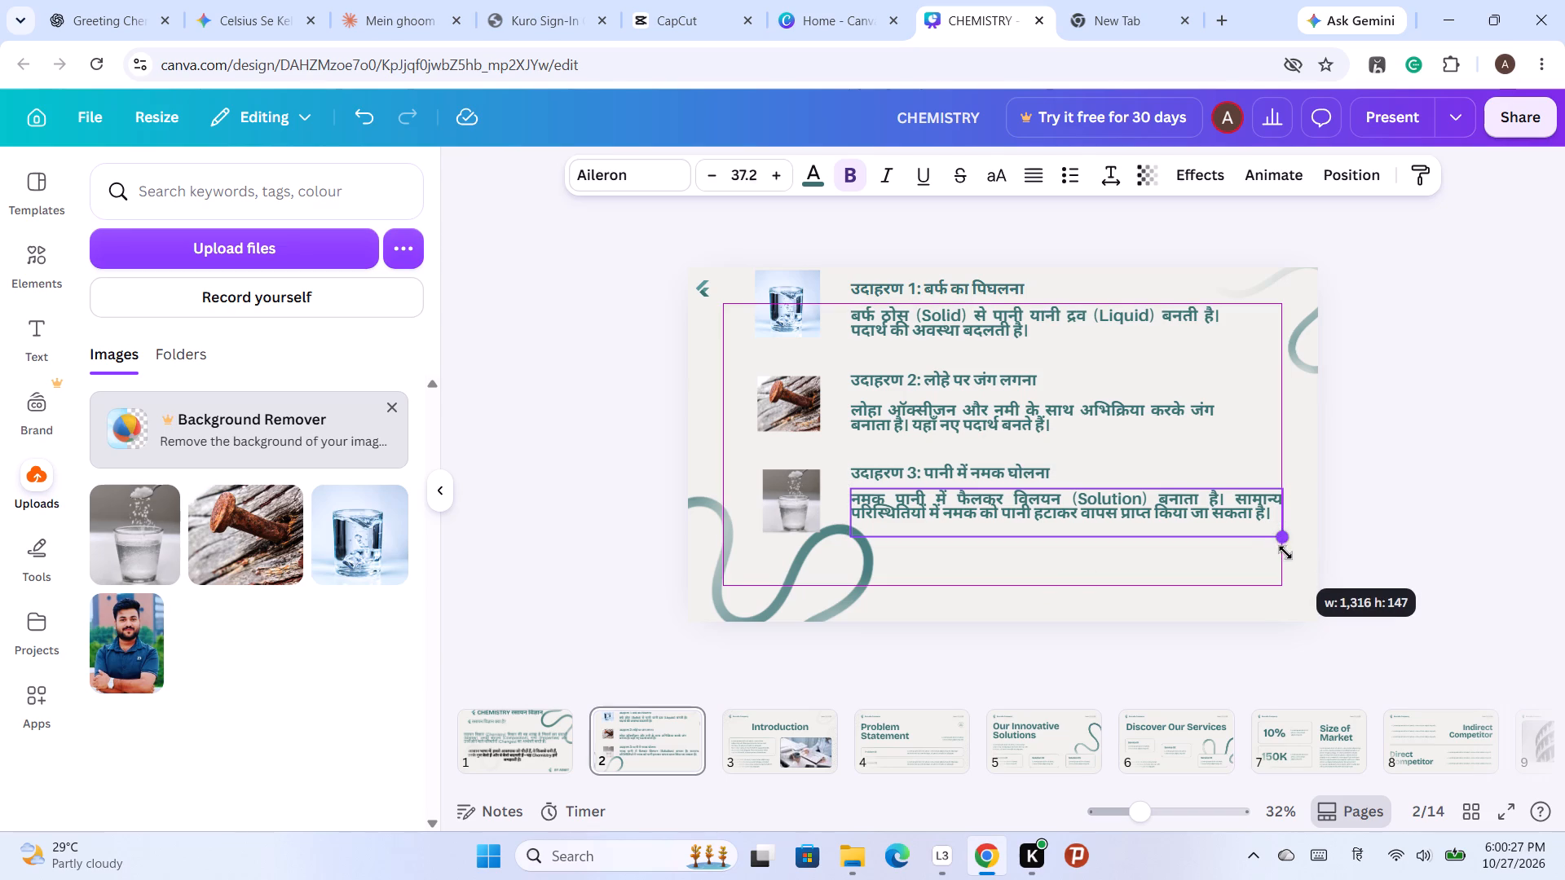
{"action": "left_click_drag", "start_coordinate": [1285, 552], "coordinate": [1282, 554]}
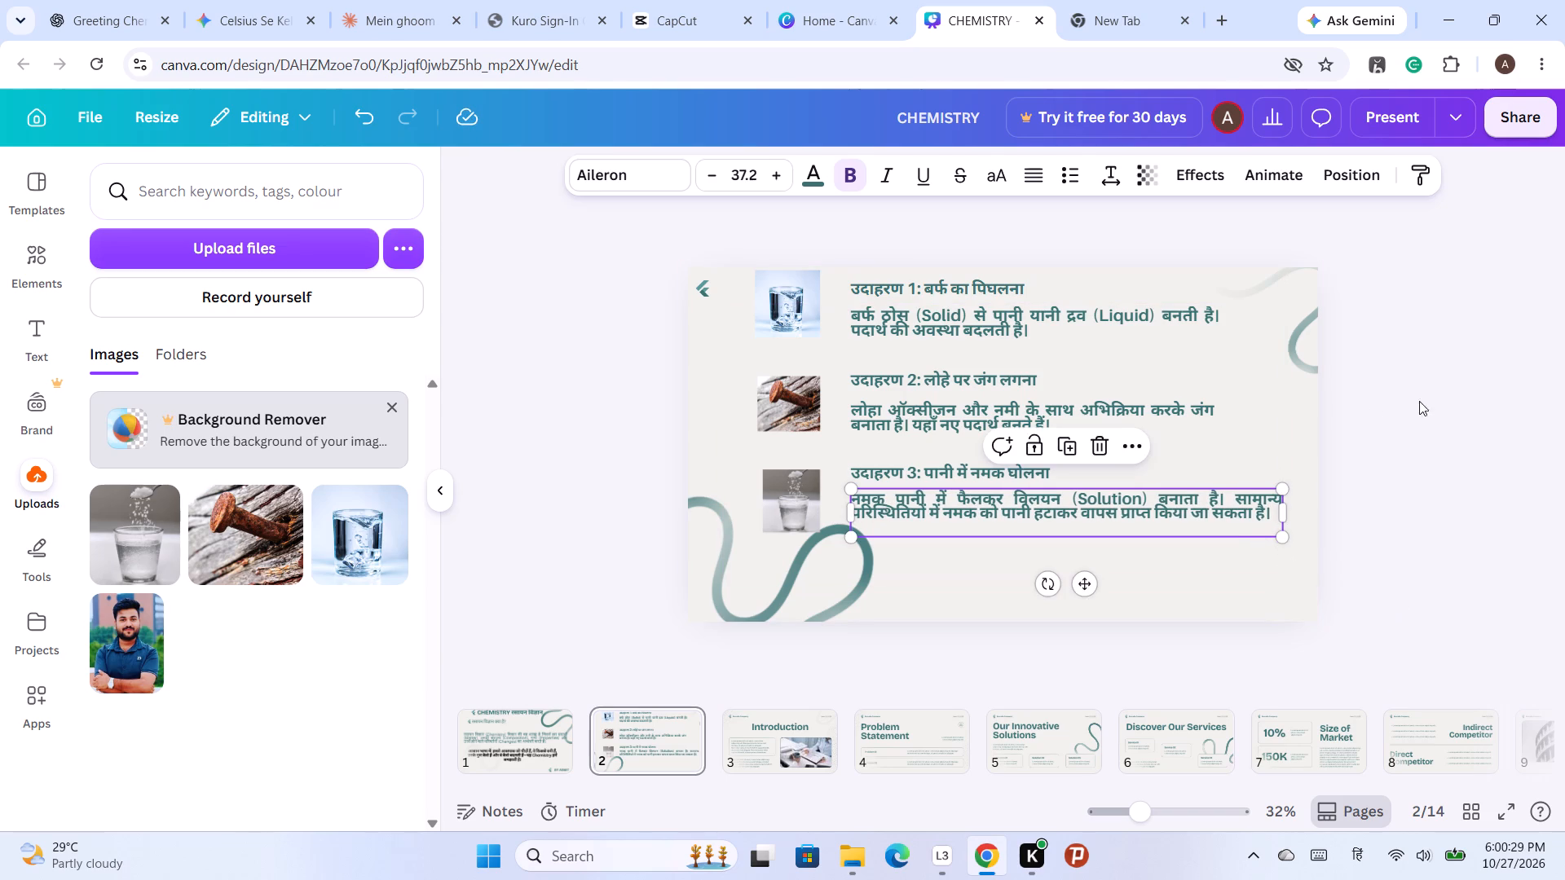
{"action": "left_click", "coordinate": [1444, 398]}
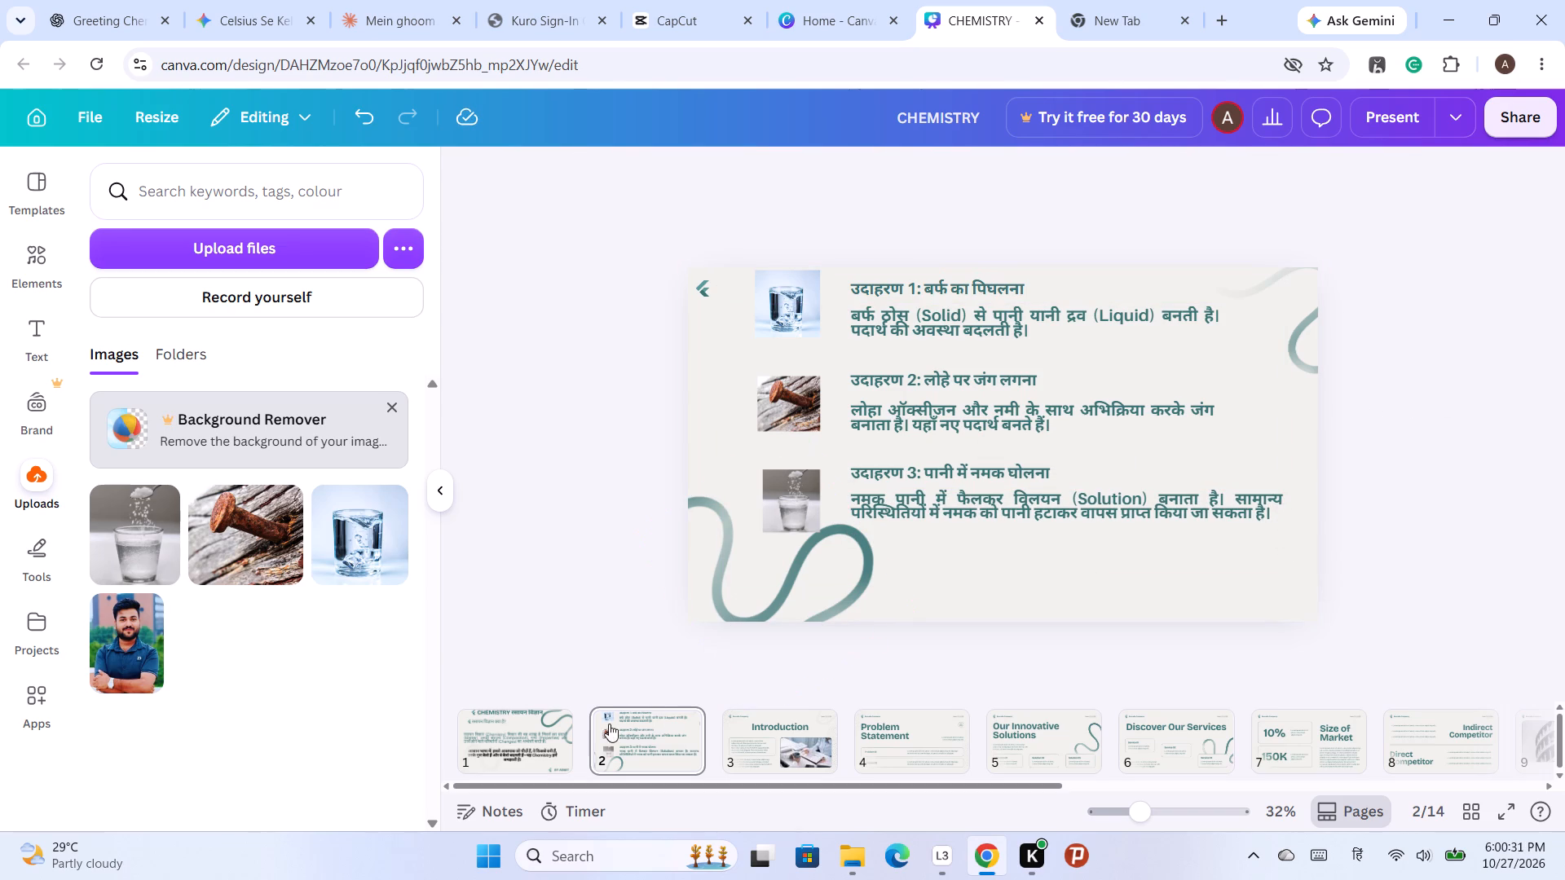
On slide 1, scale down the chemistry definition paragraph and reduce its font size to 44.7.
{"action": "left_click", "coordinate": [576, 728]}
{"action": "left_click", "coordinate": [551, 748]}
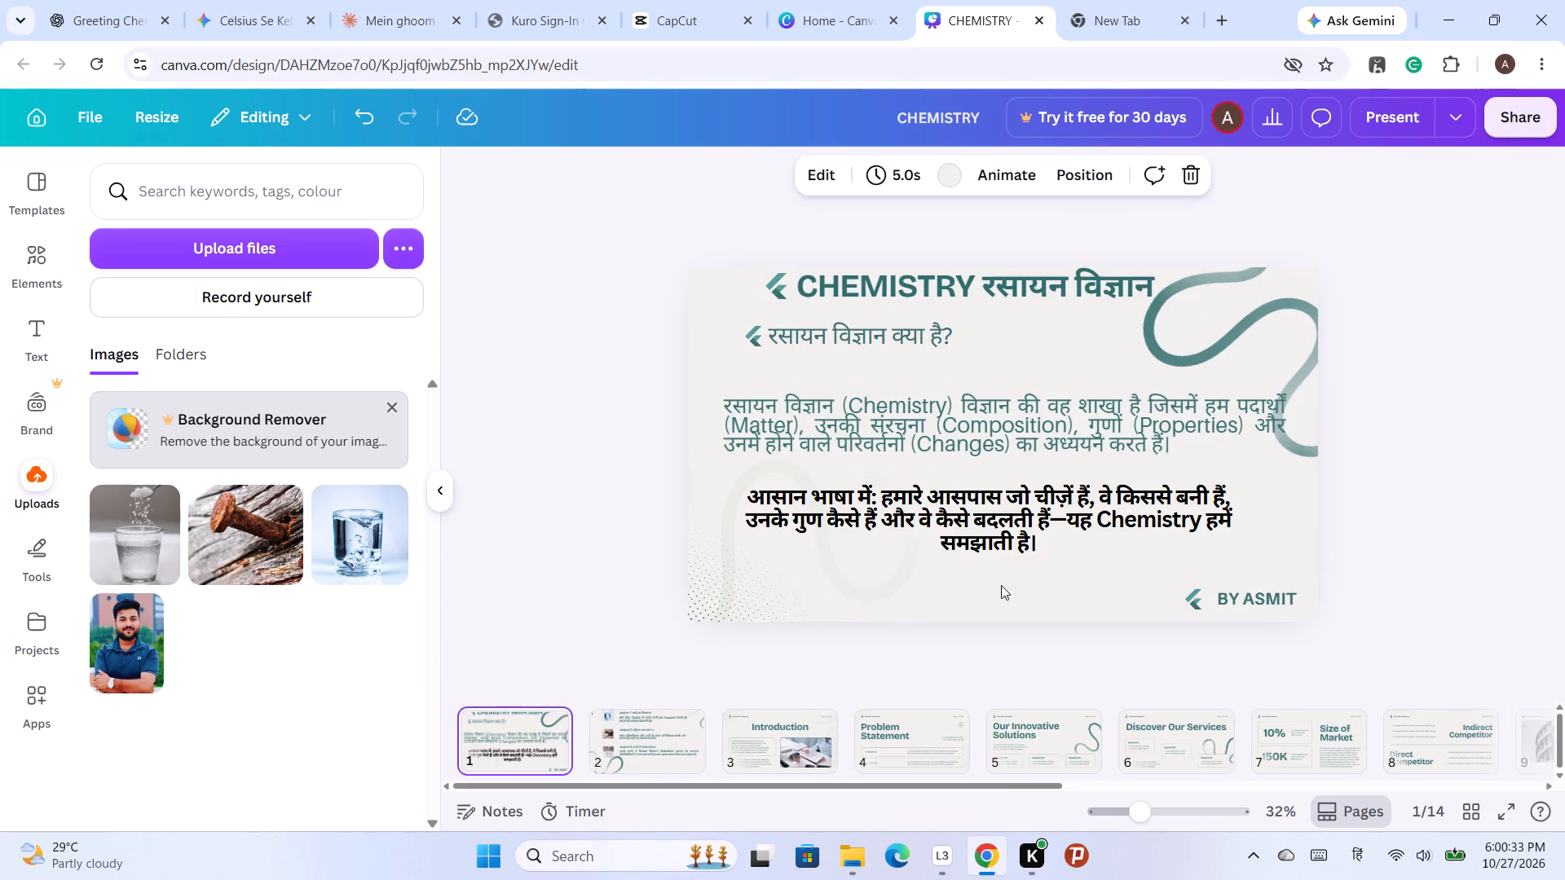
{"action": "left_click", "coordinate": [940, 429]}
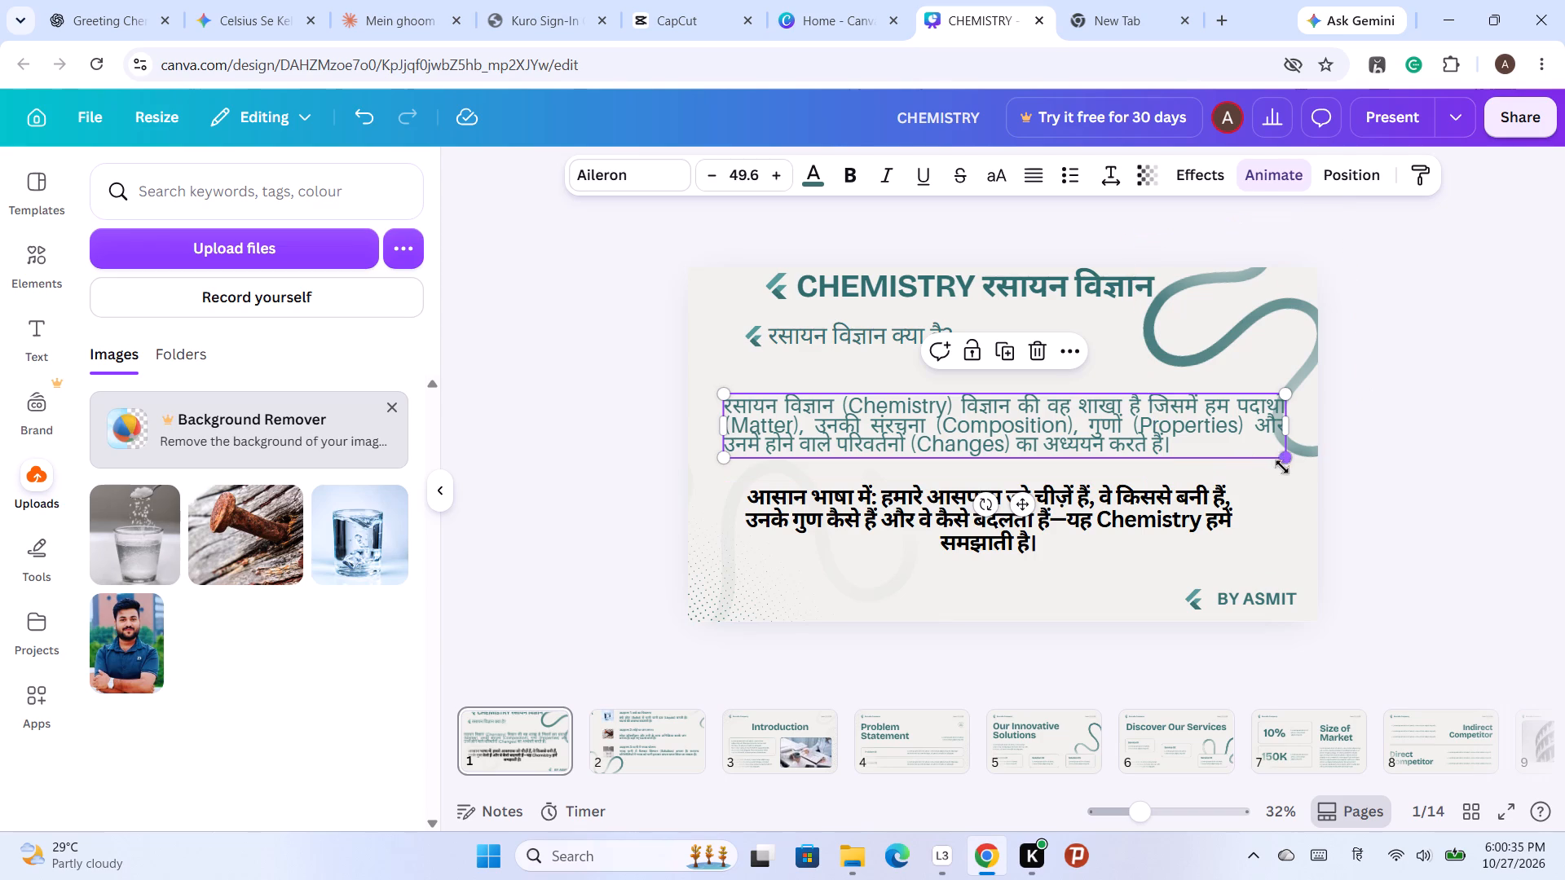
{"action": "left_click_drag", "start_coordinate": [1285, 461], "coordinate": [1272, 448]}
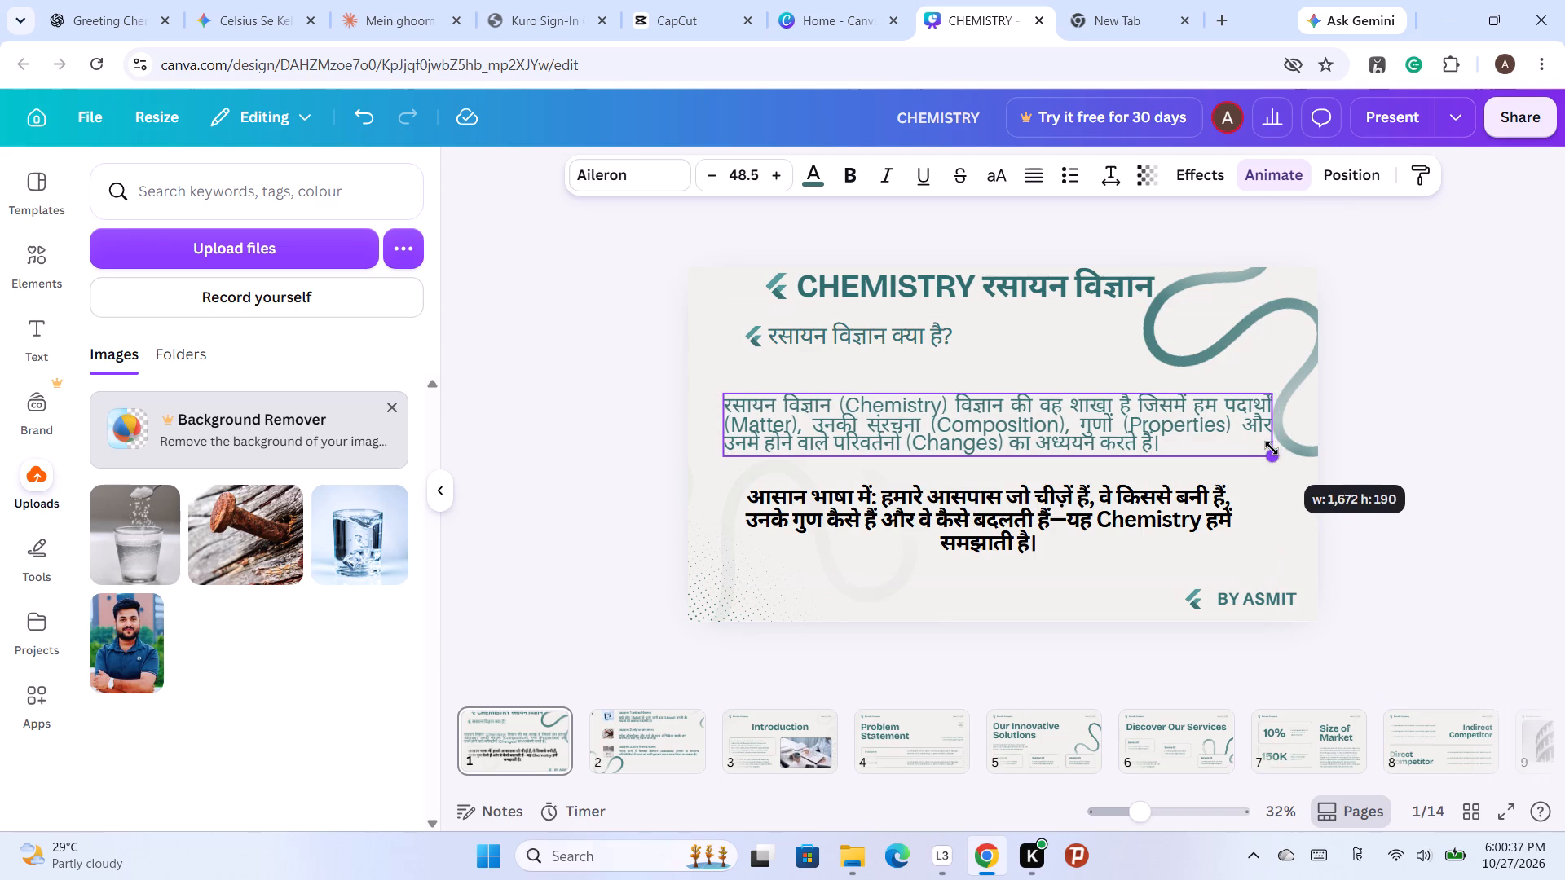
{"action": "left_click_drag", "start_coordinate": [1272, 448], "coordinate": [1250, 447]}
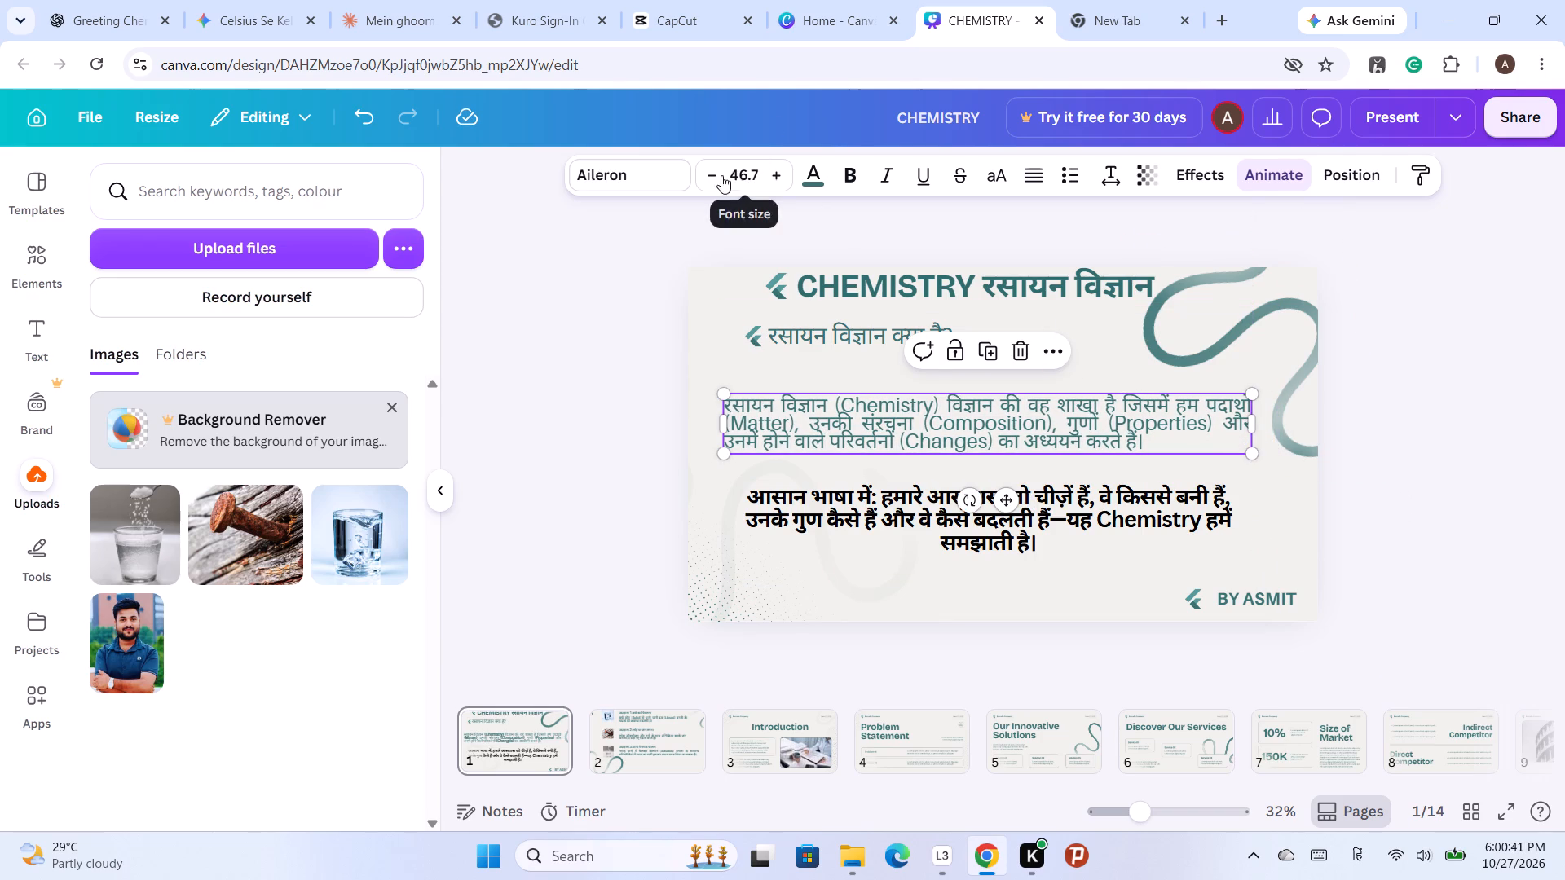
{"action": "double_click", "coordinate": [718, 174]}
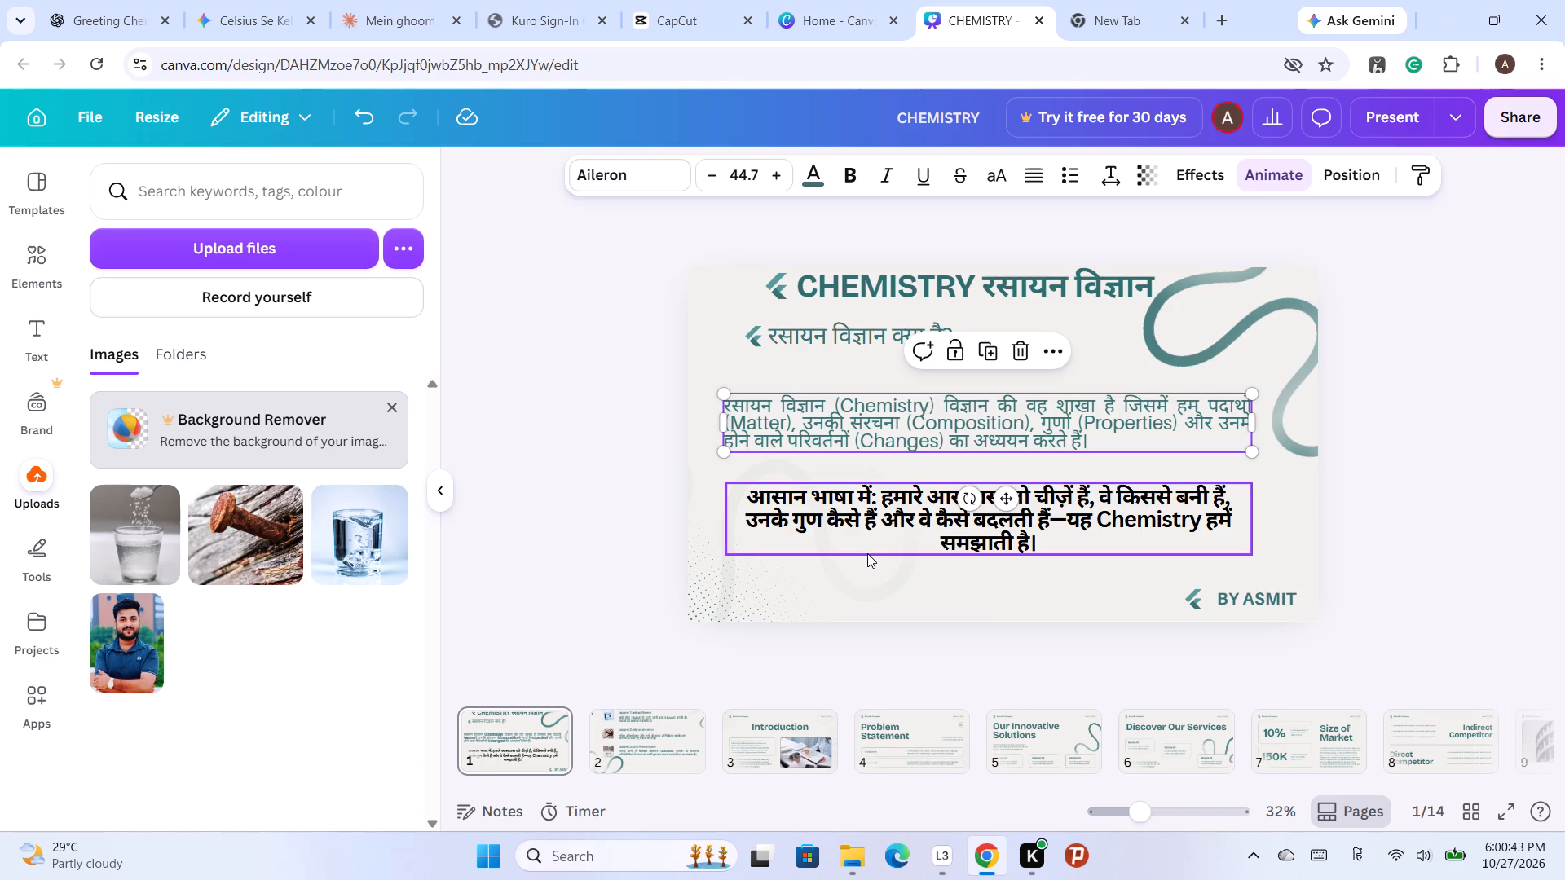
Reduce the bold easy-language summary on slide 1 to font size 41.8, with its box slightly wider.
{"action": "left_click", "coordinate": [876, 529]}
{"action": "triple_click", "coordinate": [716, 177]}
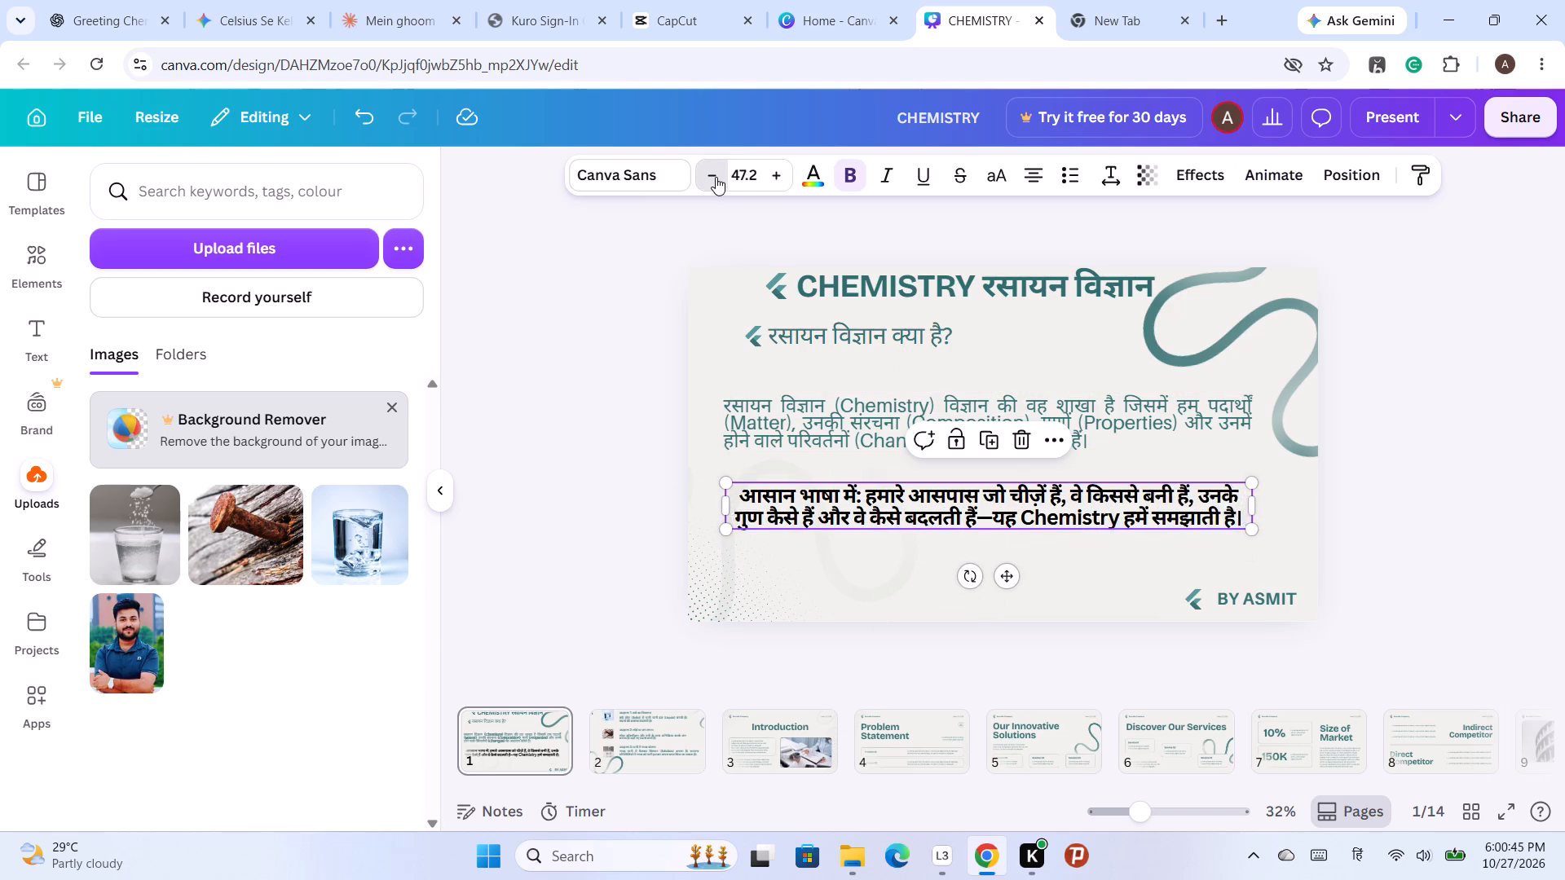
{"action": "left_click", "coordinate": [716, 177]}
{"action": "left_click", "coordinate": [716, 177]}
{"action": "left_click", "coordinate": [716, 177]}
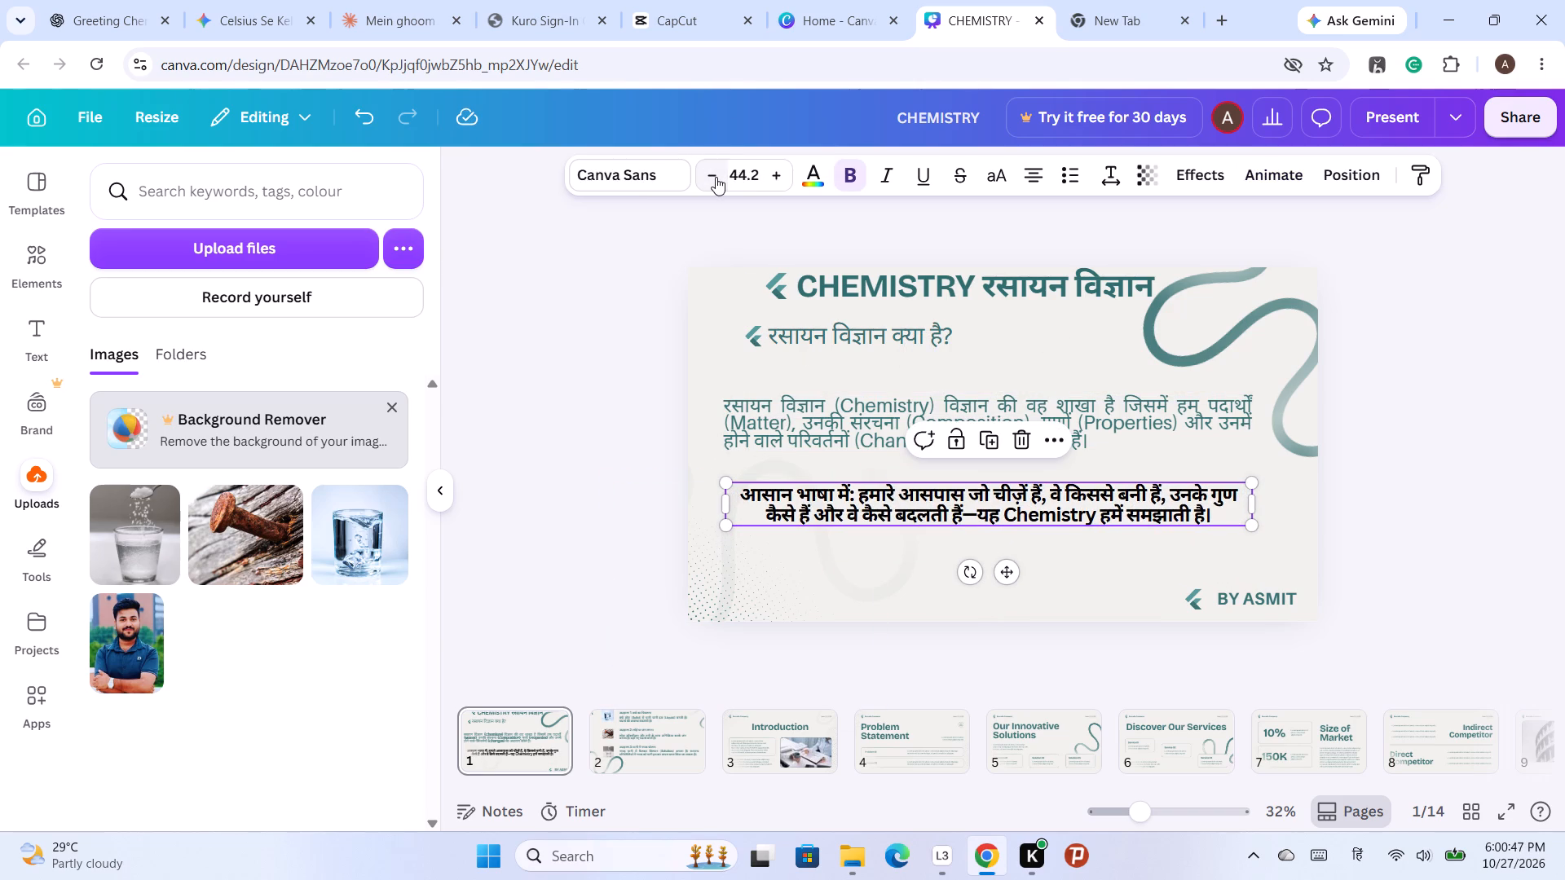
{"action": "left_click", "coordinate": [716, 177]}
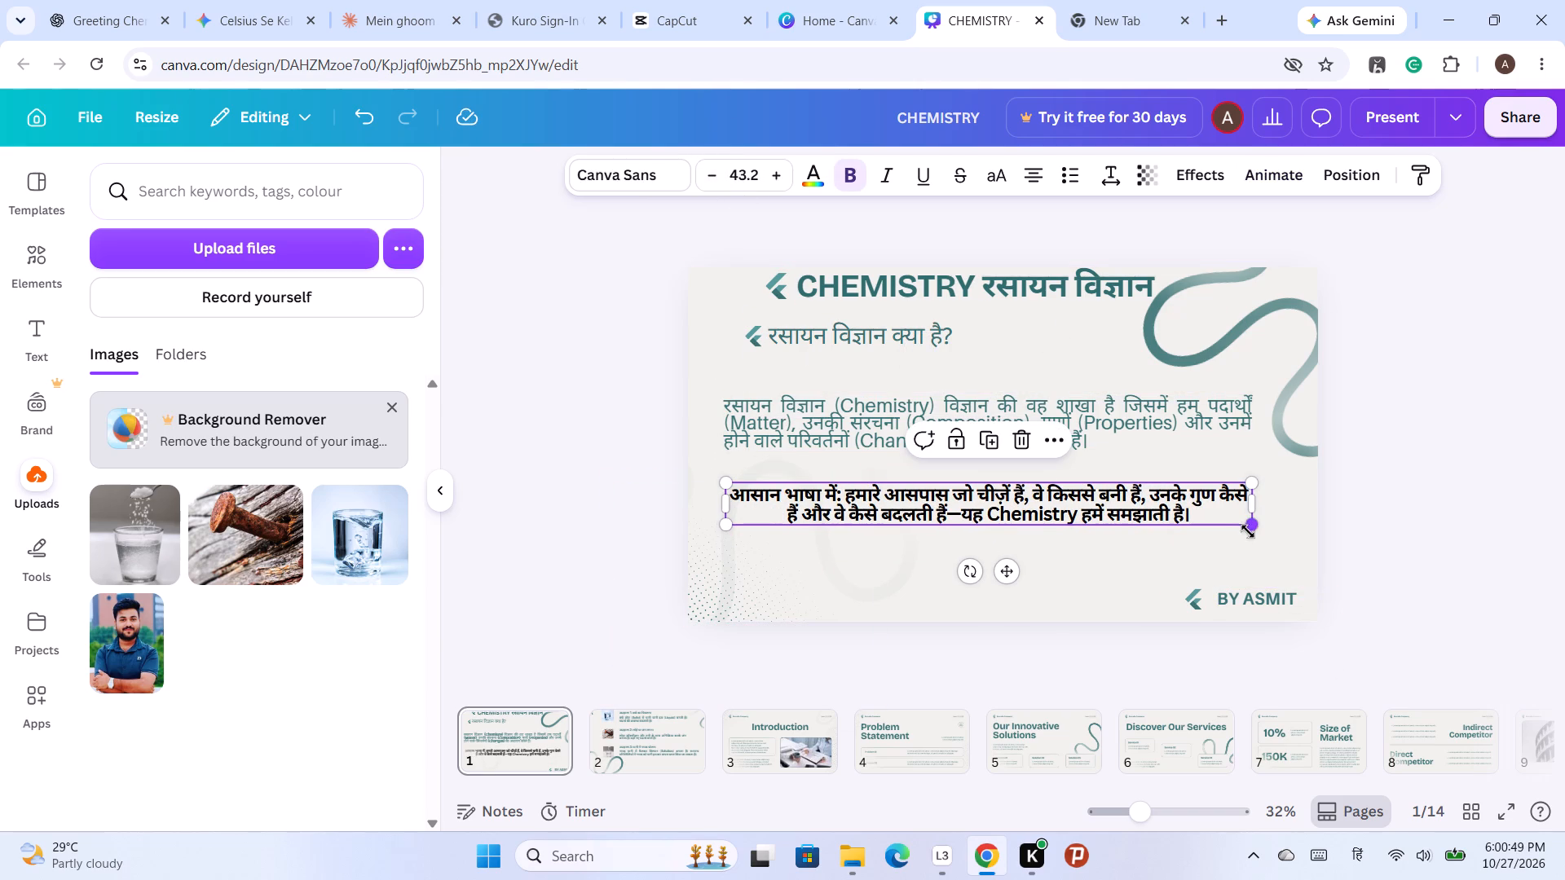
{"action": "left_click_drag", "start_coordinate": [1248, 531], "coordinate": [1244, 543]}
{"action": "left_click_drag", "start_coordinate": [1248, 523], "coordinate": [1256, 539]}
{"action": "double_click", "coordinate": [711, 174]}
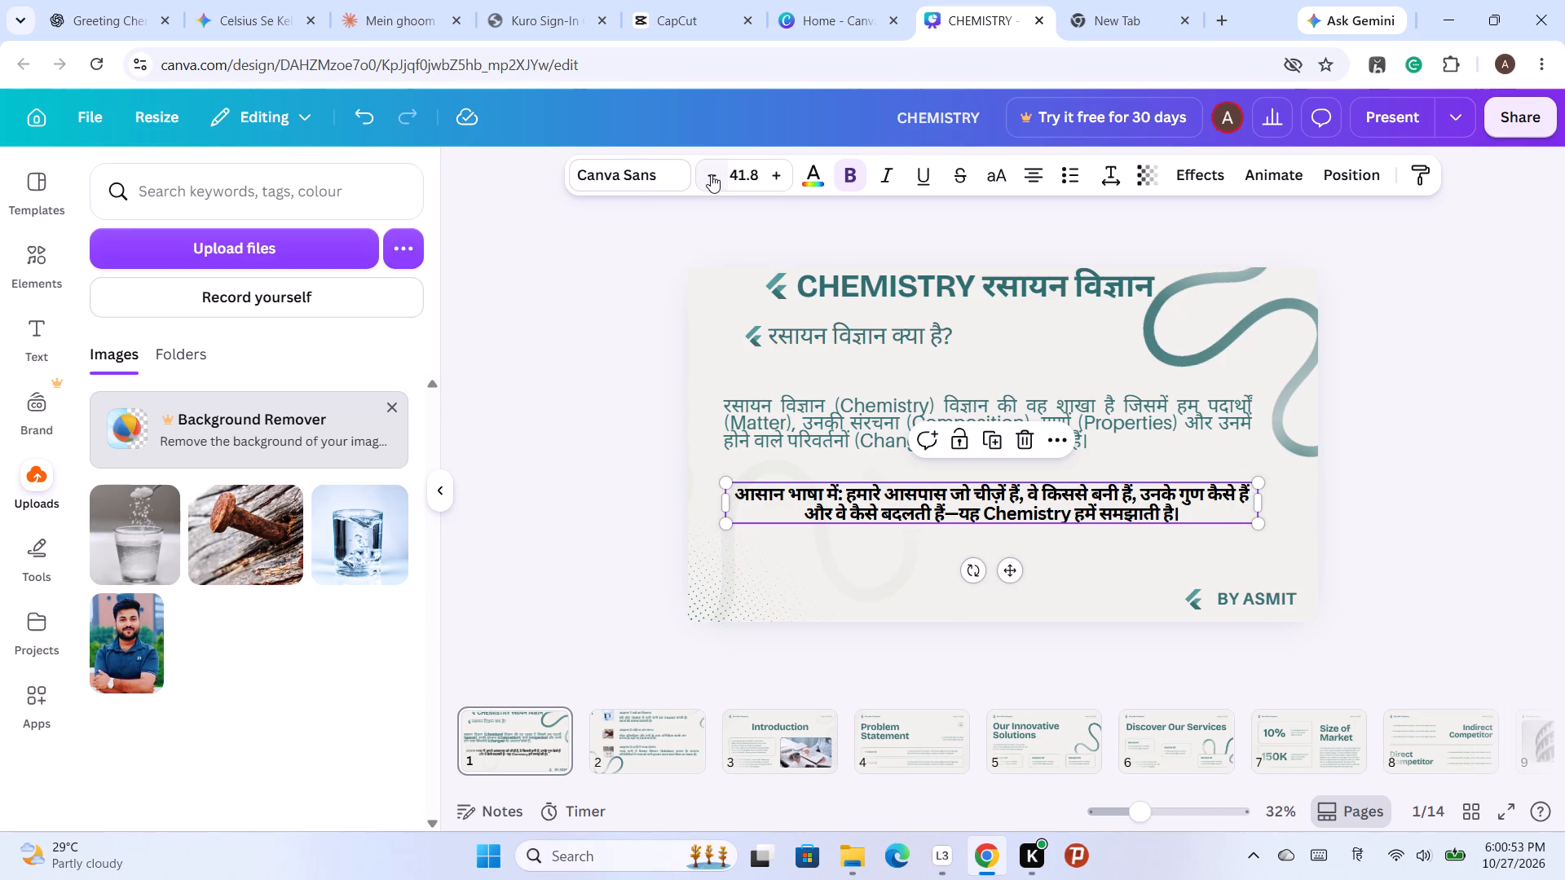
Move the bold easy-language summary on slide 1 slightly up and left under the definition paragraph, and set its font size to 44.8.
{"action": "left_click_drag", "start_coordinate": [1112, 503], "coordinate": [1100, 504]}
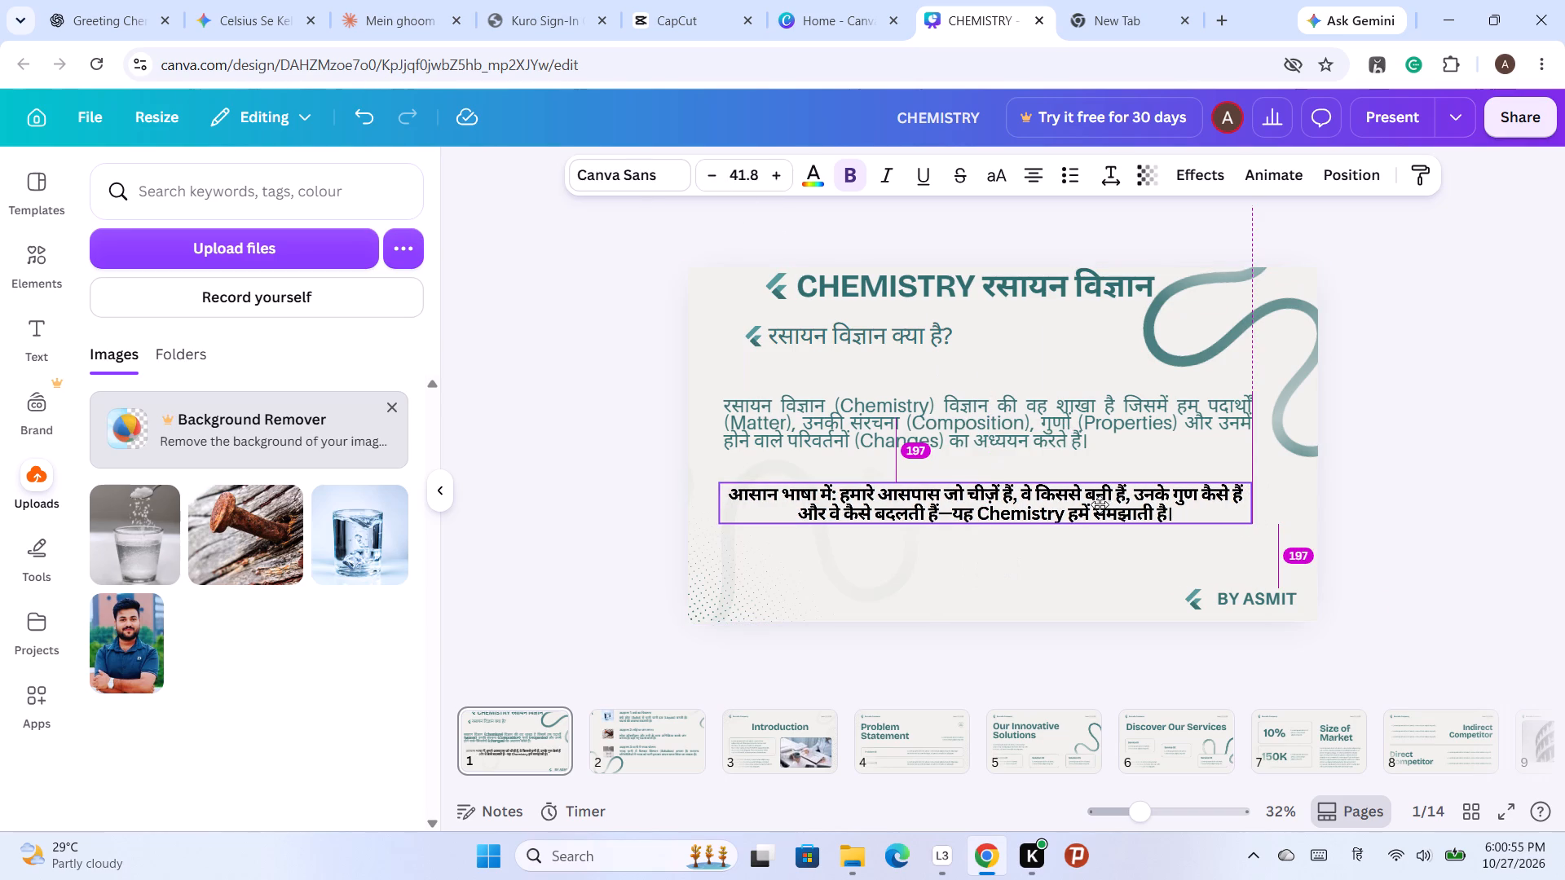
{"action": "left_click_drag", "start_coordinate": [1100, 504], "coordinate": [1104, 494]}
{"action": "left_click", "coordinate": [1091, 426]}
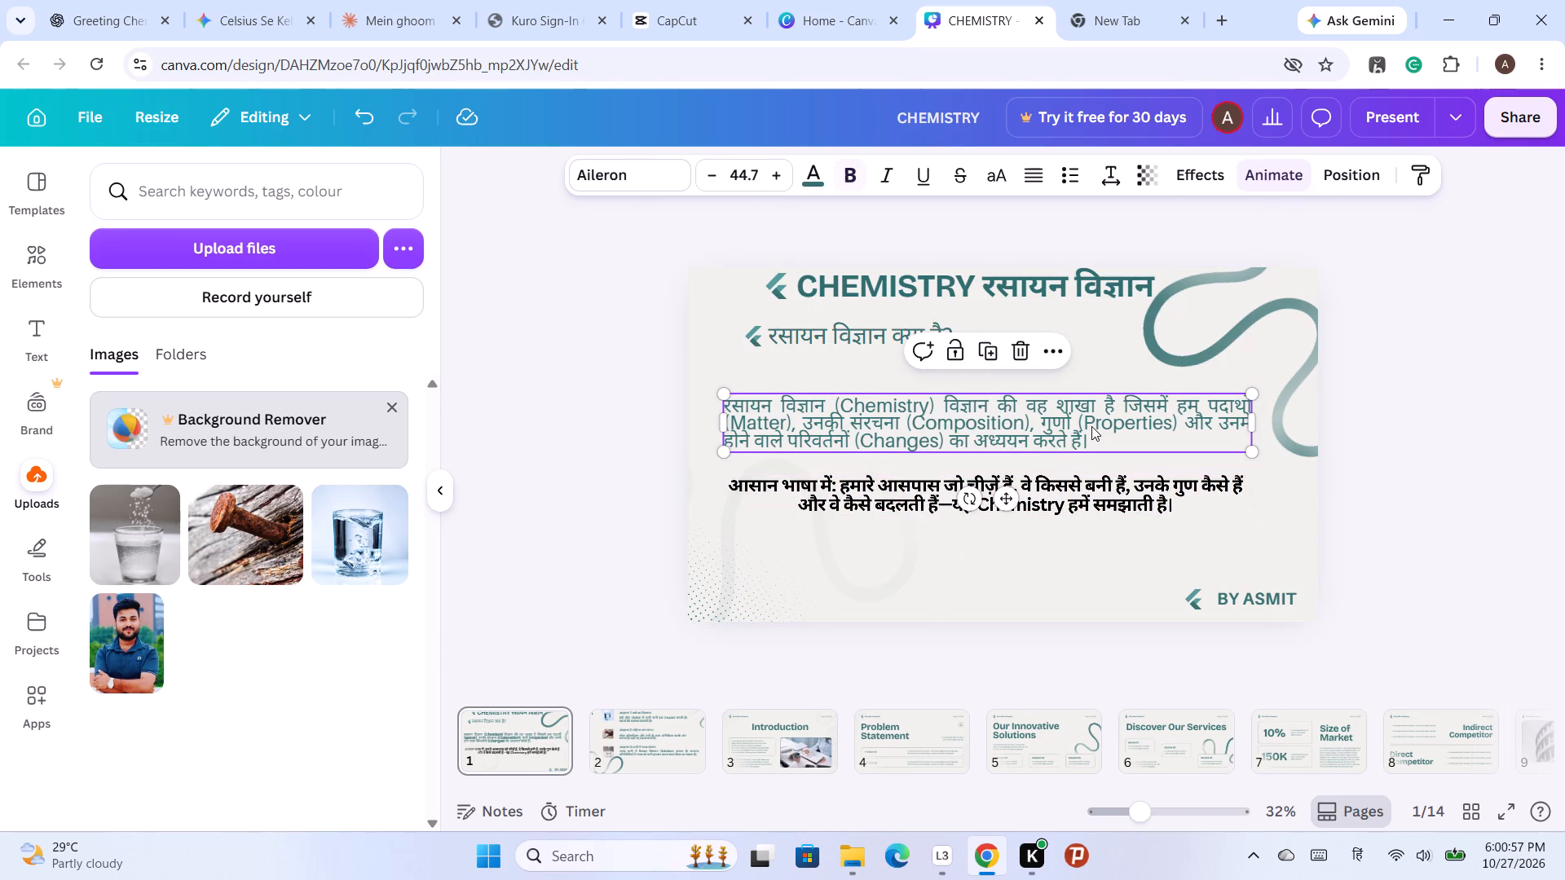
{"action": "left_click", "coordinate": [1118, 502]}
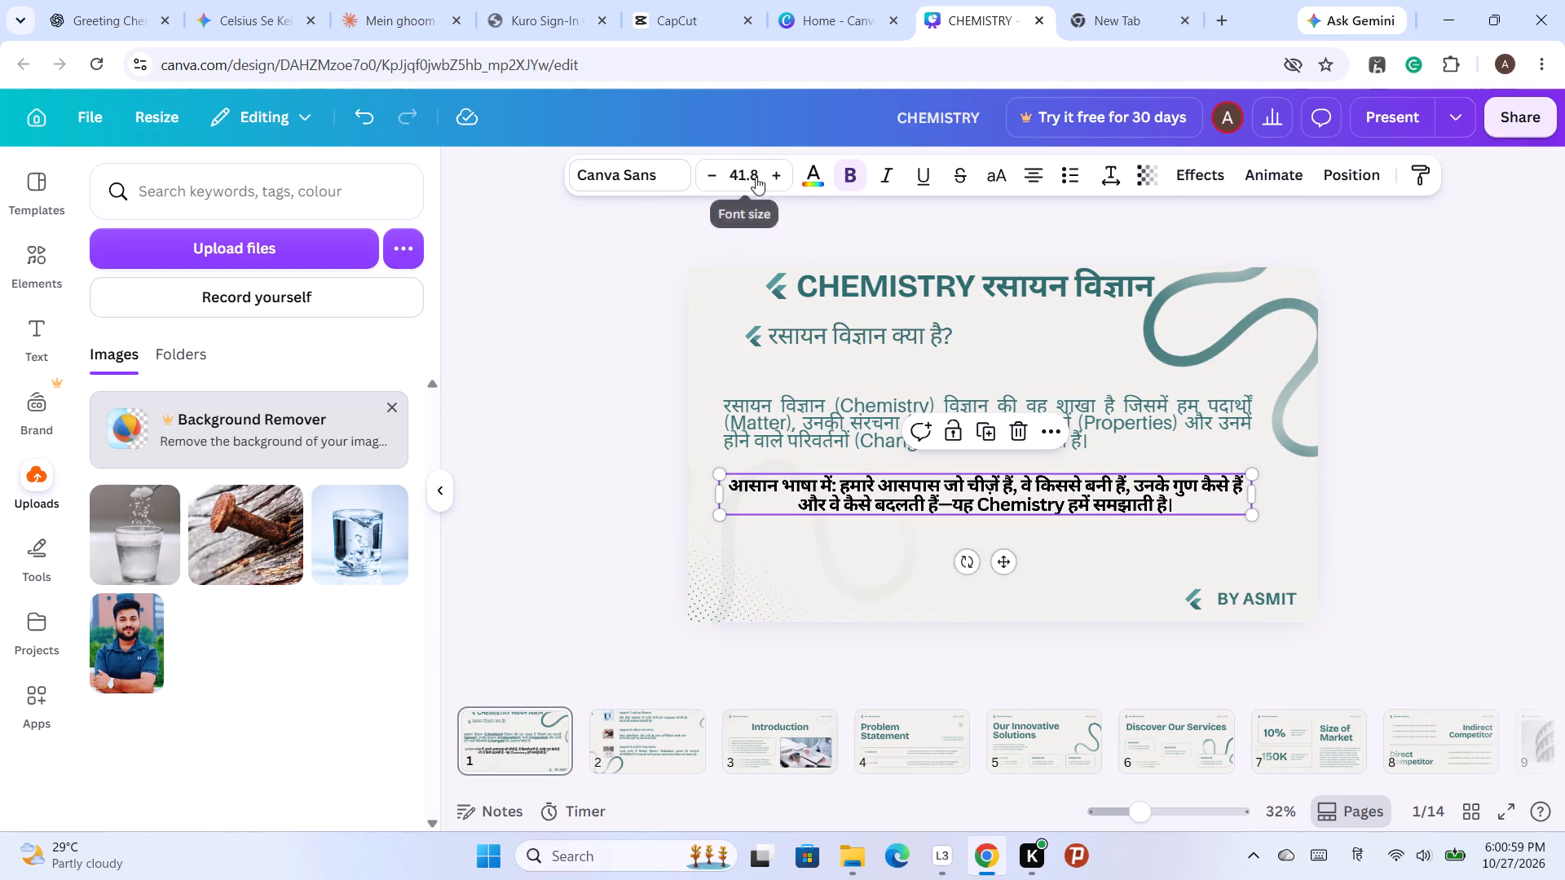
{"action": "double_click", "coordinate": [772, 185]}
{"action": "left_click", "coordinate": [772, 185]}
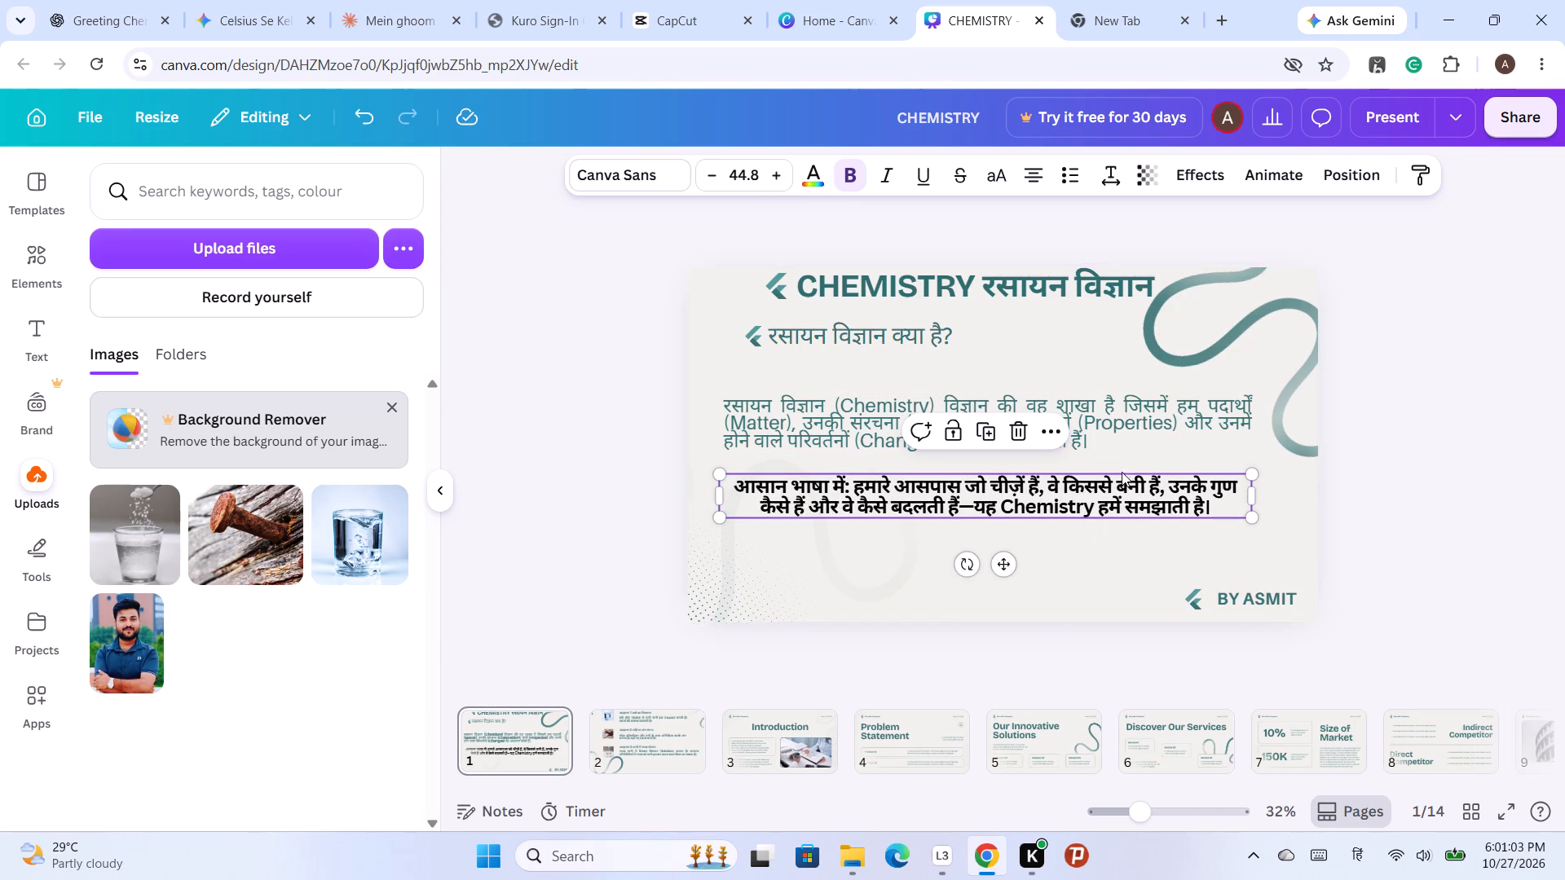
Move the definition paragraph on slide 1 up and right so its left edge lines up with the subheading's arrow.
{"action": "left_click", "coordinate": [876, 344]}
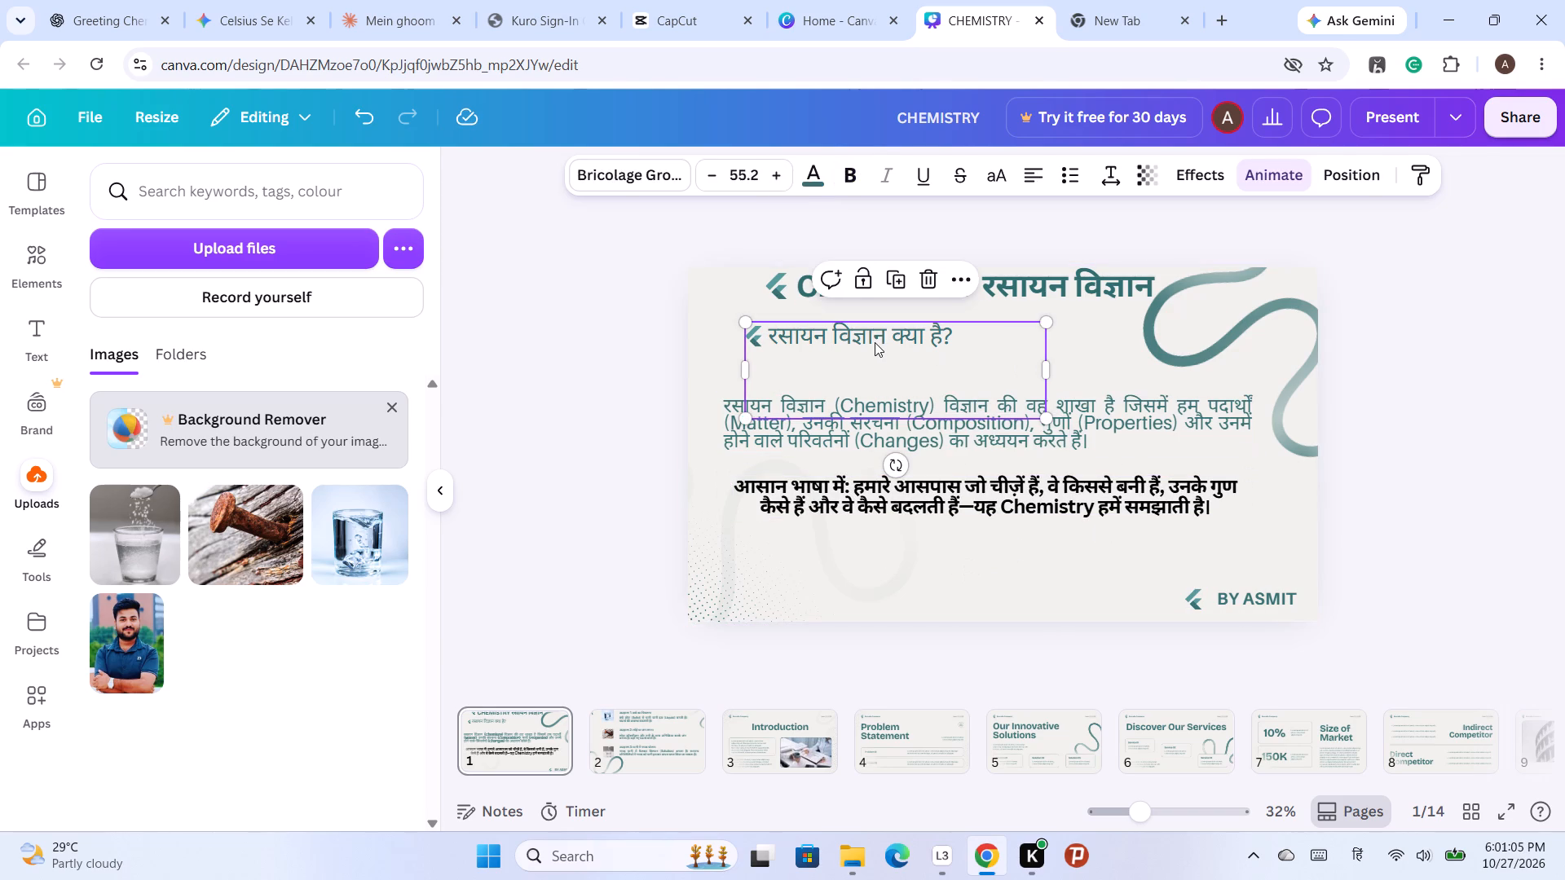
{"action": "left_click", "coordinate": [1099, 429]}
{"action": "left_click_drag", "start_coordinate": [1101, 427], "coordinate": [1120, 411]}
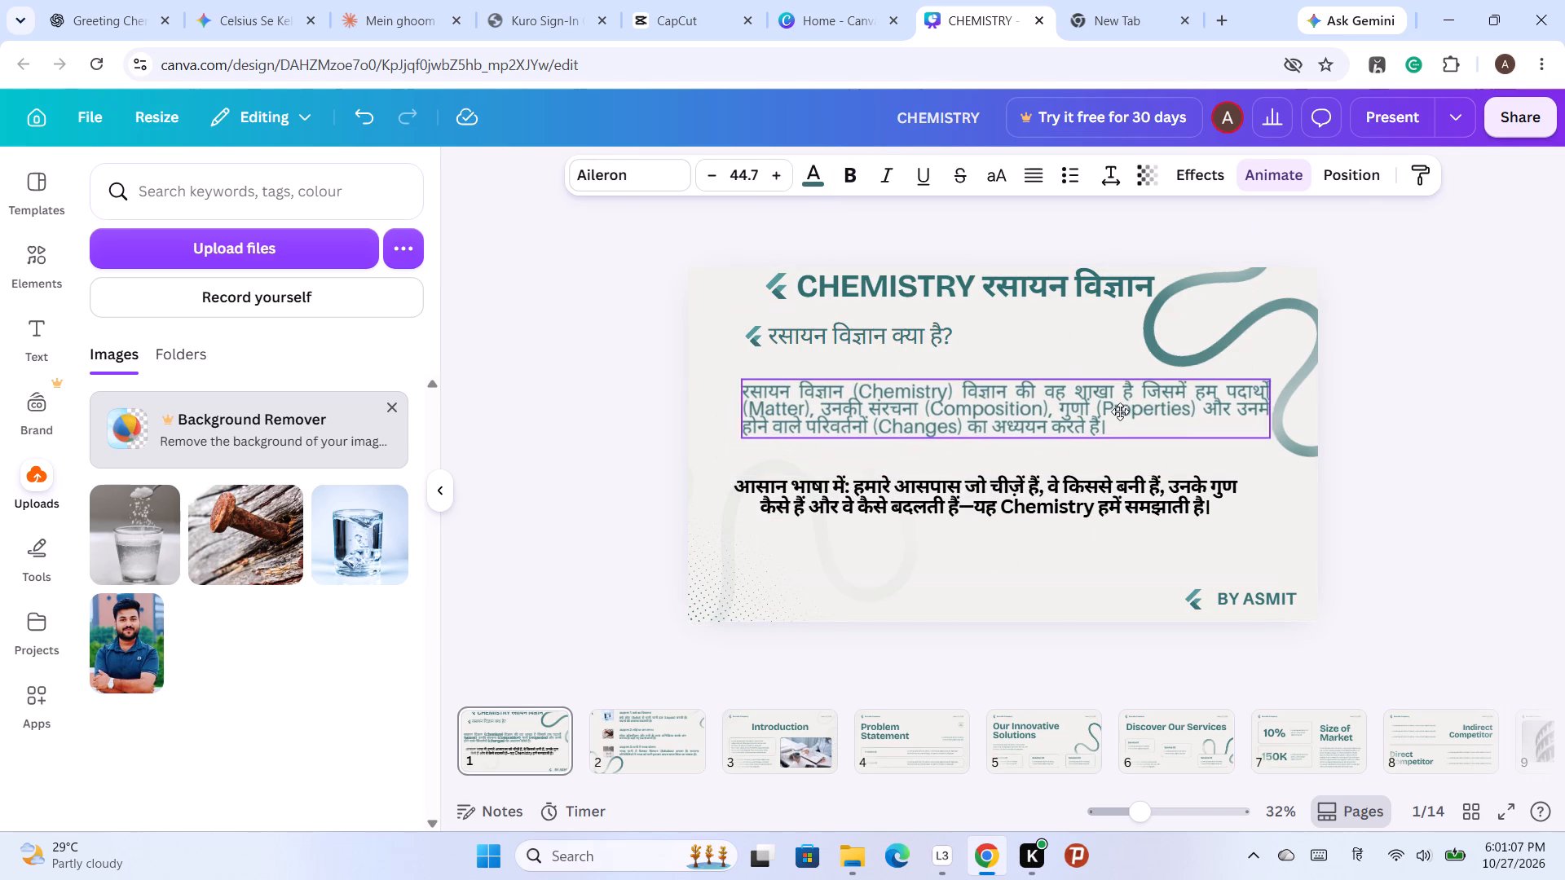
{"action": "left_click_drag", "start_coordinate": [1120, 411], "coordinate": [1123, 409]}
Duplicate the subheading's arrow on slide 1 twice, placing one copy beside the definition paragraph and one beside the bold summary.
{"action": "left_click", "coordinate": [757, 330]}
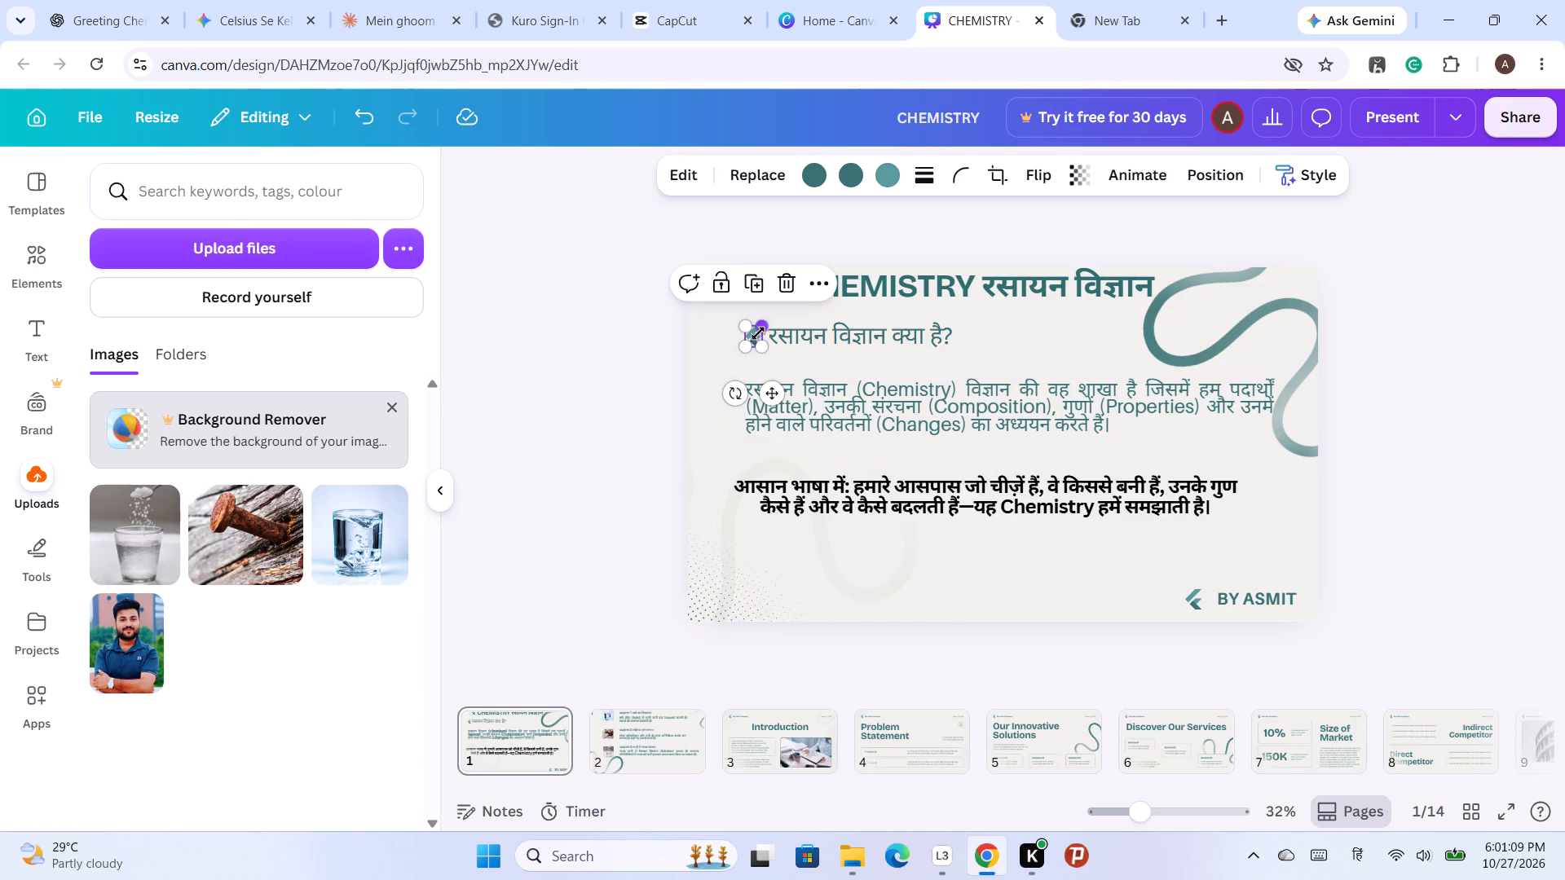
{"action": "left_click", "coordinate": [756, 283]}
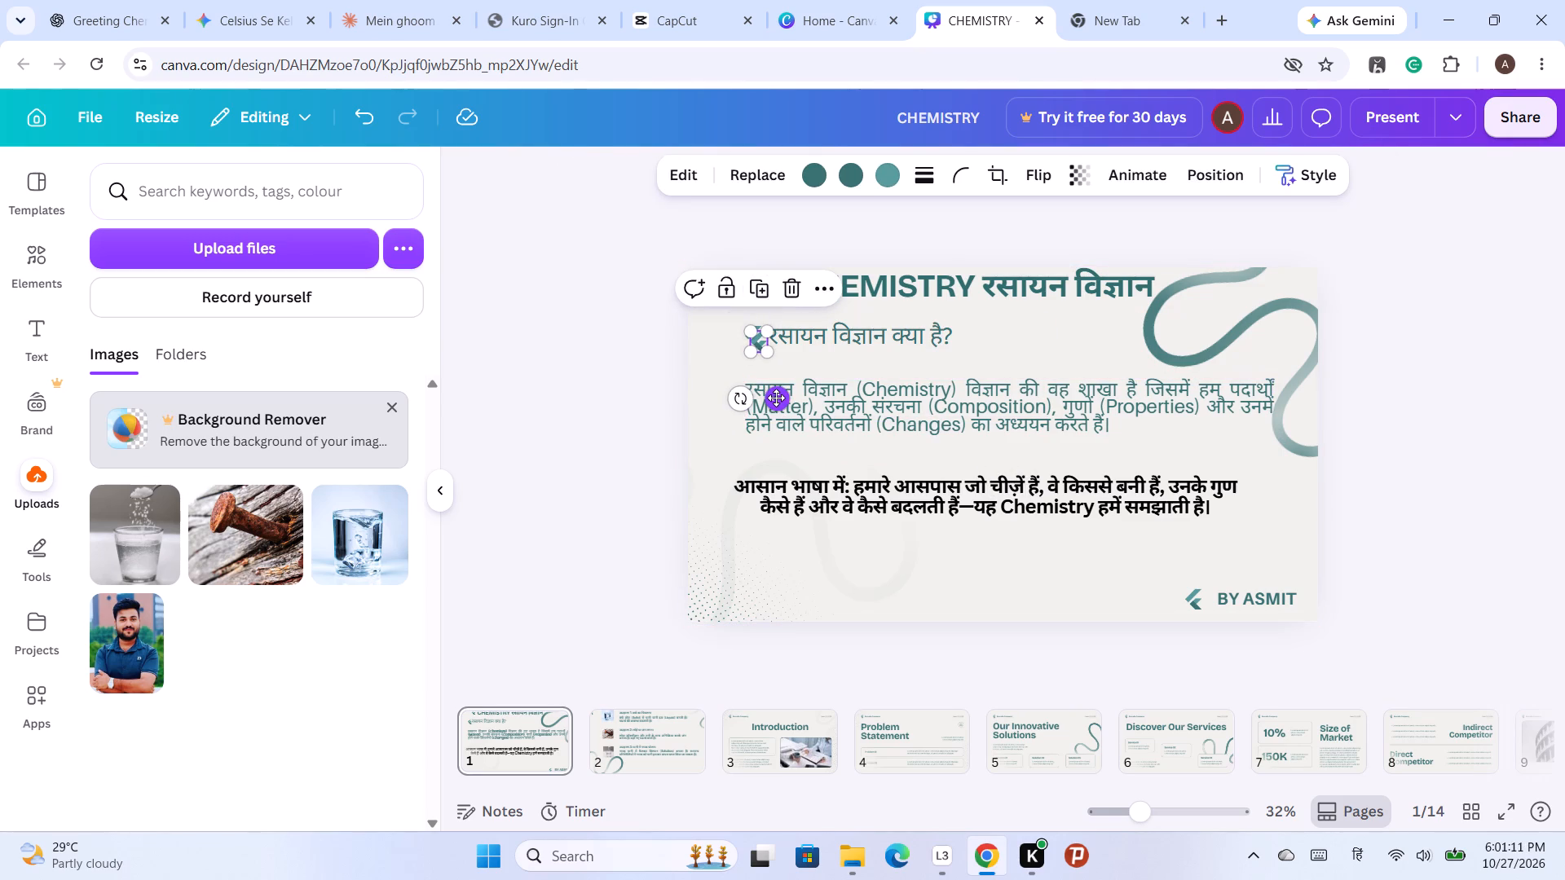
{"action": "left_click_drag", "start_coordinate": [776, 398], "coordinate": [736, 447]}
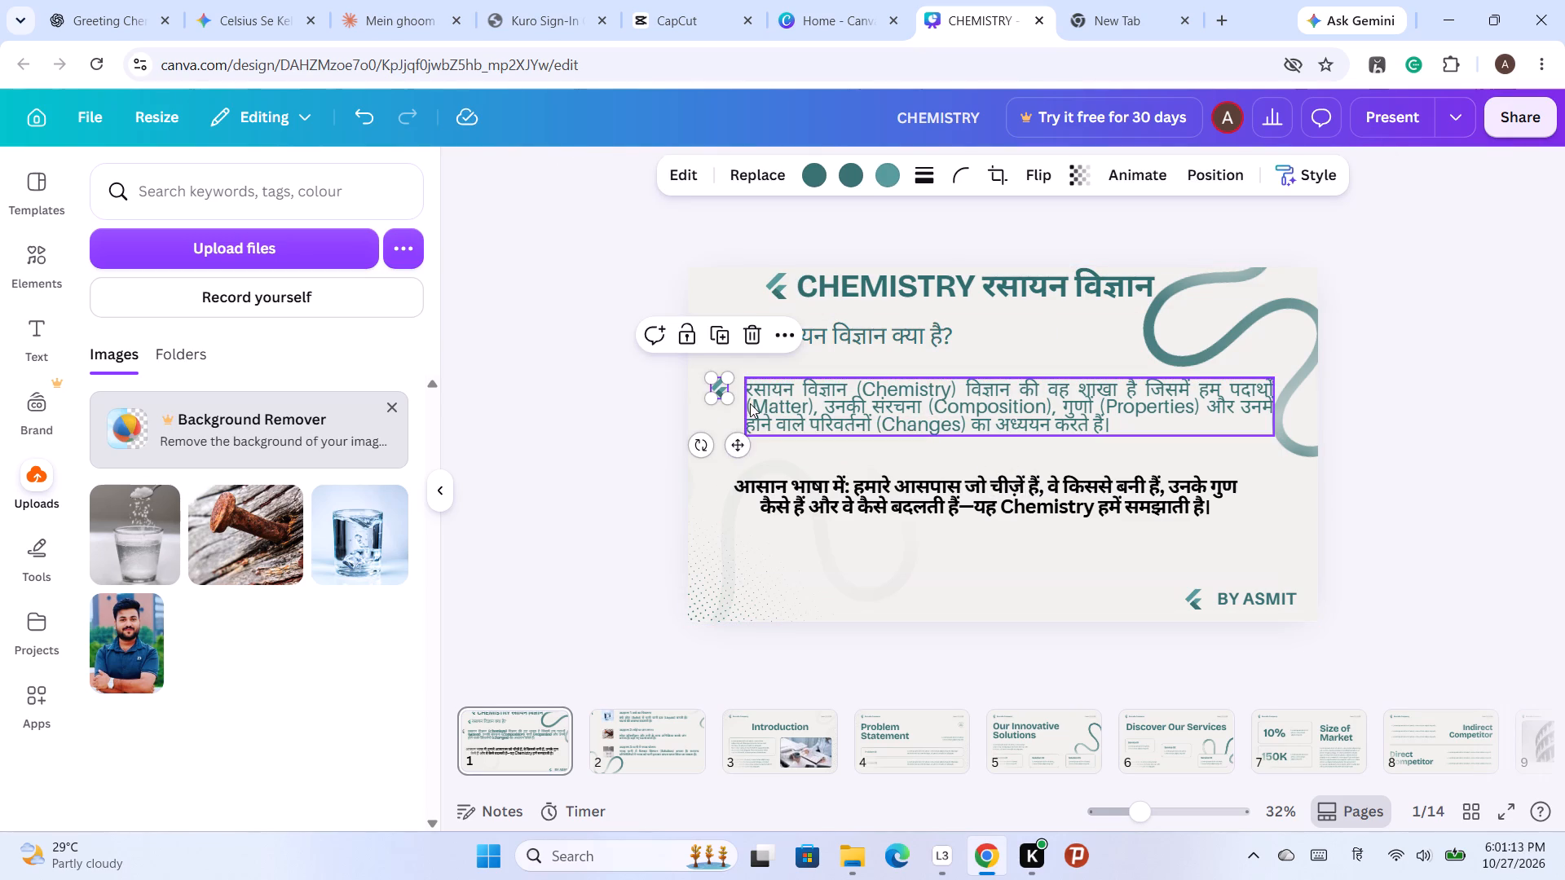
{"action": "left_click", "coordinate": [722, 346]}
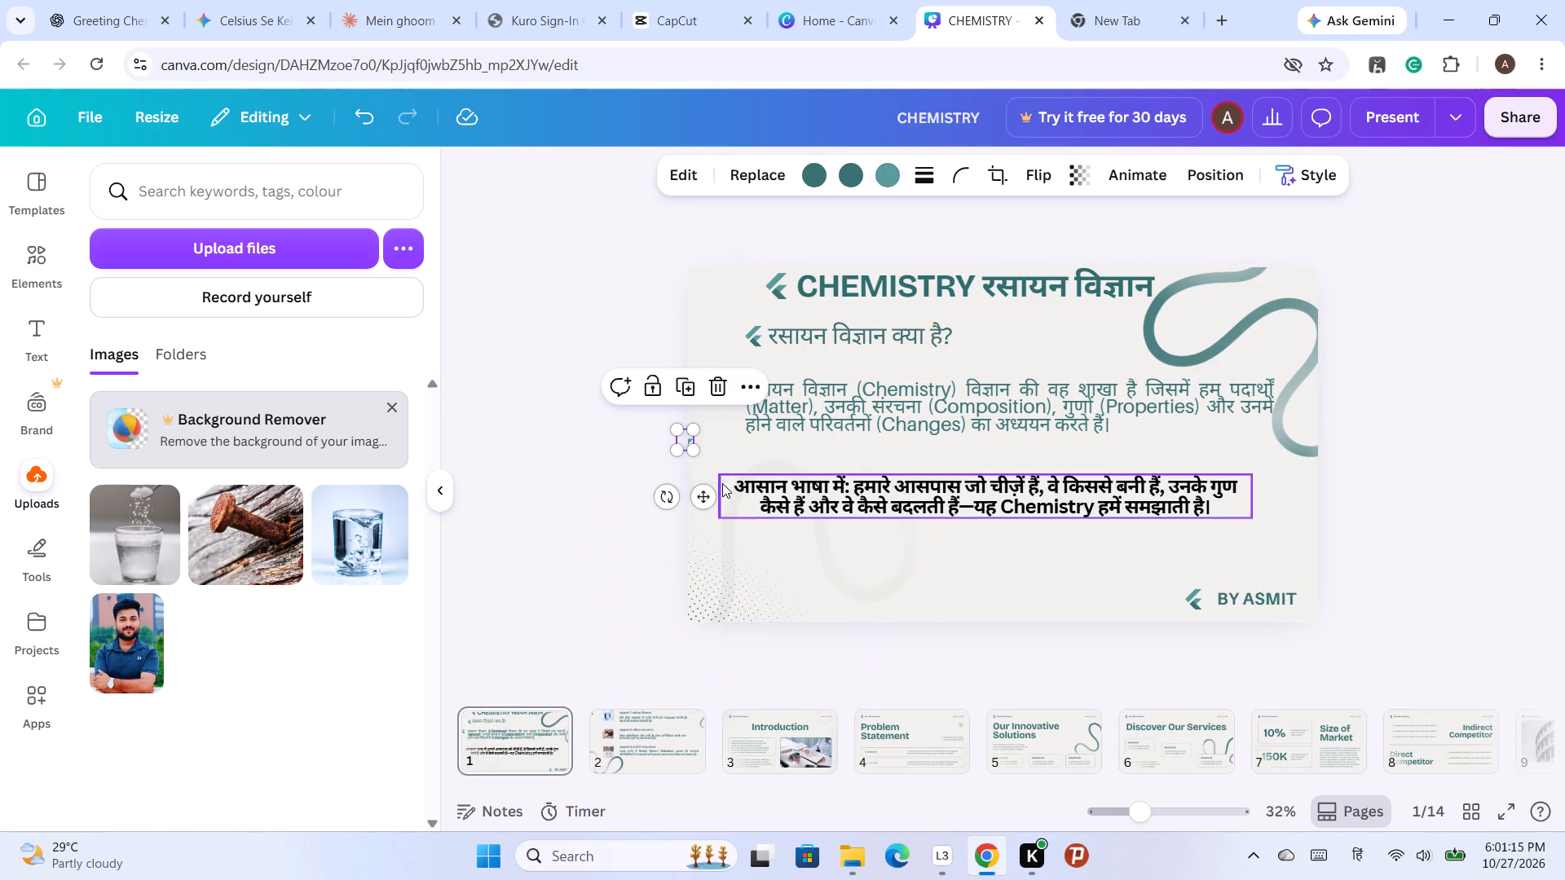
{"action": "left_click_drag", "start_coordinate": [703, 501], "coordinate": [735, 547]}
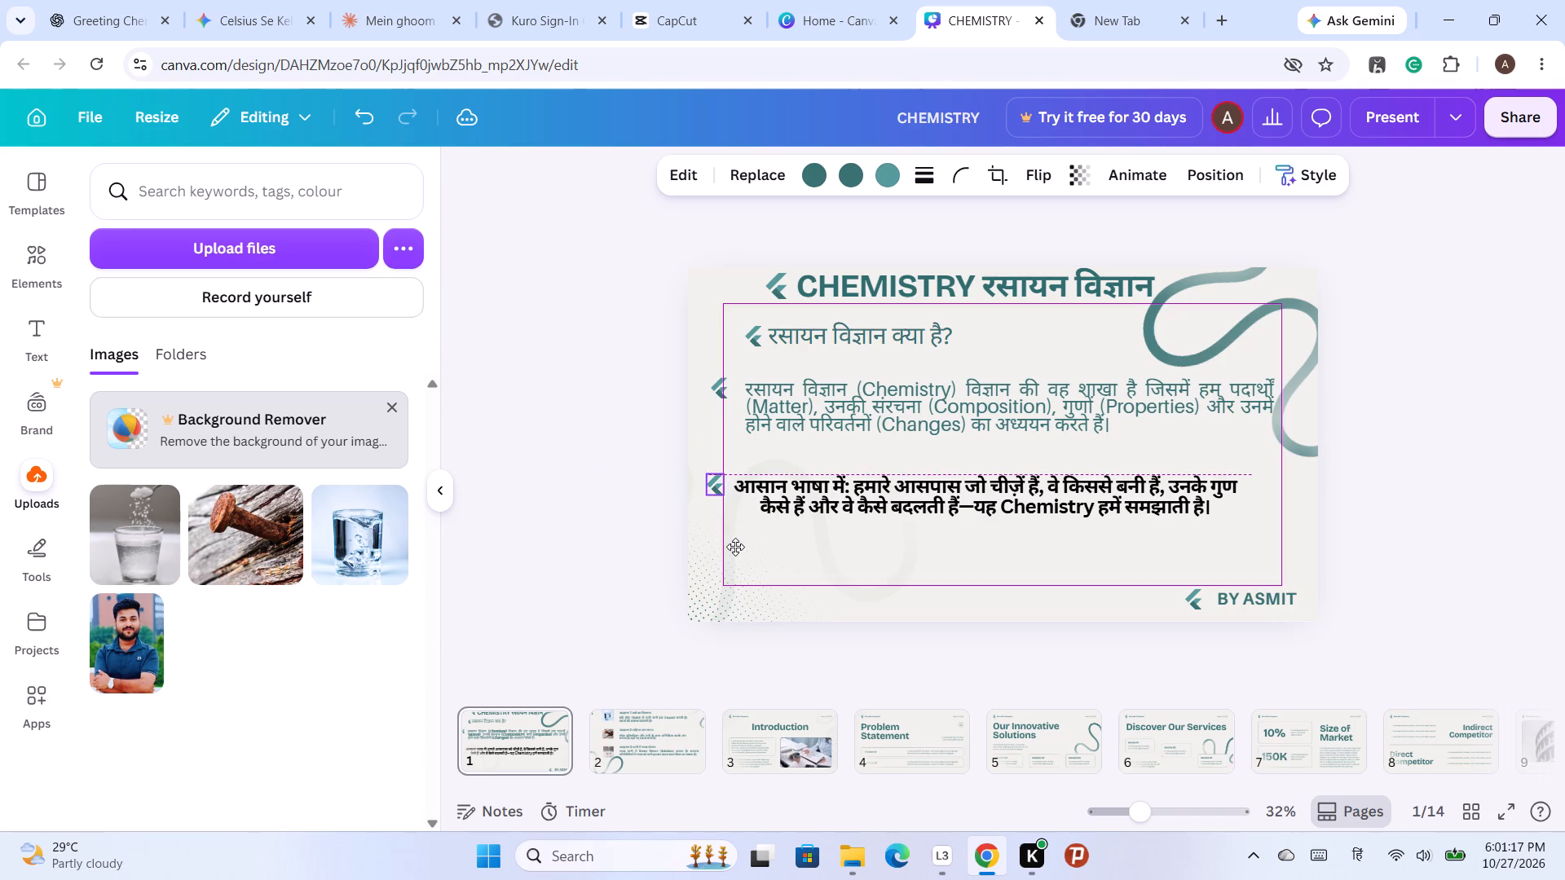
{"action": "left_click_drag", "start_coordinate": [735, 547], "coordinate": [736, 552]}
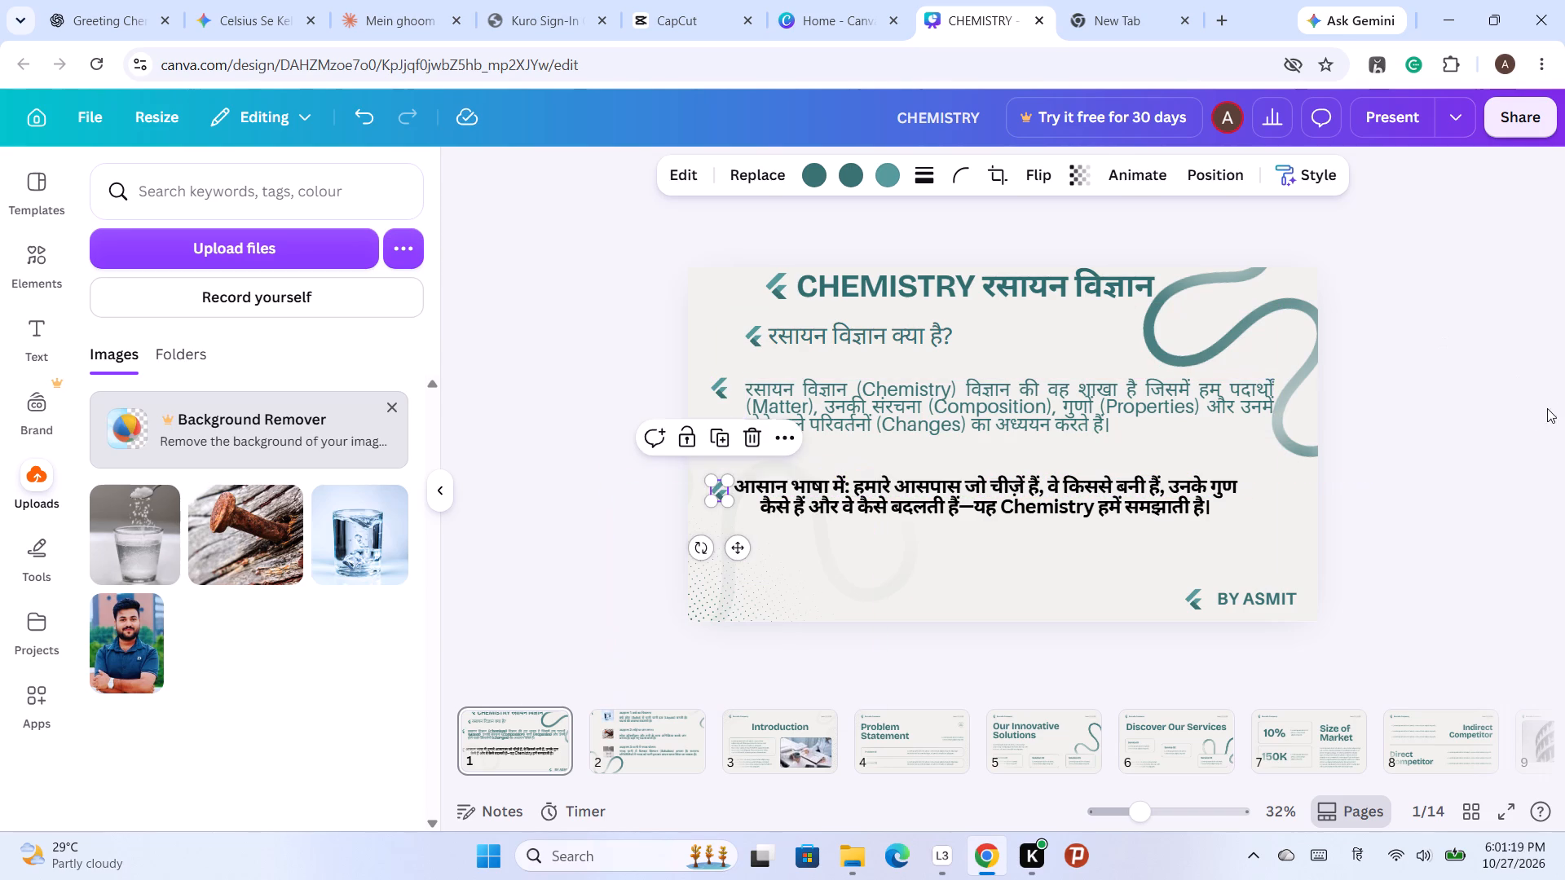
{"action": "left_click", "coordinate": [1516, 410]}
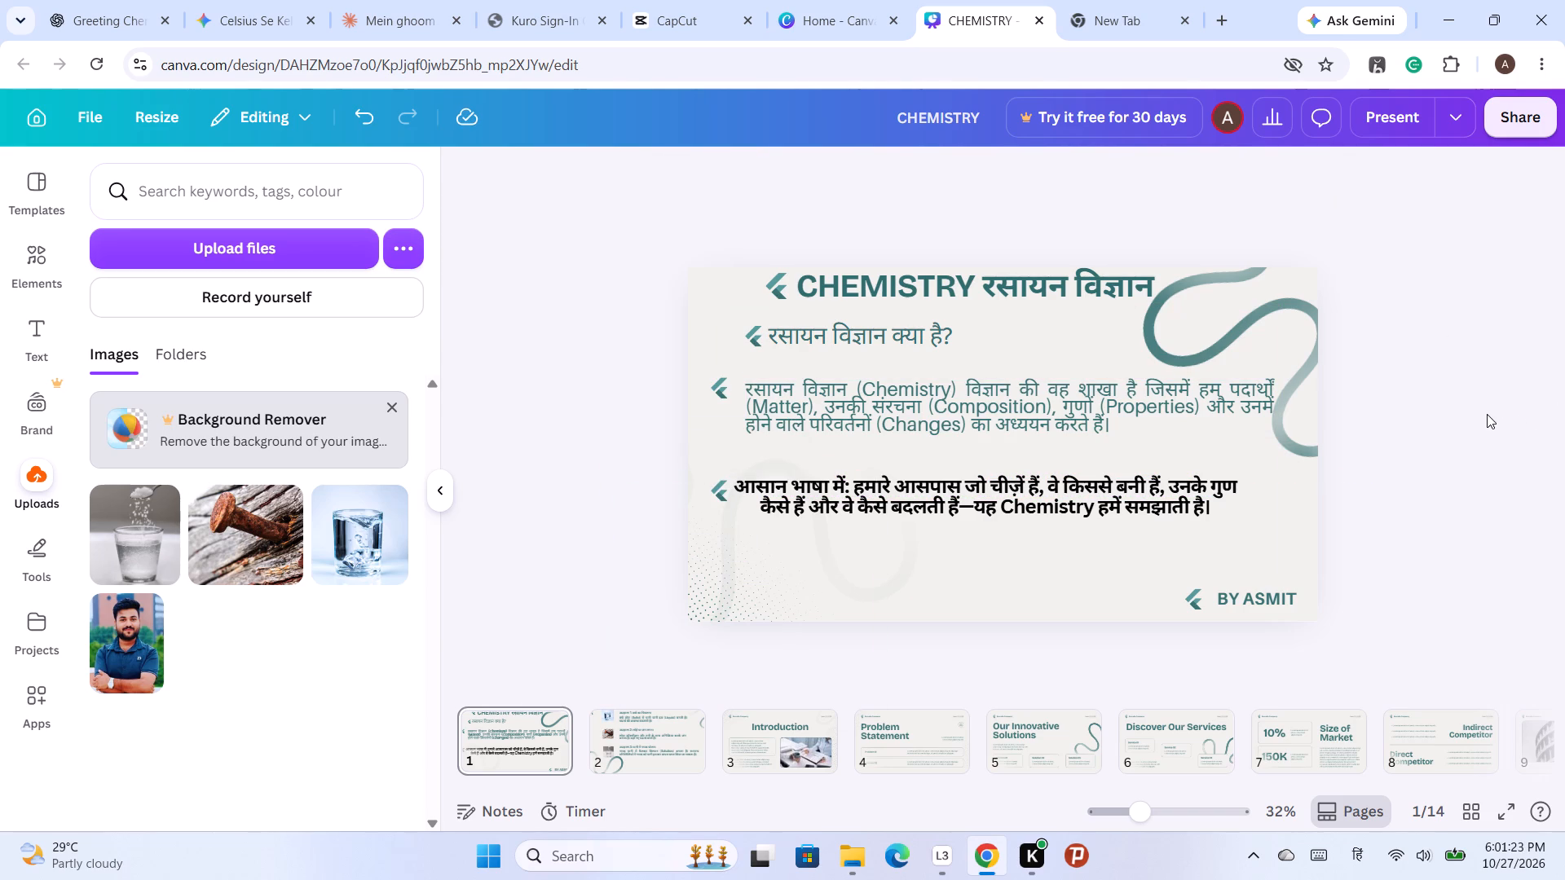
{"action": "scroll", "coordinate": [1487, 414], "scroll_direction": "down", "scroll_amount": 1}
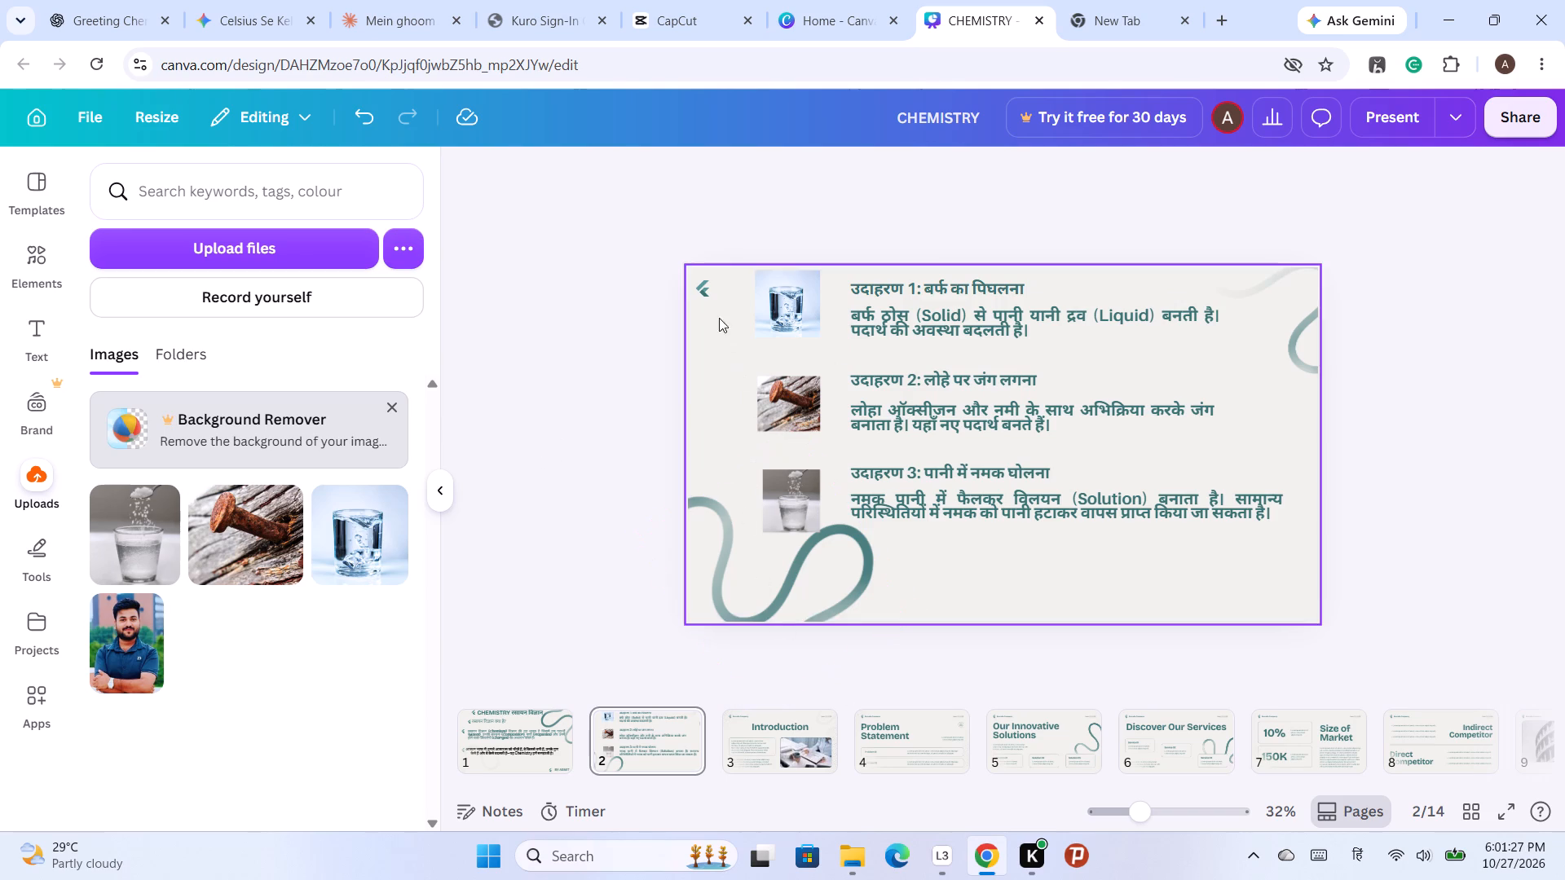
{"action": "left_click", "coordinate": [702, 286]}
{"action": "left_click", "coordinate": [712, 238]}
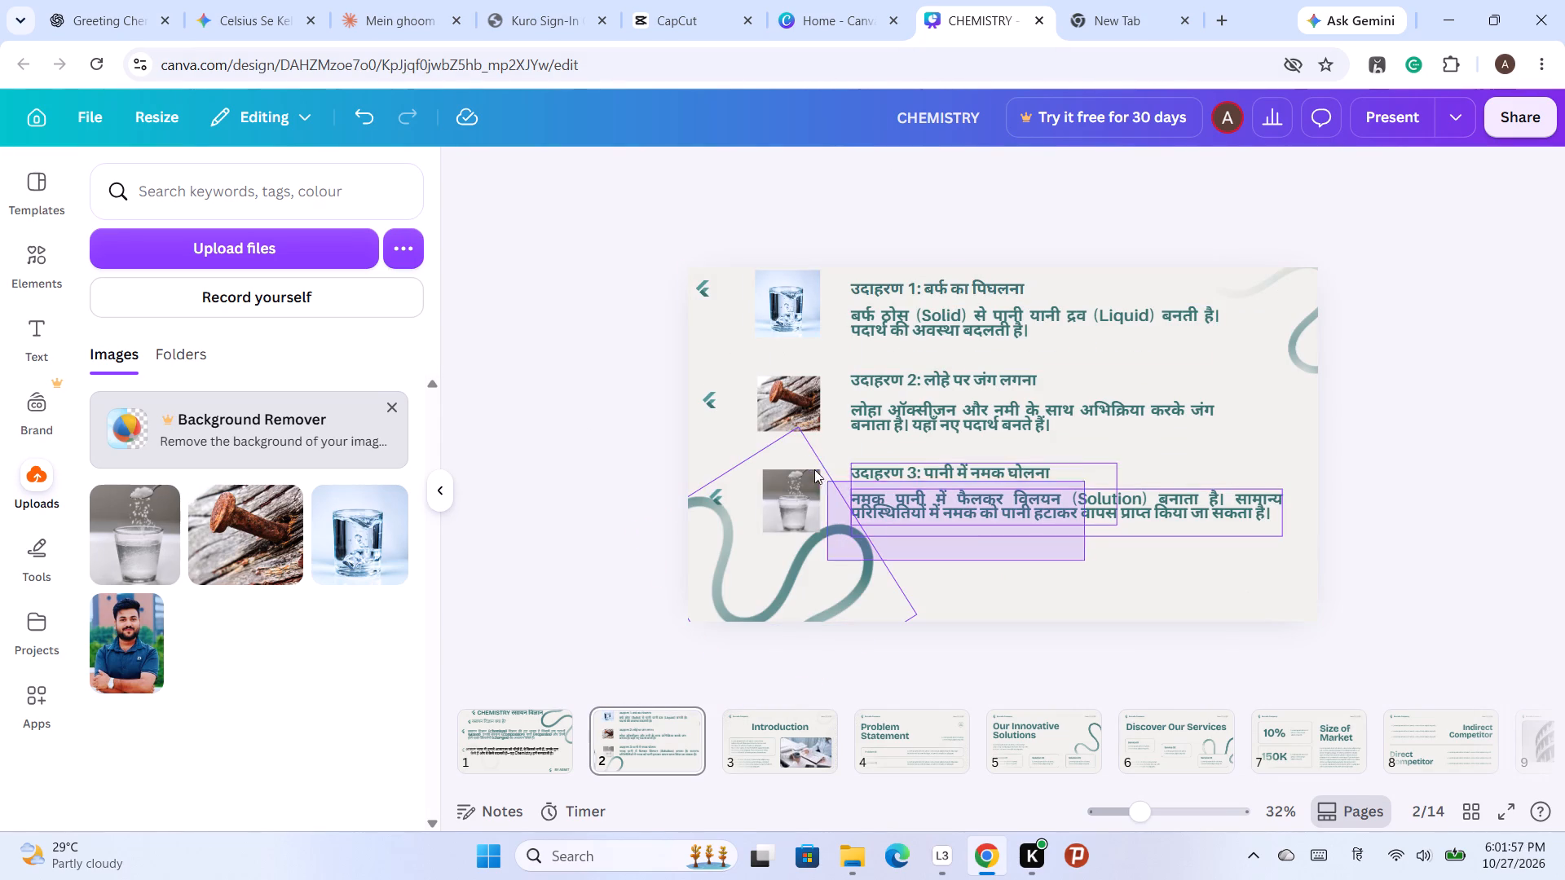
{"action": "left_click_drag", "start_coordinate": [814, 469], "coordinate": [779, 300]}
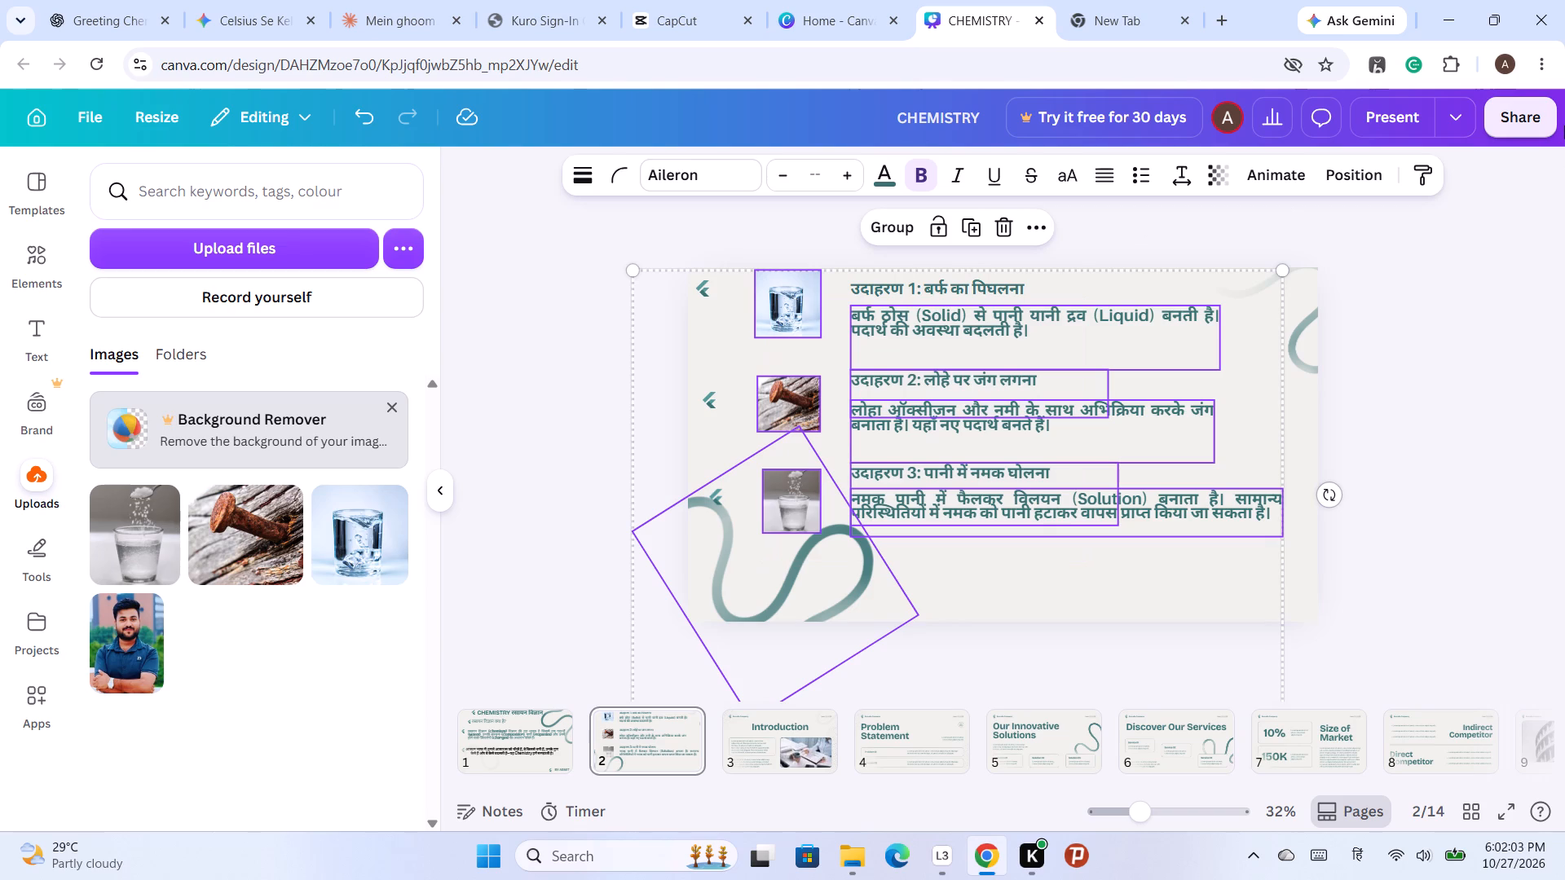
{"action": "key", "text": "Down"}
{"action": "key", "text": "Down"}
{"action": "key", "text": "Down"}
{"action": "key", "text": "Down"}
{"action": "key", "text": "Down"}
{"action": "key", "text": "Down"}
{"action": "key", "text": "Down"}
{"action": "key", "text": "Down"}
{"action": "key", "text": "Down"}
{"action": "key", "text": "Down"}
{"action": "key", "text": "Down"}
{"action": "key", "text": "Down"}
{"action": "key", "text": "Down"}
{"action": "key", "text": "Down"}
{"action": "key", "text": "Down"}
{"action": "key", "text": "Down"}
{"action": "key", "text": "Down"}
{"action": "key", "text": "Down"}
{"action": "key", "text": "Down"}
{"action": "key", "text": "Down"}
{"action": "key", "text": "Down"}
{"action": "key", "text": "Down"}
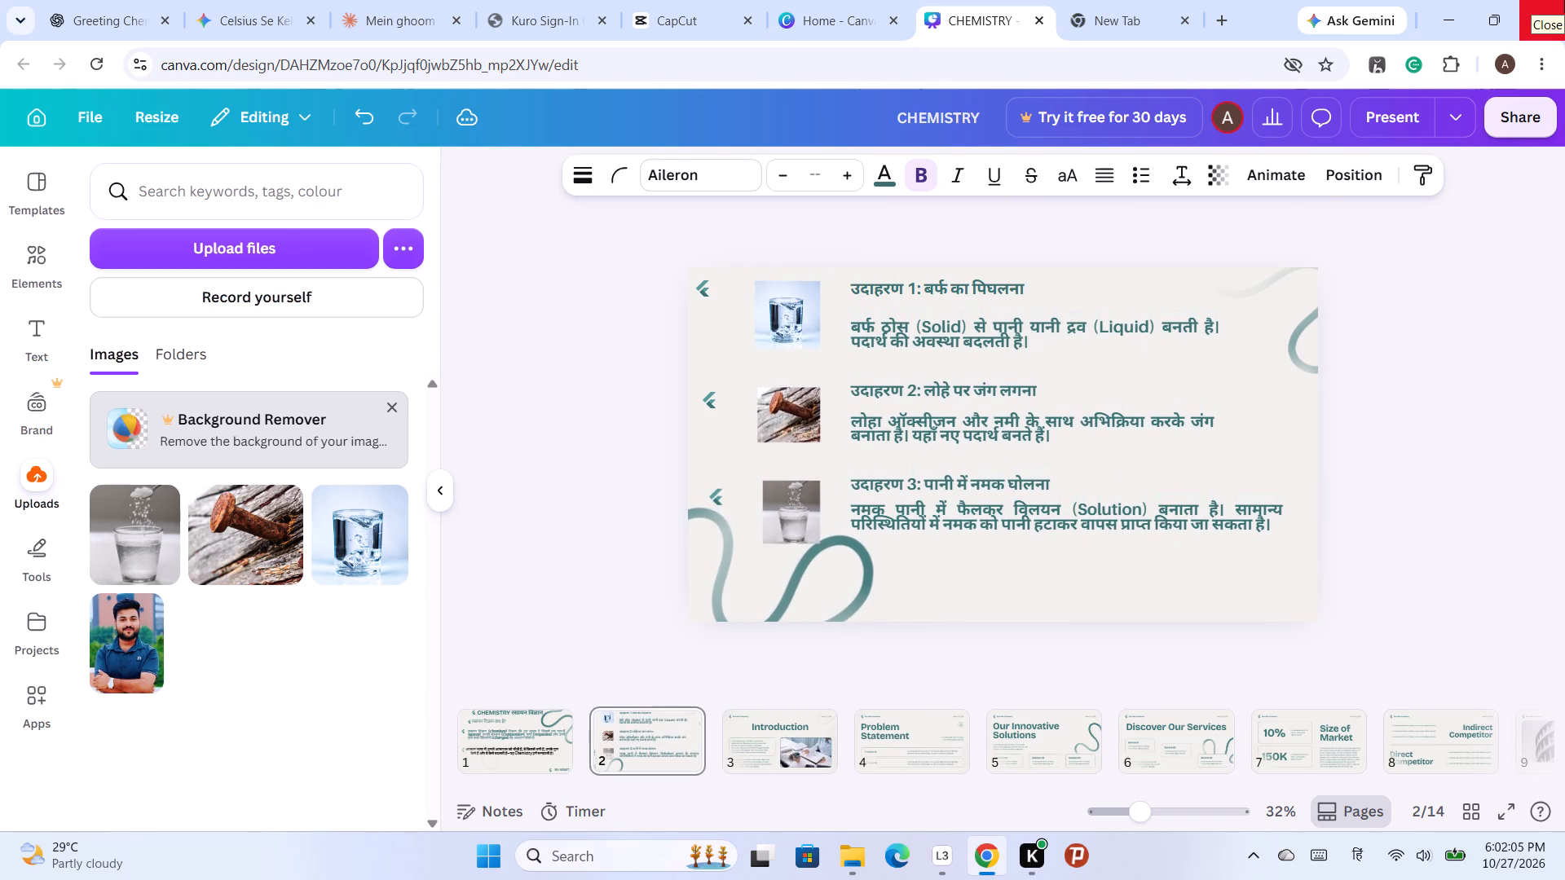
{"action": "key", "text": "Down"}
{"action": "key", "text": "Down"}
{"action": "key", "text": "Down"}
{"action": "key", "text": "Down"}
{"action": "key", "text": "Down"}
{"action": "key", "text": "Down"}
{"action": "key", "text": "Down"}
{"action": "key", "text": "Down"}
{"action": "key", "text": "Down"}
{"action": "key", "text": "Down"}
{"action": "key", "text": "Down"}
{"action": "key", "text": "Down"}
{"action": "key", "text": "Down"}
{"action": "key", "text": "Down"}
{"action": "key", "text": "Down"}
{"action": "key", "text": "Down"}
{"action": "key", "text": "Down"}
{"action": "key", "text": "Down"}
{"action": "key", "text": "Down"}
{"action": "key", "text": "Down"}
{"action": "key", "text": "Down"}
{"action": "key", "text": "Down"}
{"action": "key", "text": "Down"}
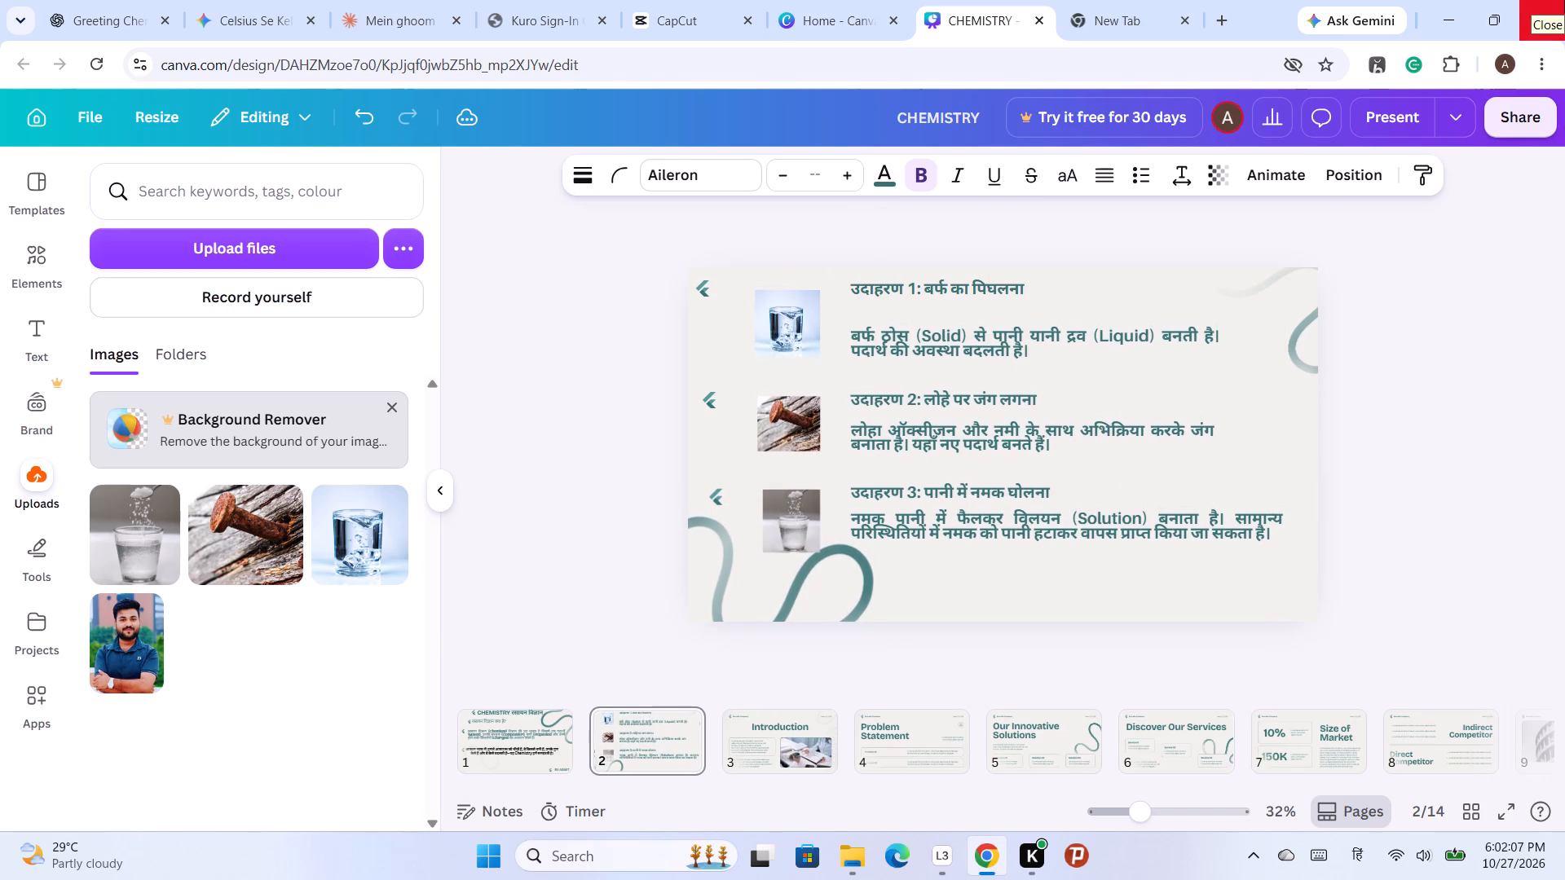
{"action": "key", "text": "Down"}
{"action": "key", "text": "Down"}
{"action": "key", "text": "Down"}
{"action": "key", "text": "Down"}
{"action": "key", "text": "Up"}
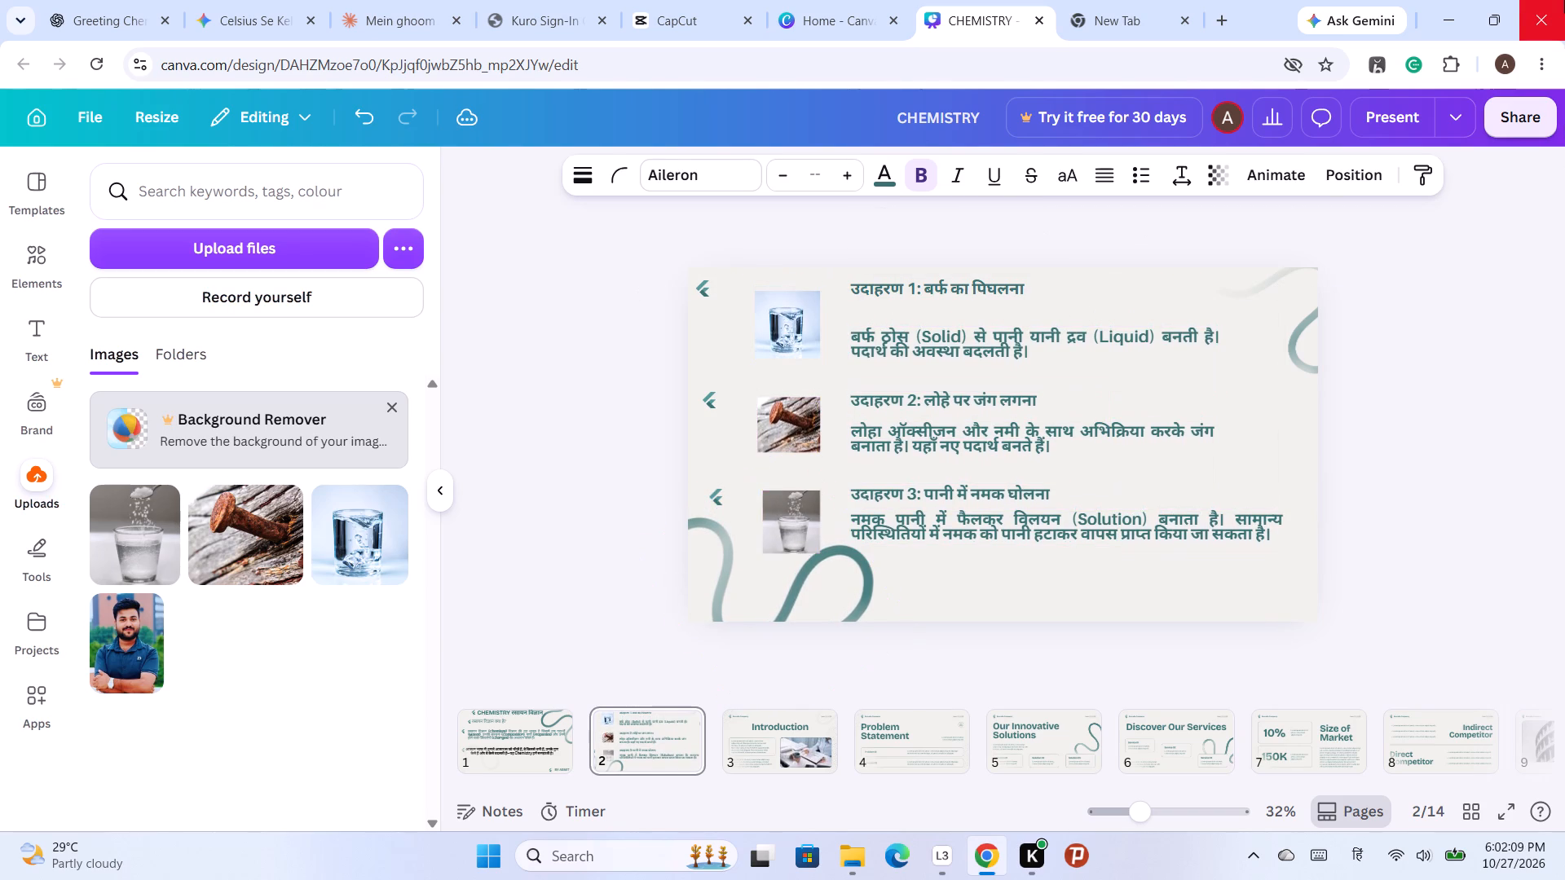
{"action": "key", "text": "Up"}
{"action": "key", "text": "Up"}
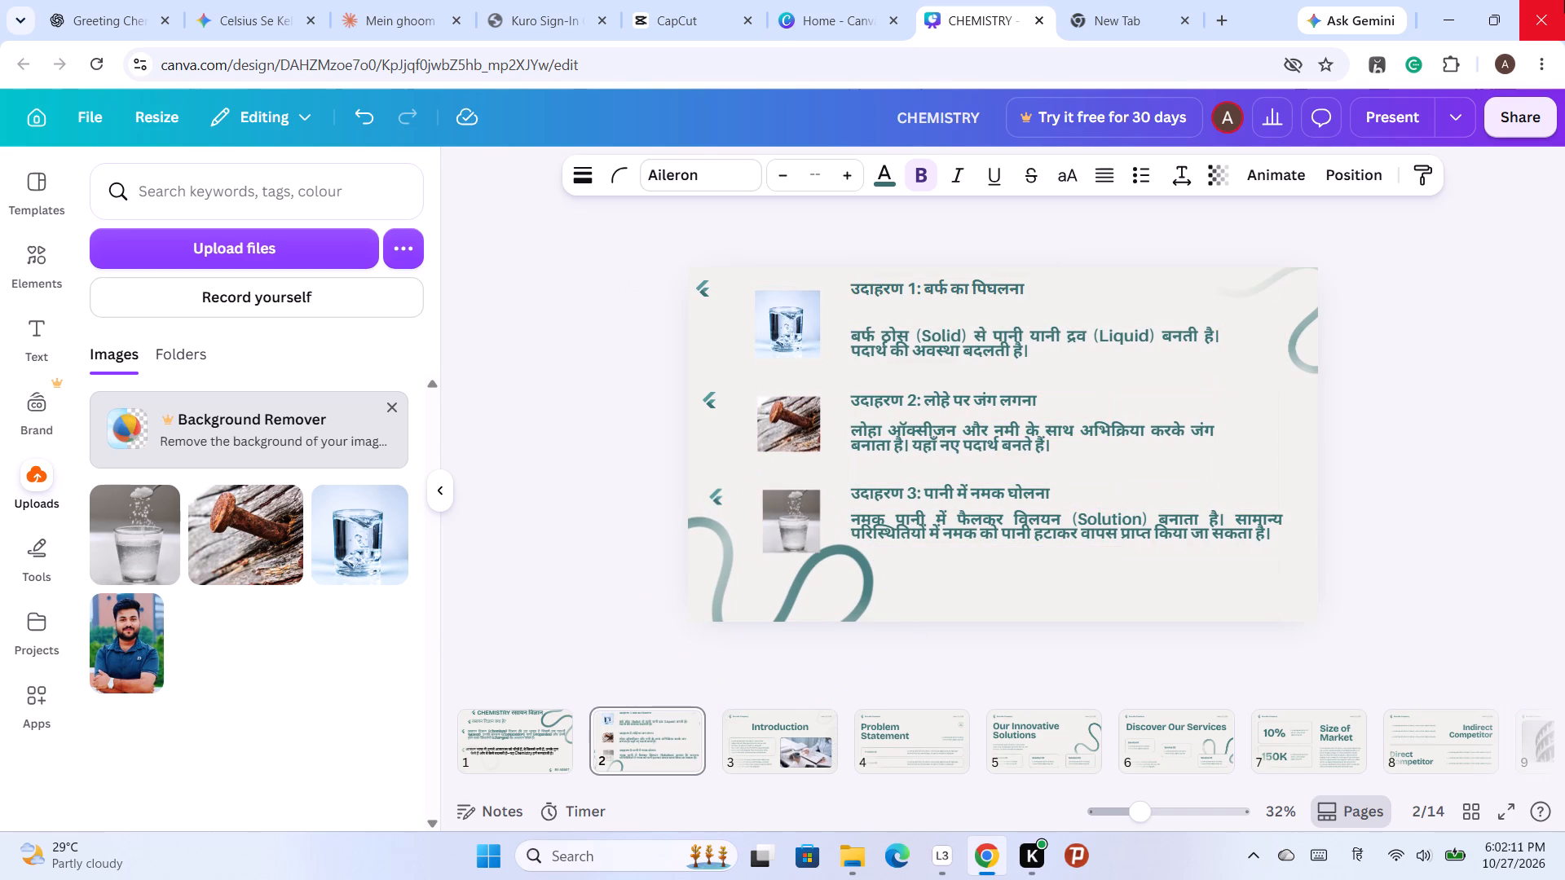
{"action": "left_click", "coordinate": [1528, 488]}
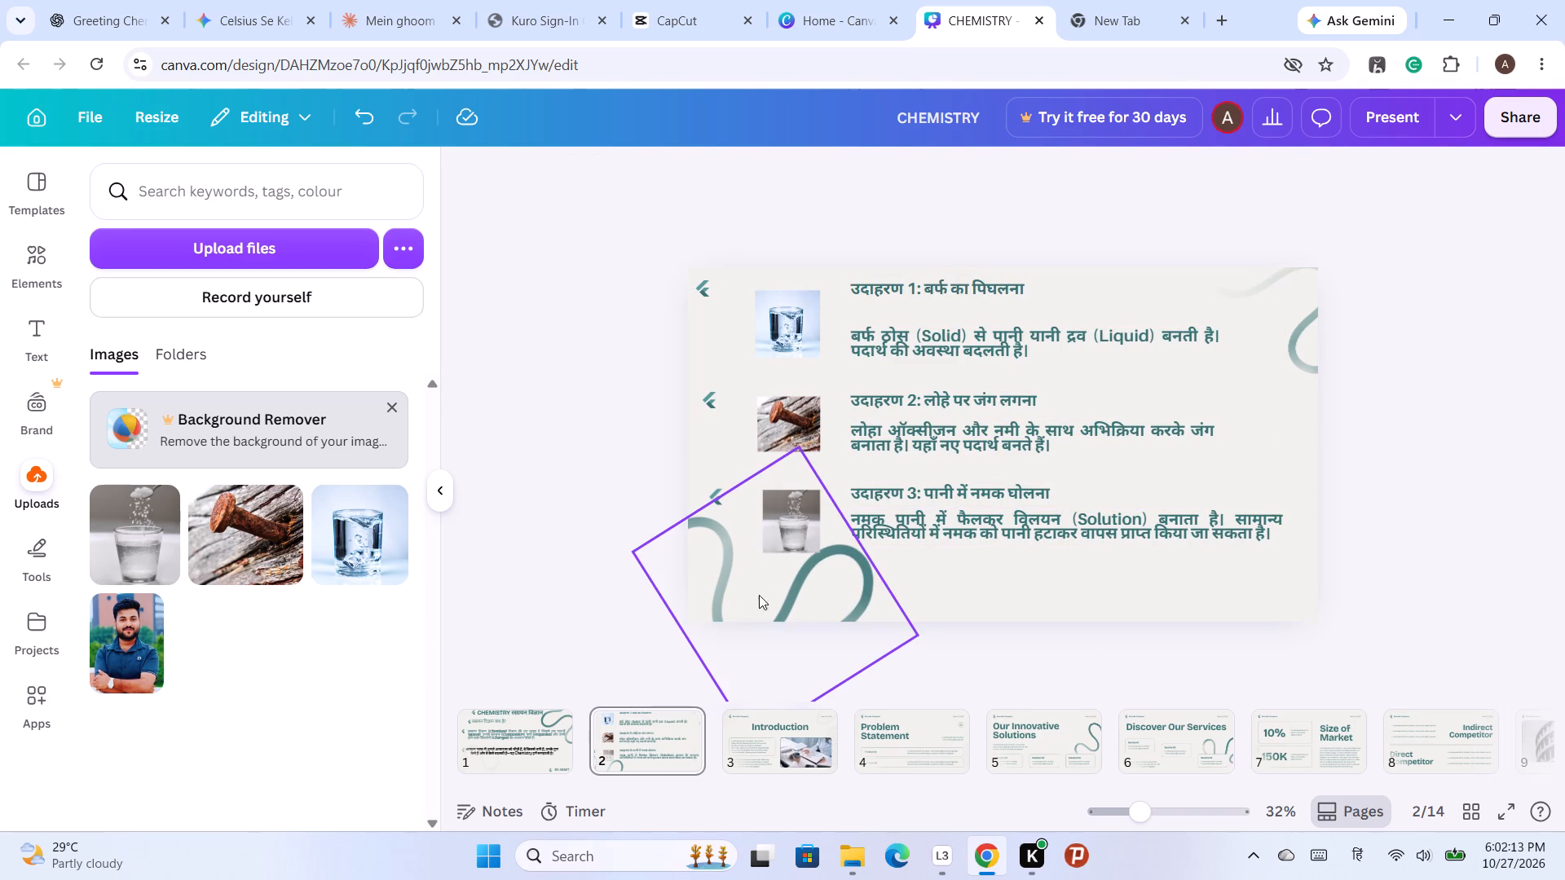
Delete the decorative swirl at the lower-left corner of slide 2.
{"action": "left_click", "coordinate": [791, 595]}
{"action": "key", "text": "Delete"}
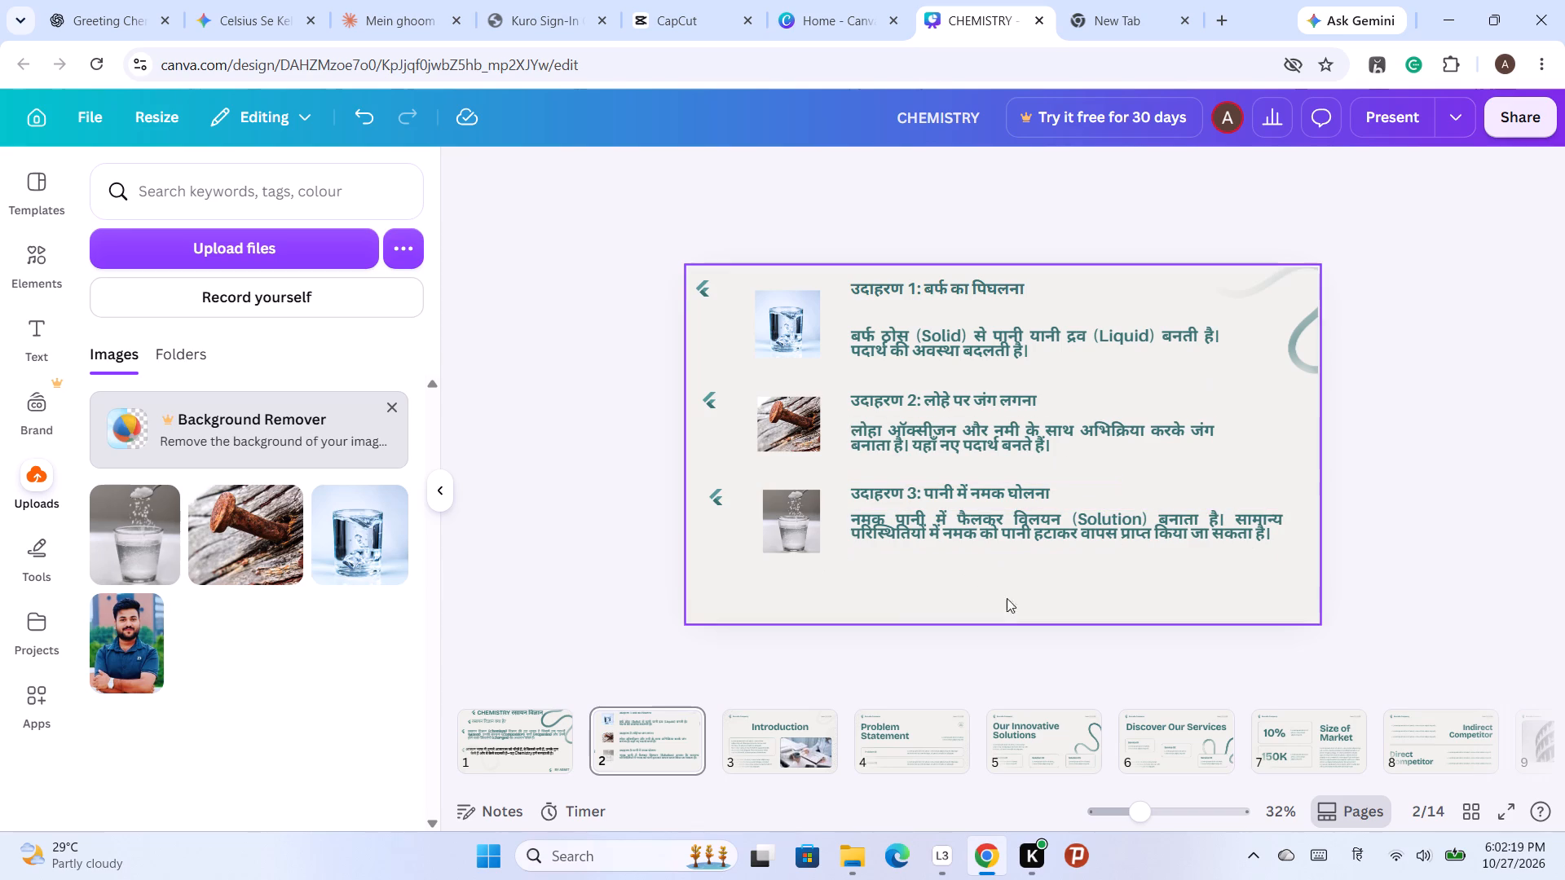
On slide 2, shift the three pictures, headings and descriptions down together, leaving the arrows in place.
{"action": "left_click_drag", "start_coordinate": [1050, 579], "coordinate": [771, 293]}
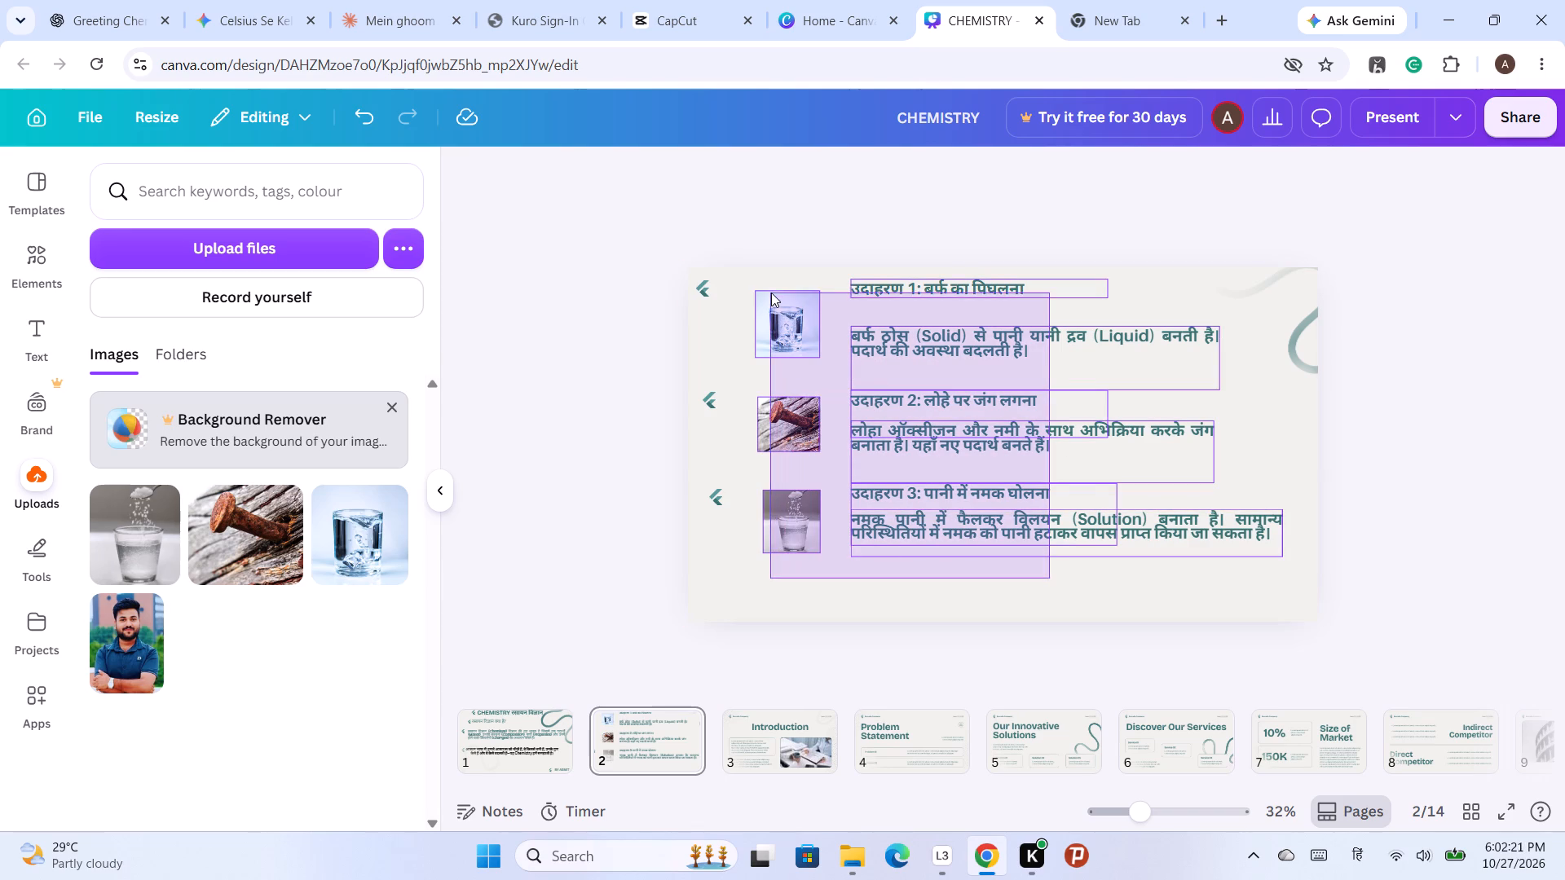
{"action": "left_click_drag", "start_coordinate": [771, 293], "coordinate": [774, 290]}
{"action": "key", "text": "Down"}
{"action": "key", "text": "Down"}
{"action": "key", "text": "Down"}
{"action": "key", "text": "Down"}
{"action": "key", "text": "Down"}
{"action": "key", "text": "Down"}
{"action": "key", "text": "Down"}
{"action": "key", "text": "Down"}
{"action": "key", "text": "Down"}
{"action": "key", "text": "Down"}
{"action": "key", "text": "Down"}
{"action": "key", "text": "Down"}
{"action": "key", "text": "Down"}
{"action": "key", "text": "Down"}
{"action": "key", "text": "Down"}
{"action": "key", "text": "Down"}
{"action": "key", "text": "Down"}
{"action": "key", "text": "Down"}
{"action": "key", "text": "Down"}
{"action": "key", "text": "Down"}
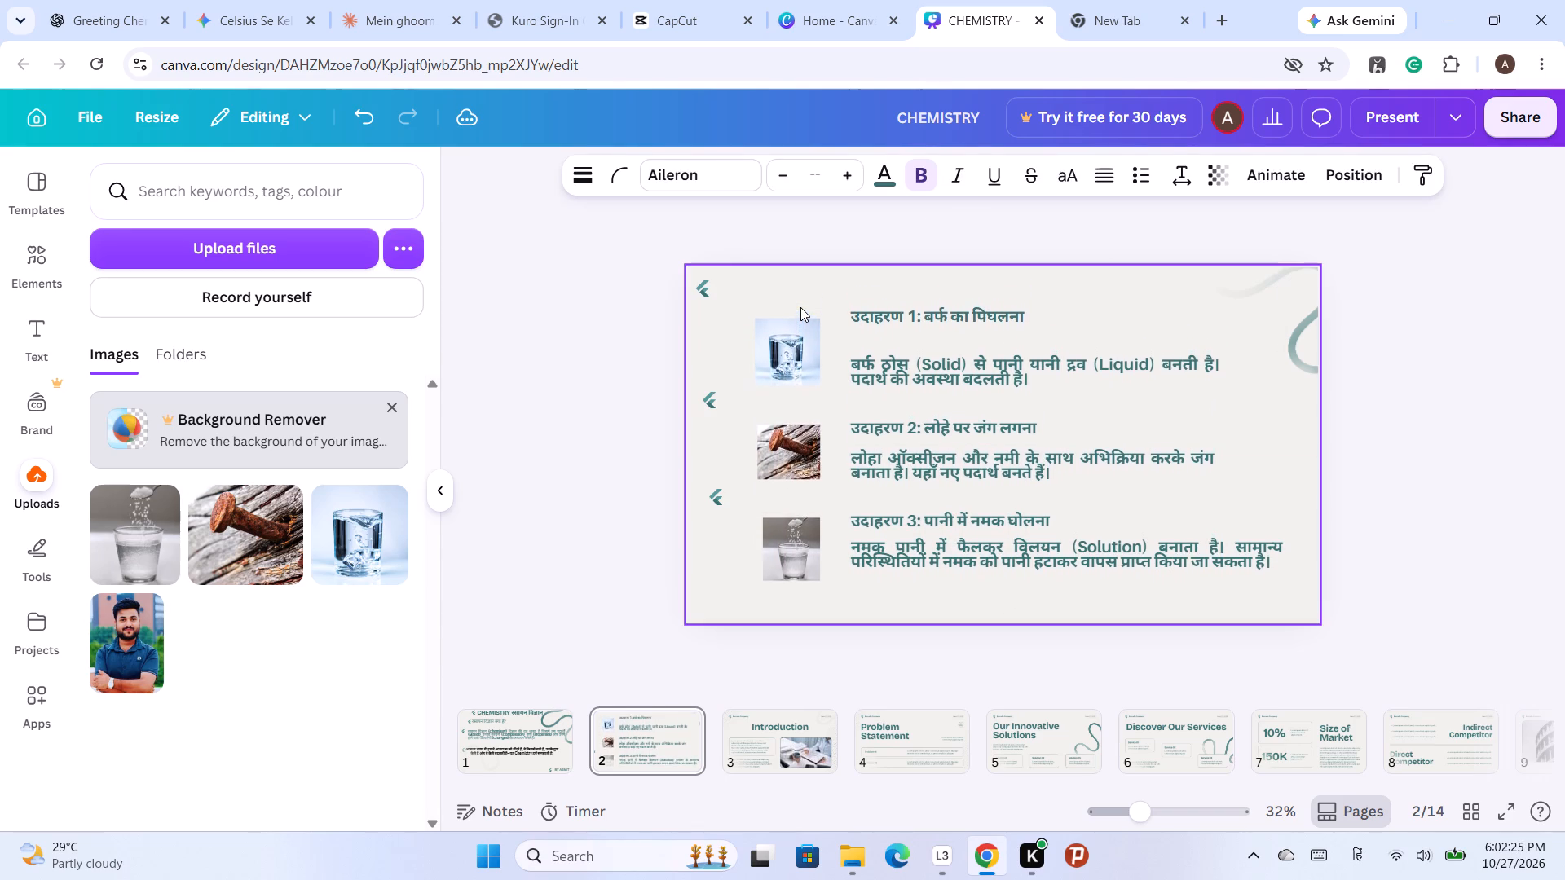
{"action": "key", "text": "Down"}
{"action": "key", "text": "Down"}
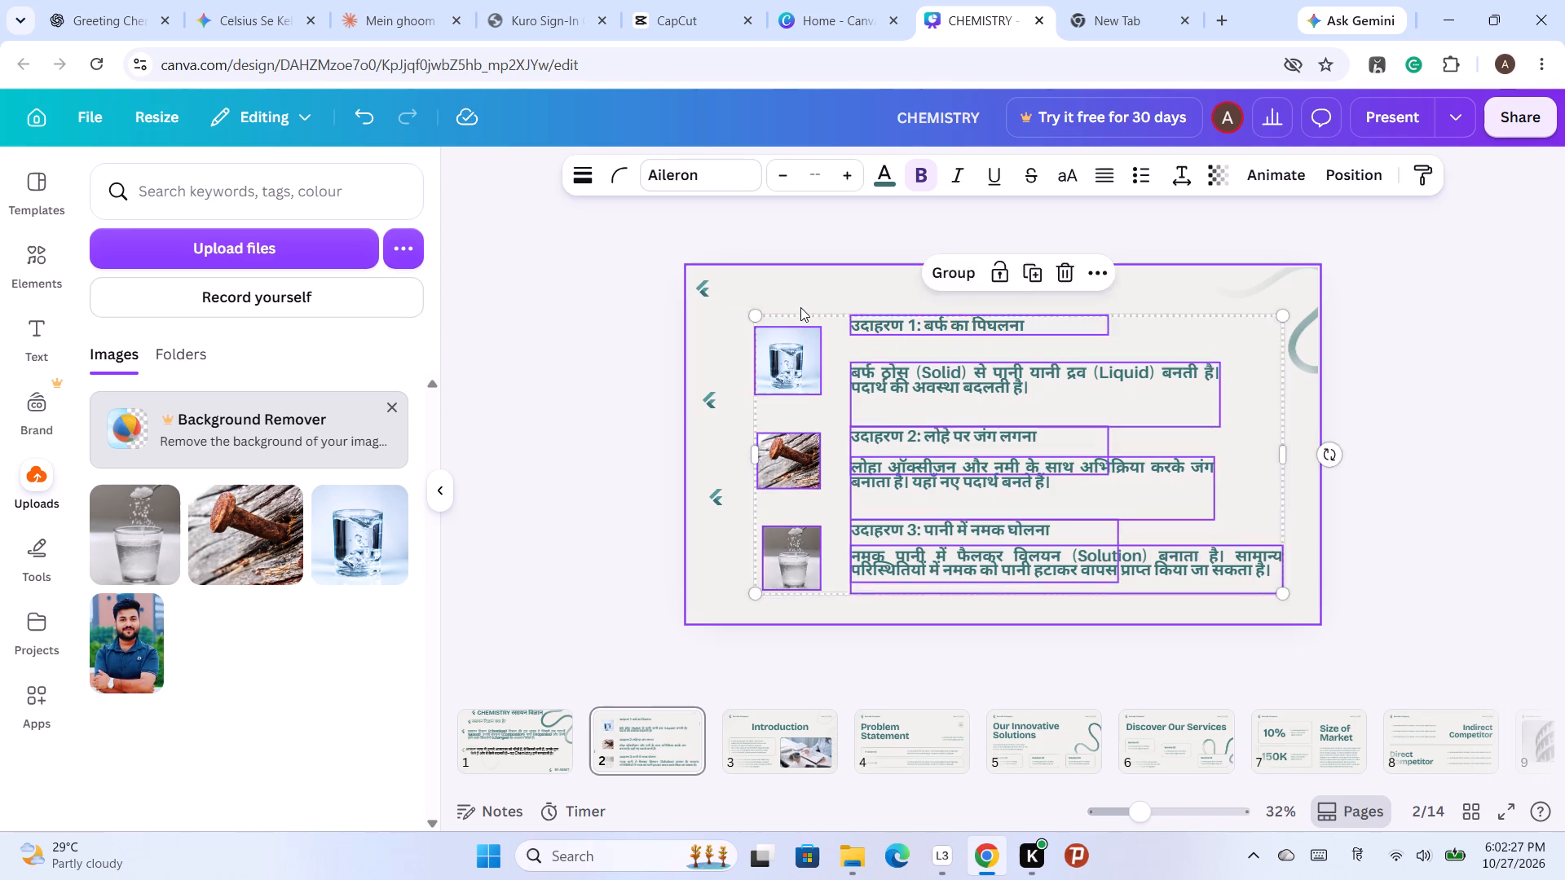
{"action": "key", "text": "Up"}
{"action": "key", "text": "Down"}
{"action": "key", "text": "Down"}
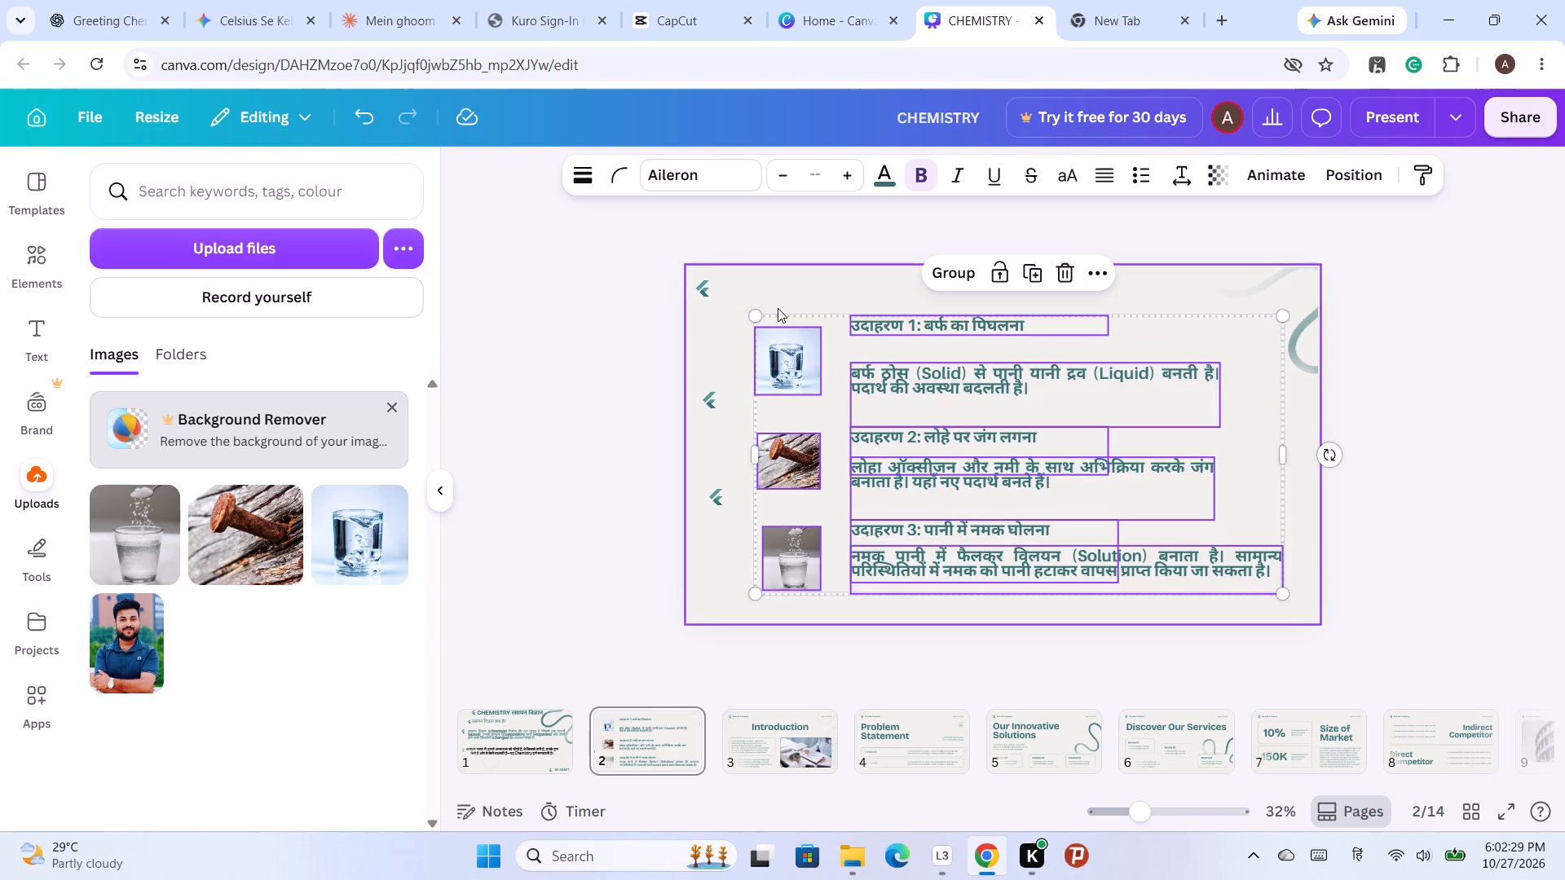
{"action": "key", "text": "Up"}
{"action": "key", "text": "Up"}
{"action": "key", "text": "Up"}
{"action": "key", "text": "Up"}
{"action": "key", "text": "Up"}
{"action": "key", "text": "Up"}
{"action": "key", "text": "Up"}
{"action": "key", "text": "Up"}
{"action": "key", "text": "Up"}
{"action": "key", "text": "Up"}
{"action": "key", "text": "Up"}
{"action": "key", "text": "Up"}
{"action": "key", "text": "Up"}
{"action": "key", "text": "Up"}
{"action": "key", "text": "Up"}
{"action": "key", "text": "Up"}
{"action": "key", "text": "Up"}
{"action": "key", "text": "Up"}
{"action": "key", "text": "Up"}
{"action": "key", "text": "Up"}
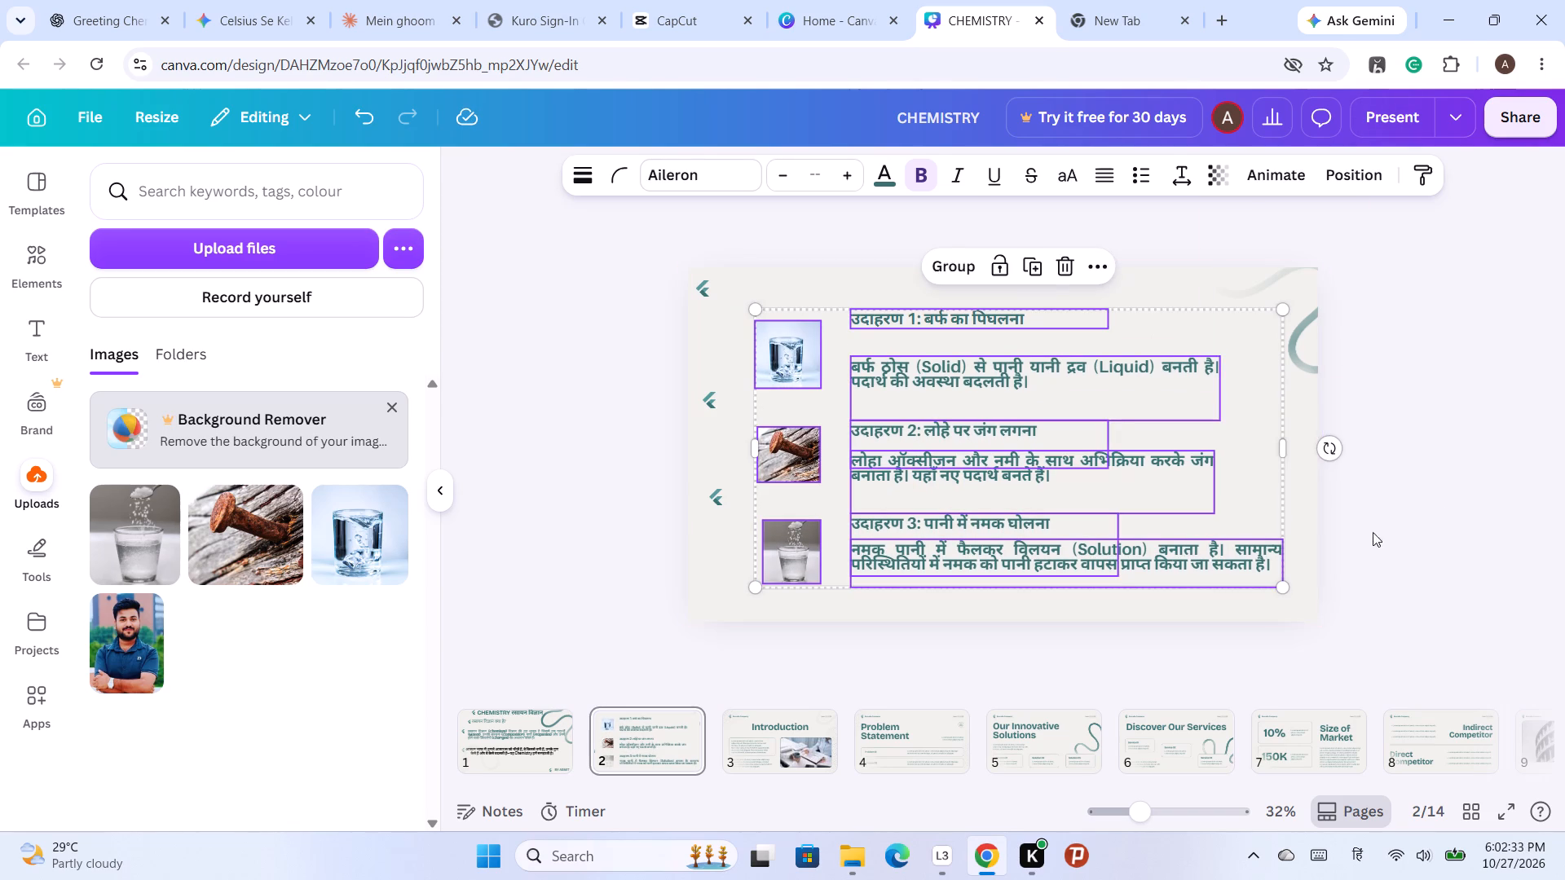
{"action": "left_click", "coordinate": [1510, 459]}
On slide 2, move the Example 1 and Example 2 descriptions up closer beneath their headings.
{"action": "left_click", "coordinate": [985, 318]}
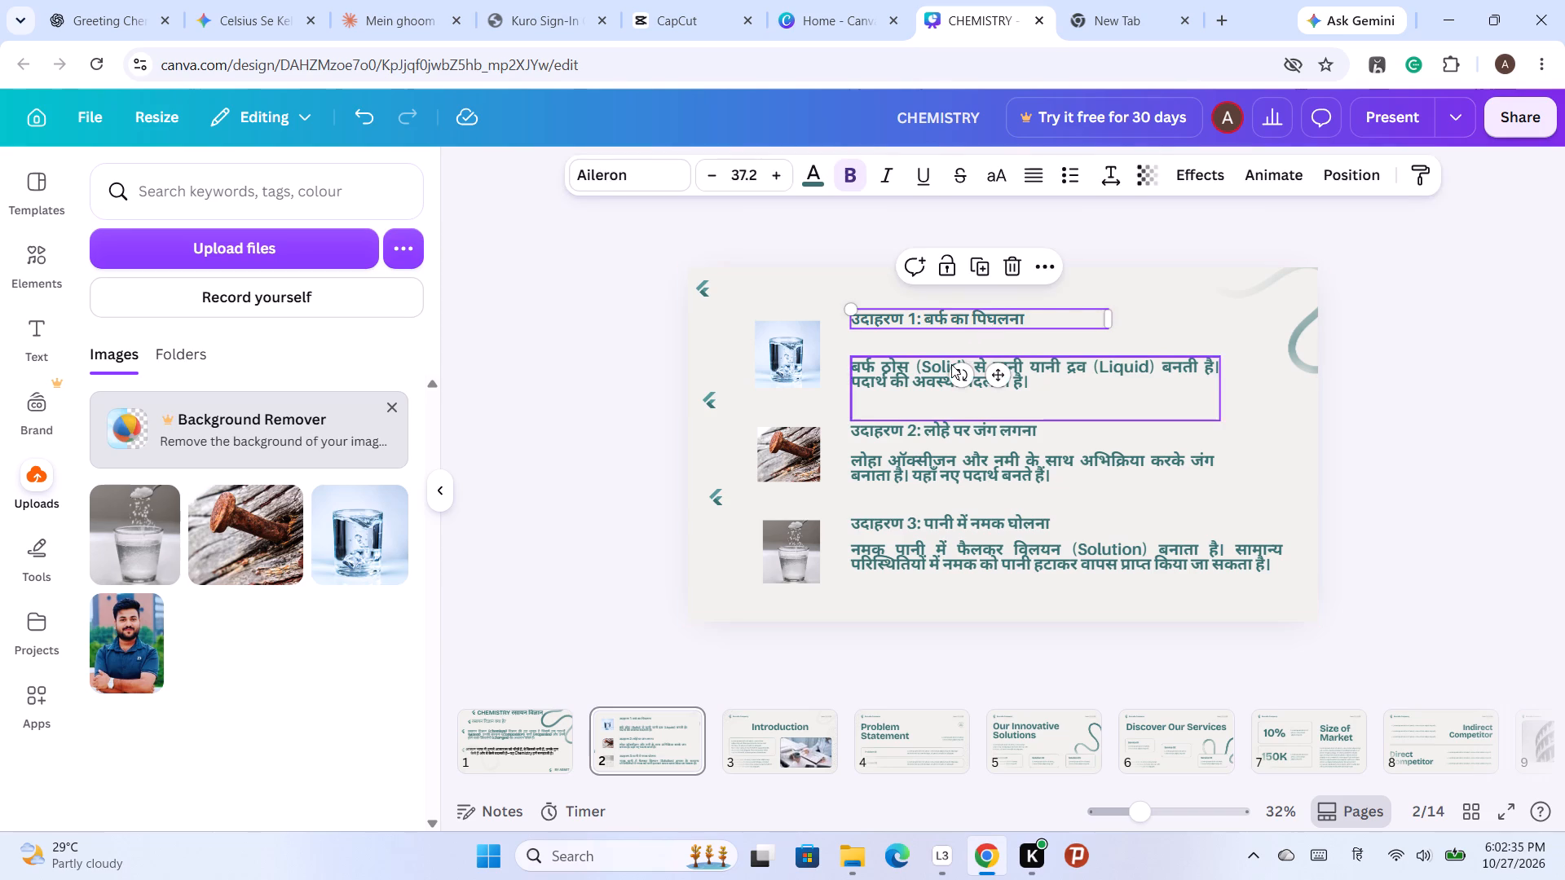
{"action": "left_click", "coordinate": [917, 371]}
{"action": "left_click_drag", "start_coordinate": [912, 373], "coordinate": [915, 359]}
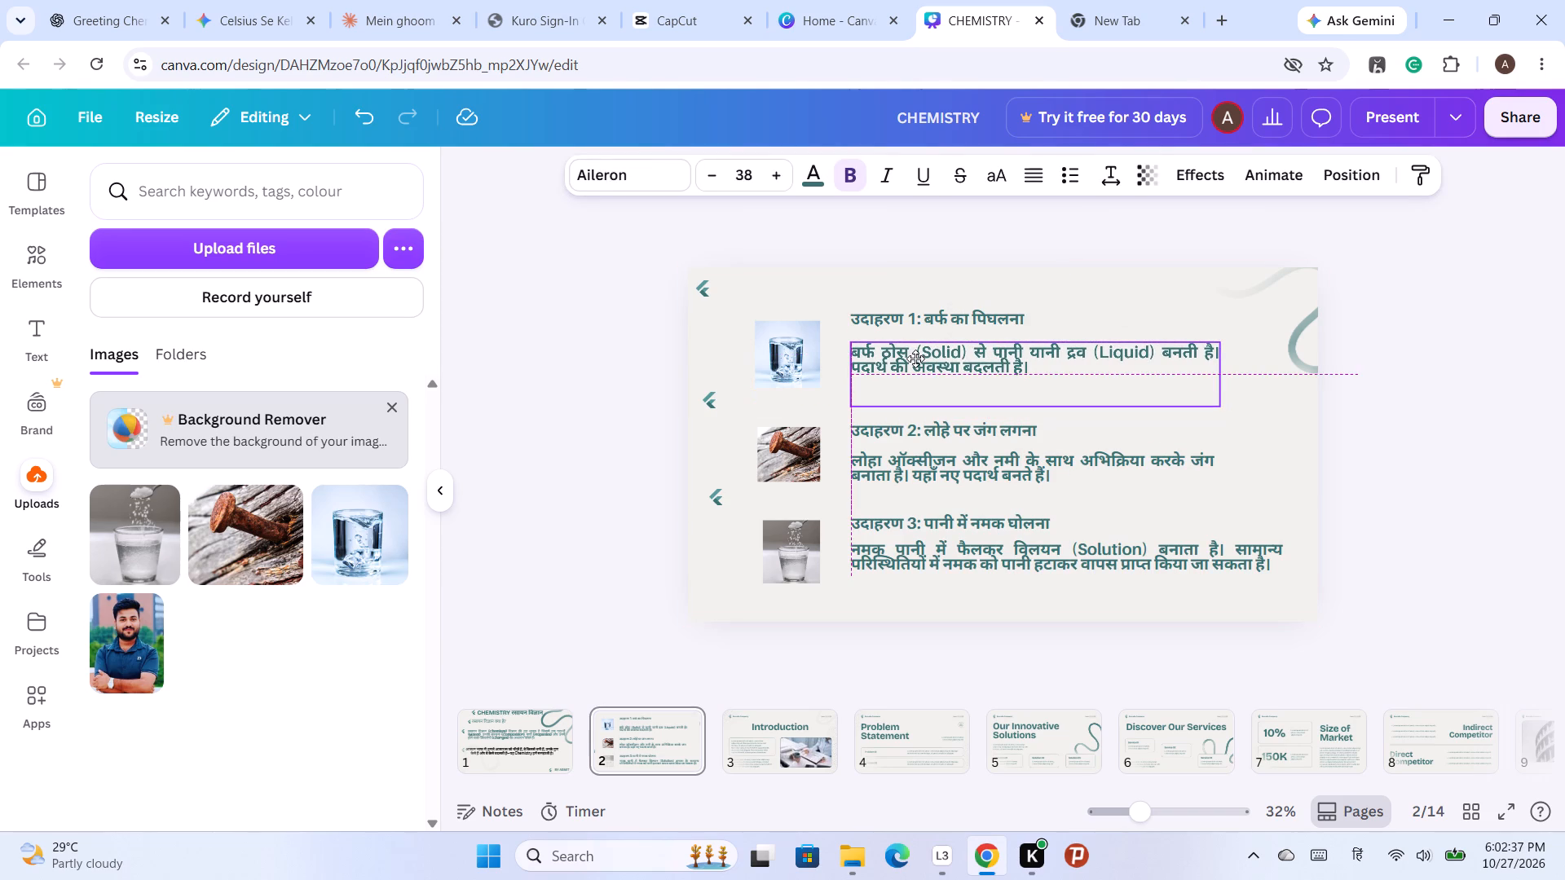
{"action": "left_click_drag", "start_coordinate": [915, 359], "coordinate": [915, 354]}
{"action": "left_click", "coordinate": [967, 474]}
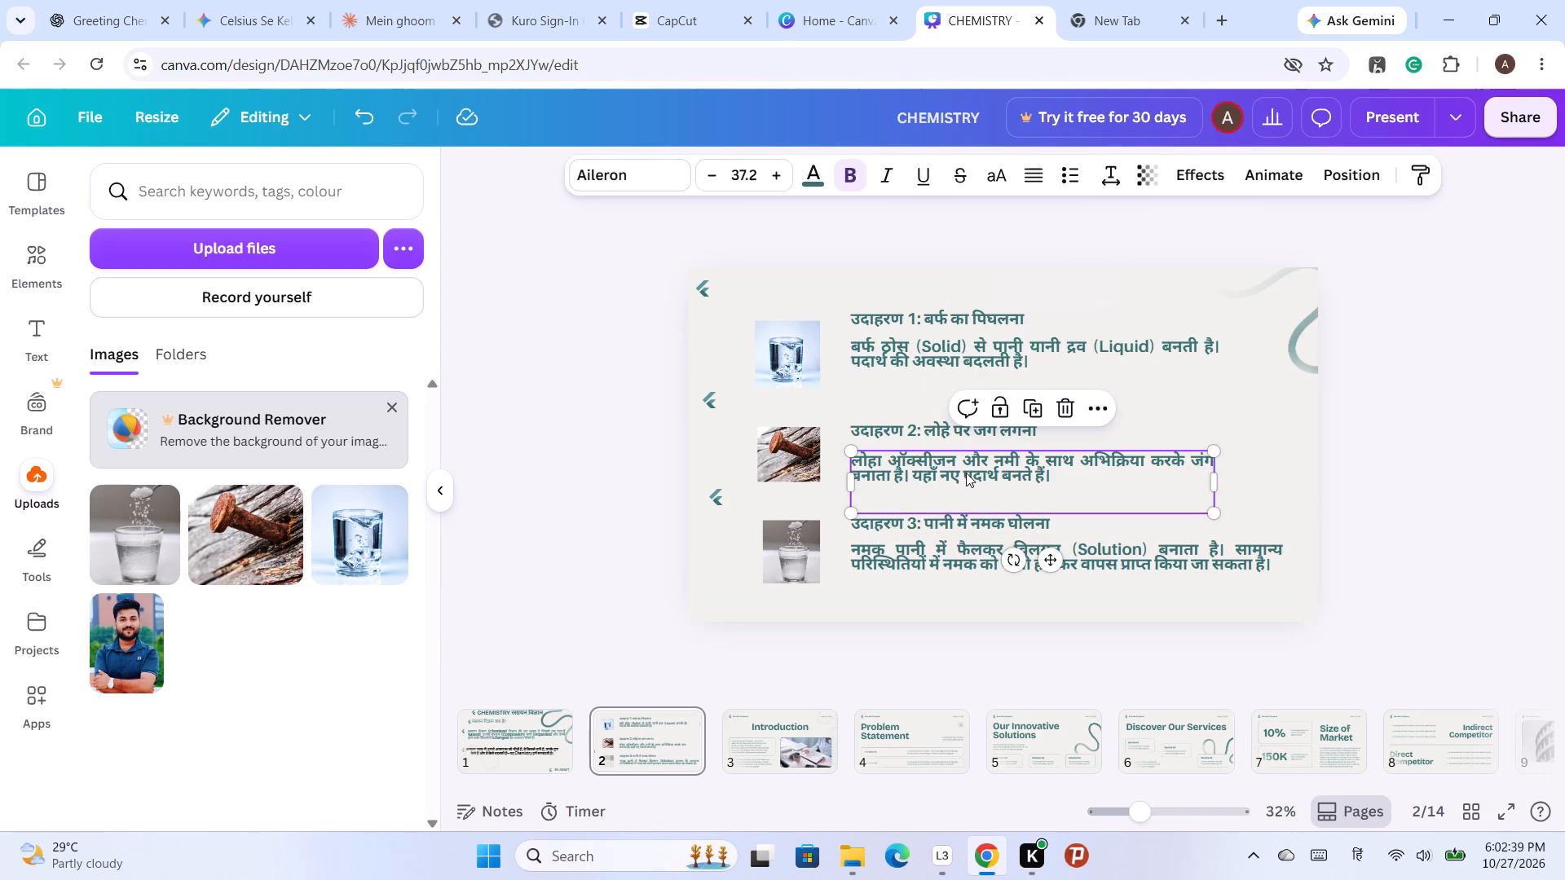
{"action": "left_click_drag", "start_coordinate": [963, 474], "coordinate": [962, 464]}
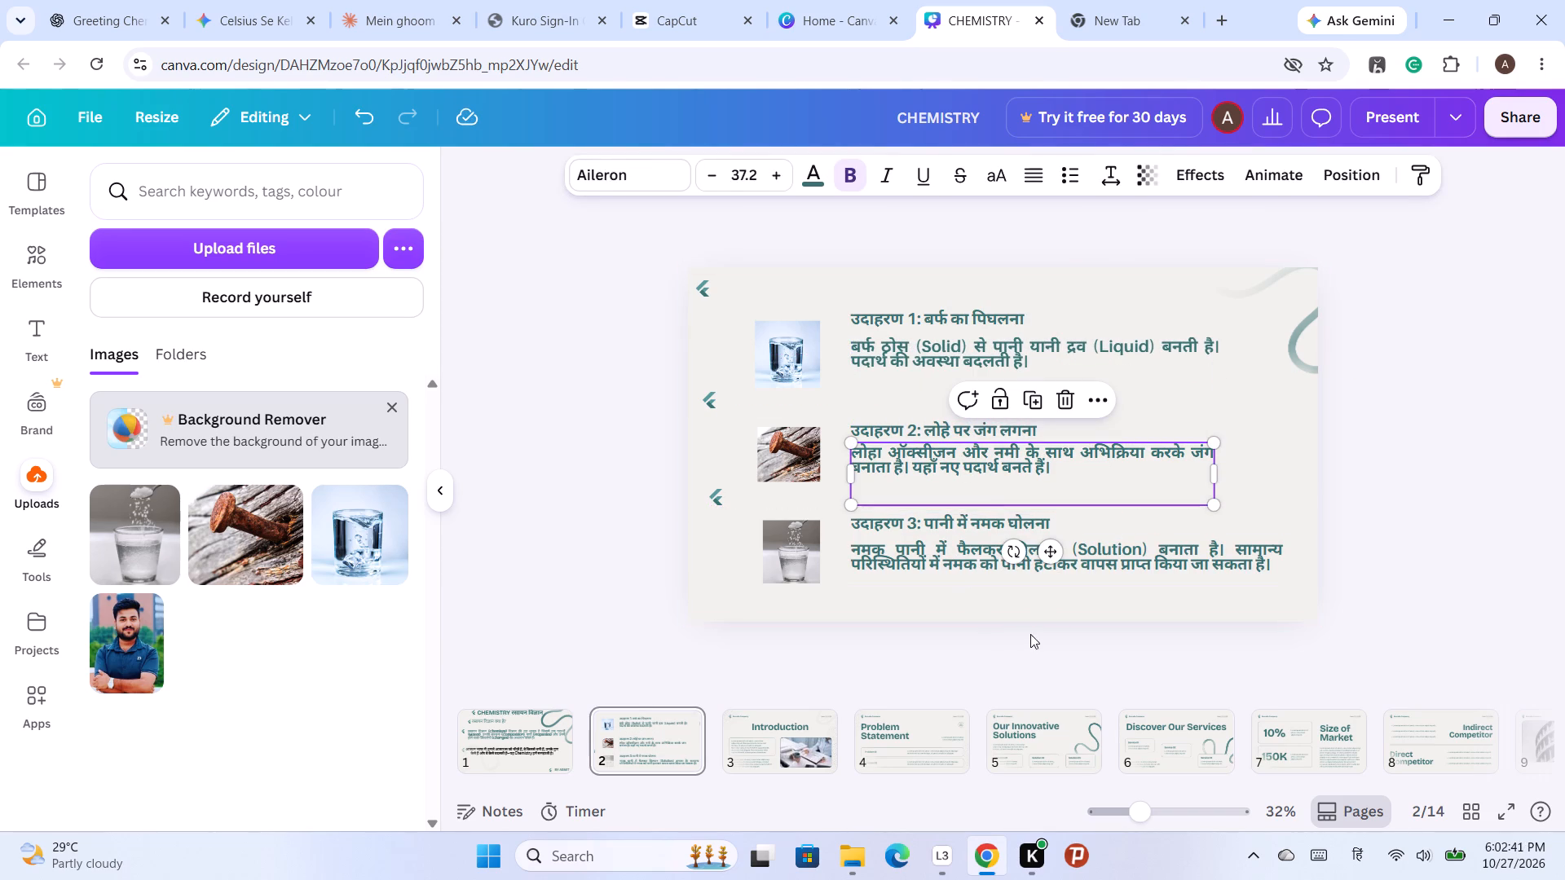
{"action": "left_click", "coordinate": [1514, 544]}
Move the three arrows on slide 2 down beside their example pictures, lined up in one column.
{"action": "left_click_drag", "start_coordinate": [719, 495], "coordinate": [720, 516]}
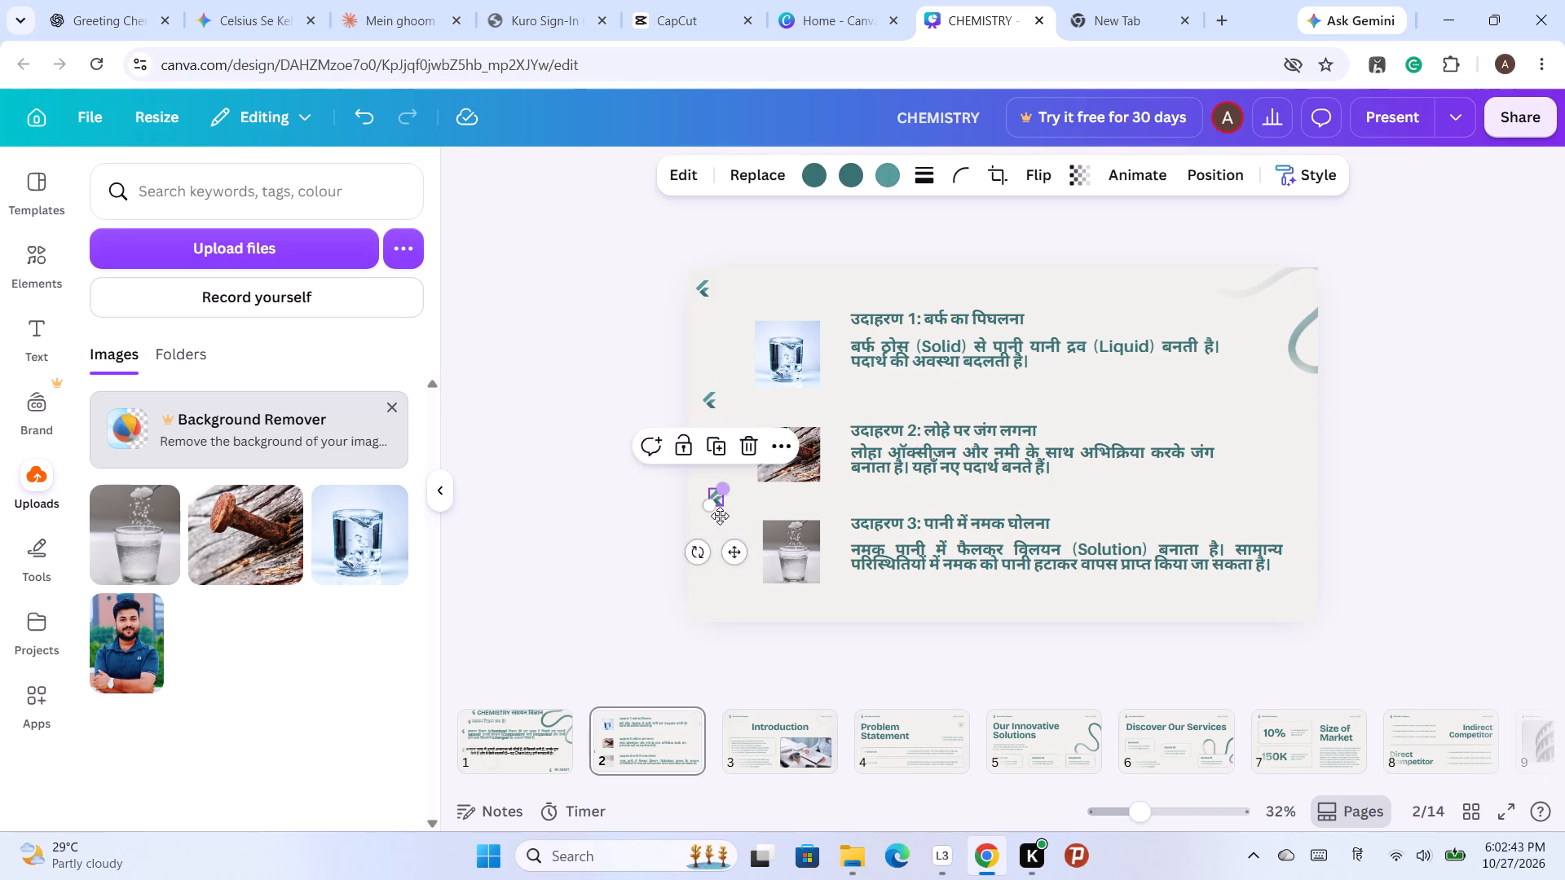
{"action": "left_click_drag", "start_coordinate": [720, 516], "coordinate": [722, 543]}
{"action": "left_click_drag", "start_coordinate": [708, 405], "coordinate": [721, 438]}
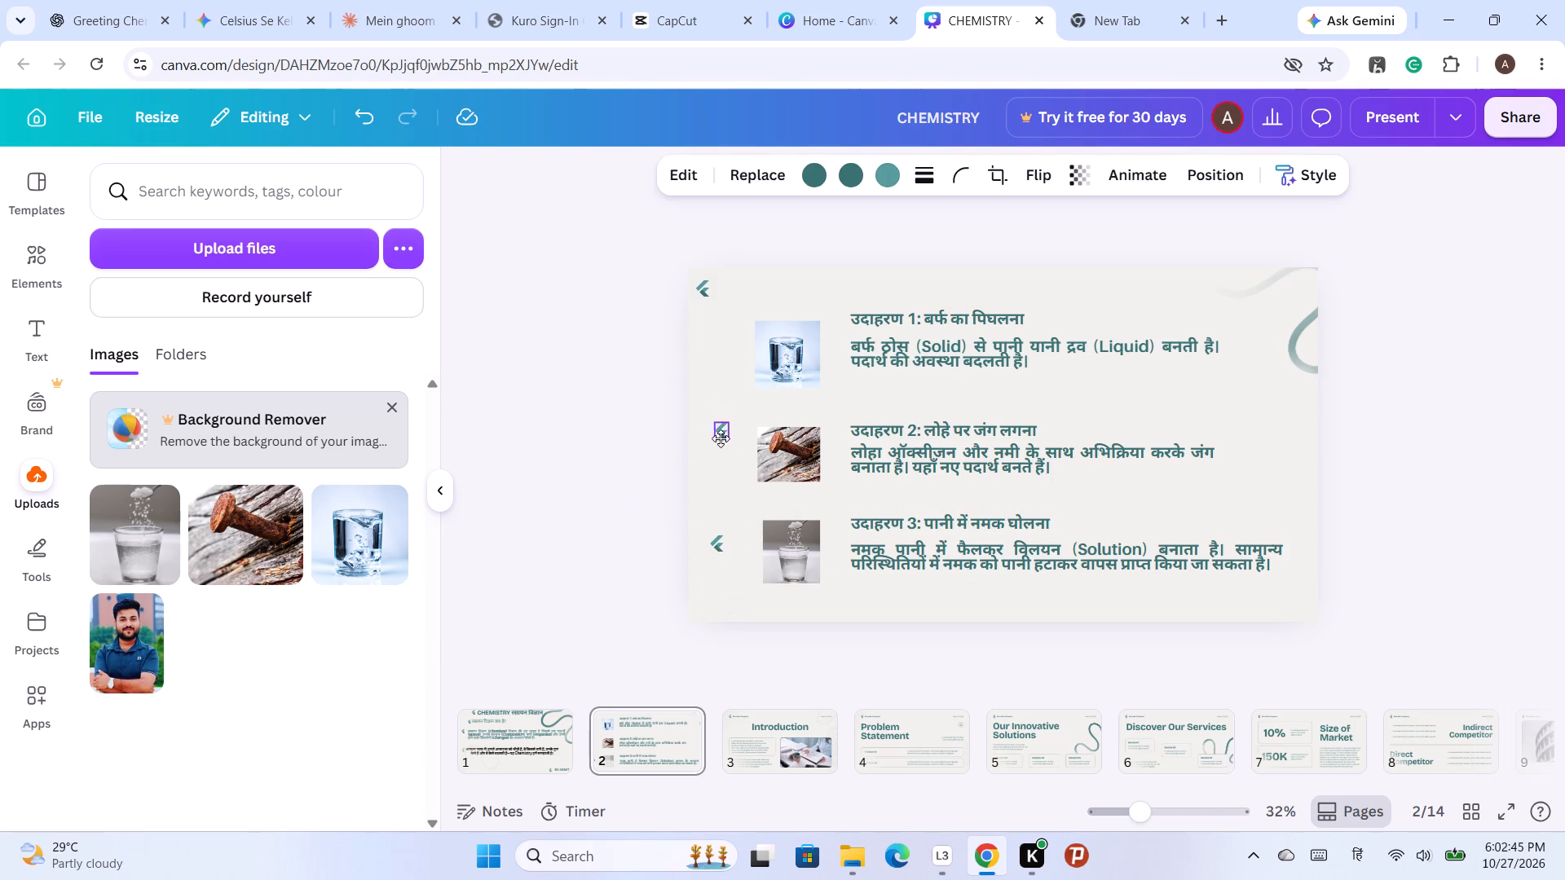
{"action": "left_click_drag", "start_coordinate": [721, 438], "coordinate": [715, 455]}
{"action": "left_click_drag", "start_coordinate": [700, 287], "coordinate": [700, 295]}
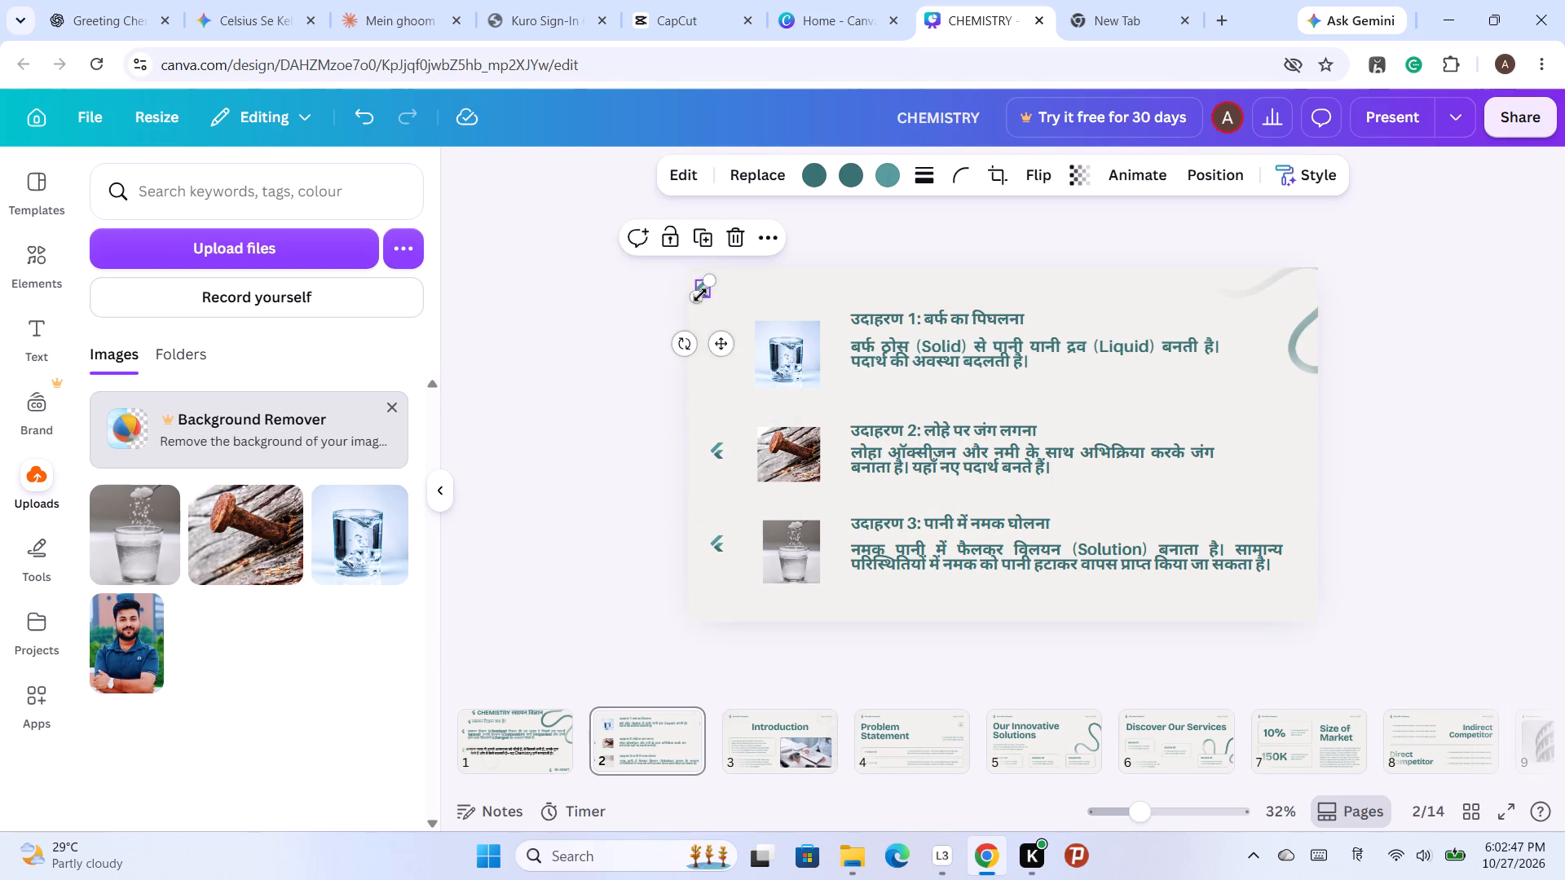
{"action": "left_click_drag", "start_coordinate": [700, 295], "coordinate": [715, 349]}
{"action": "left_click", "coordinate": [1539, 454]}
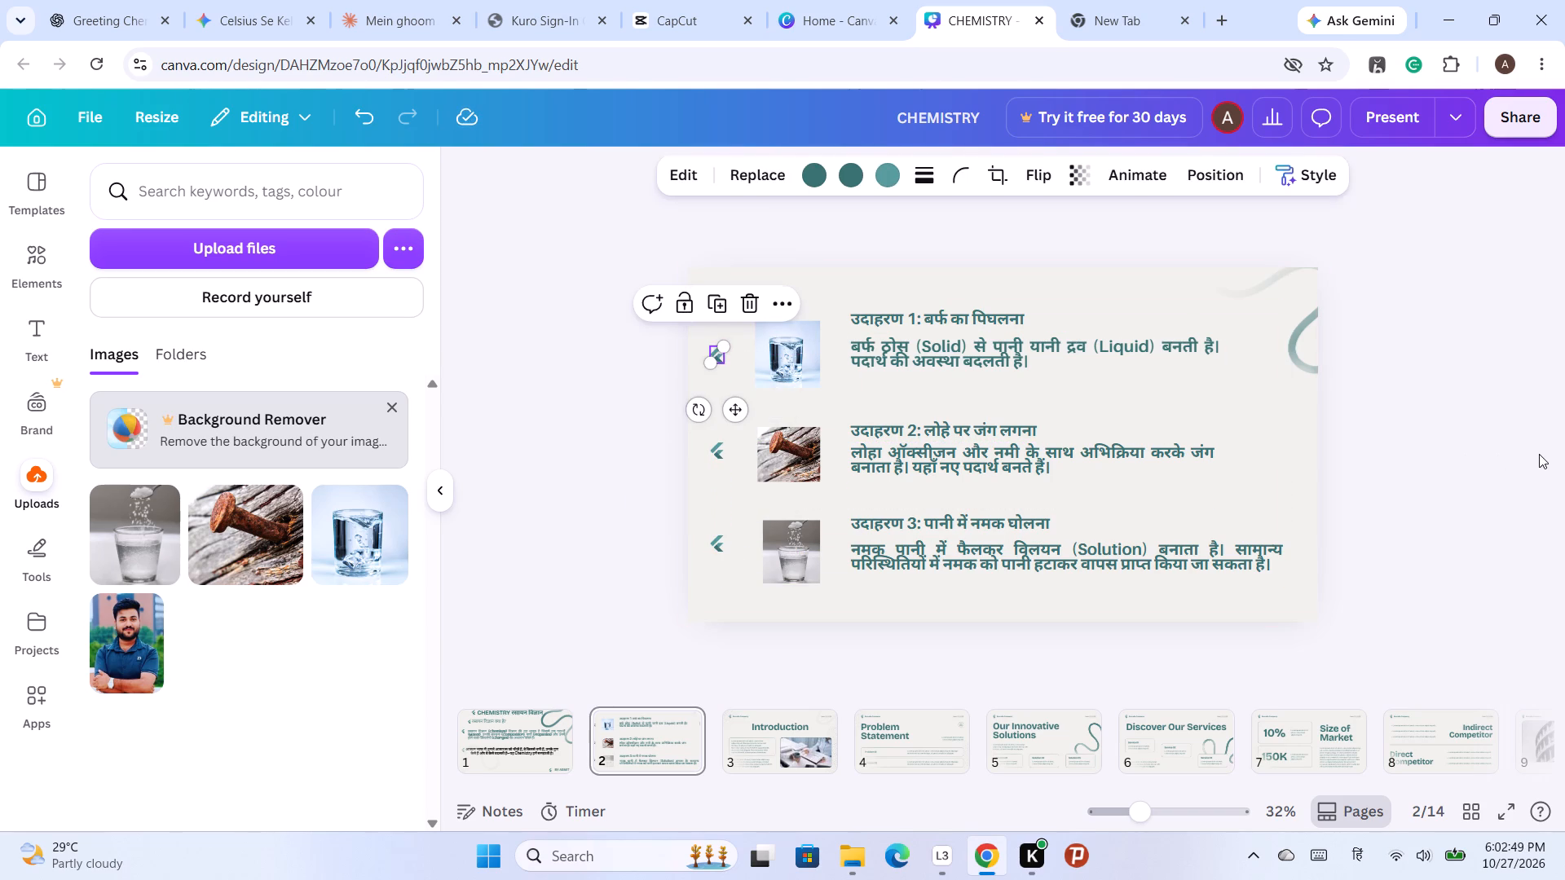
On slide 1, nudge the heading "रसायन विज्ञान क्या है?" down slightly.
{"action": "scroll", "coordinate": [1488, 408], "scroll_direction": "up", "scroll_amount": 1}
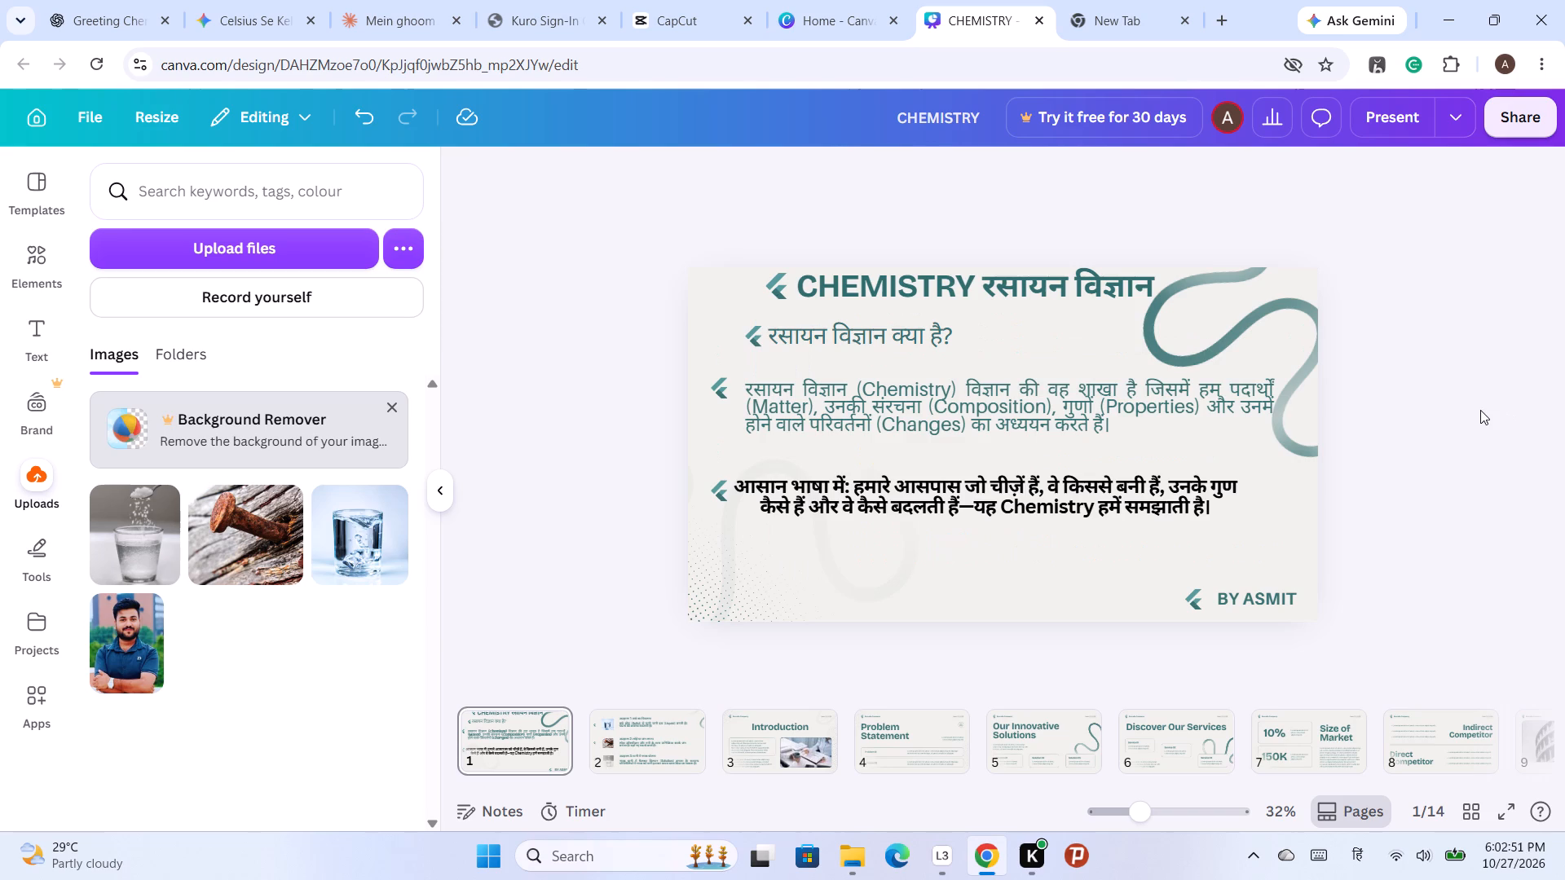
{"action": "left_click", "coordinate": [836, 336]}
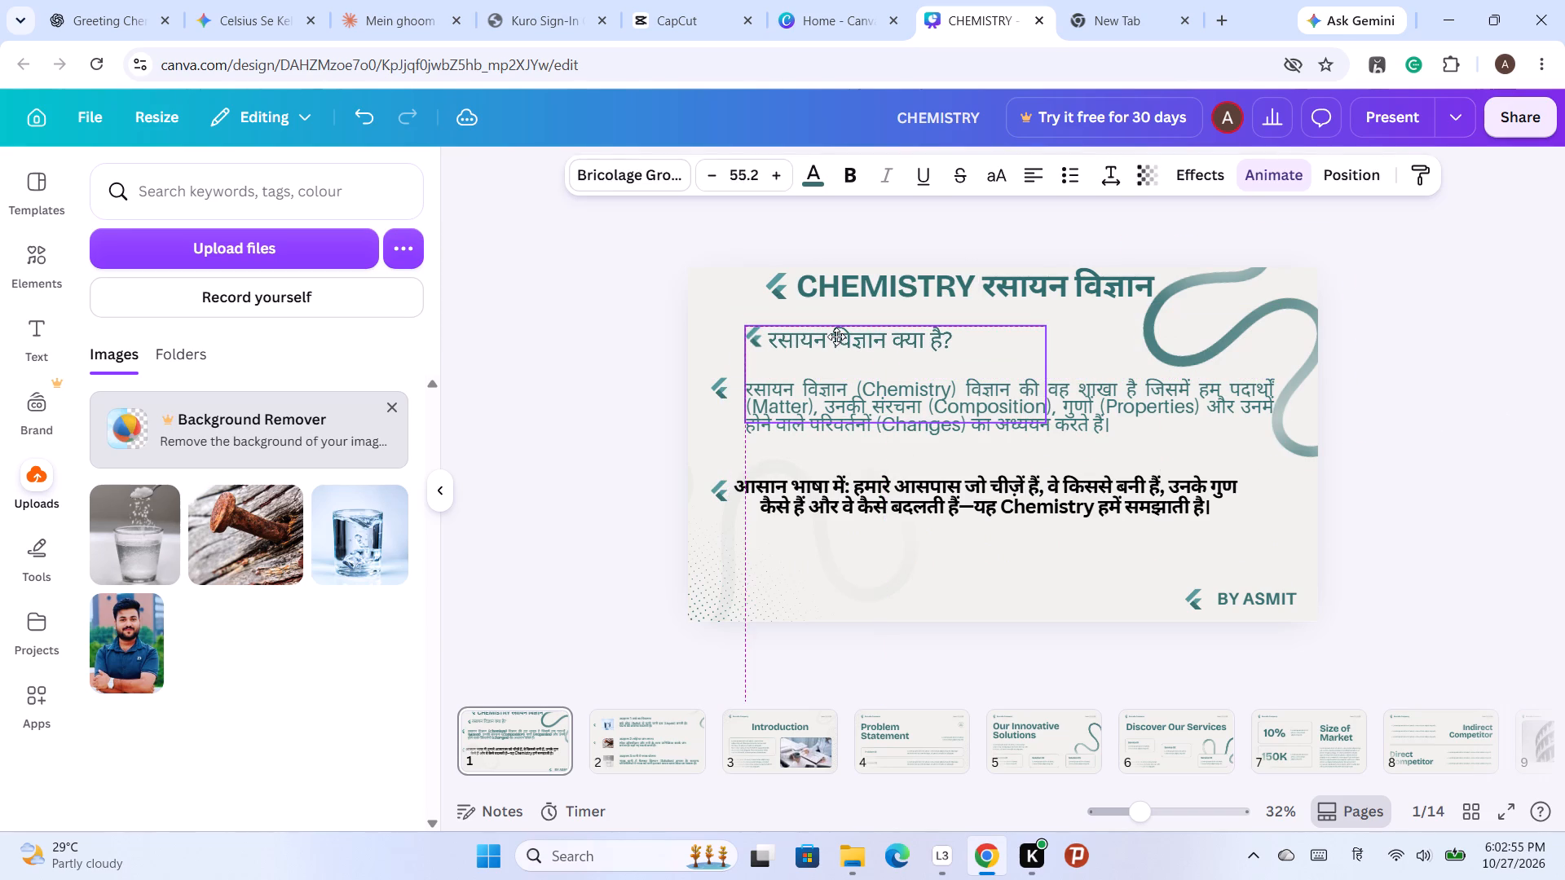
{"action": "left_click", "coordinate": [1532, 434]}
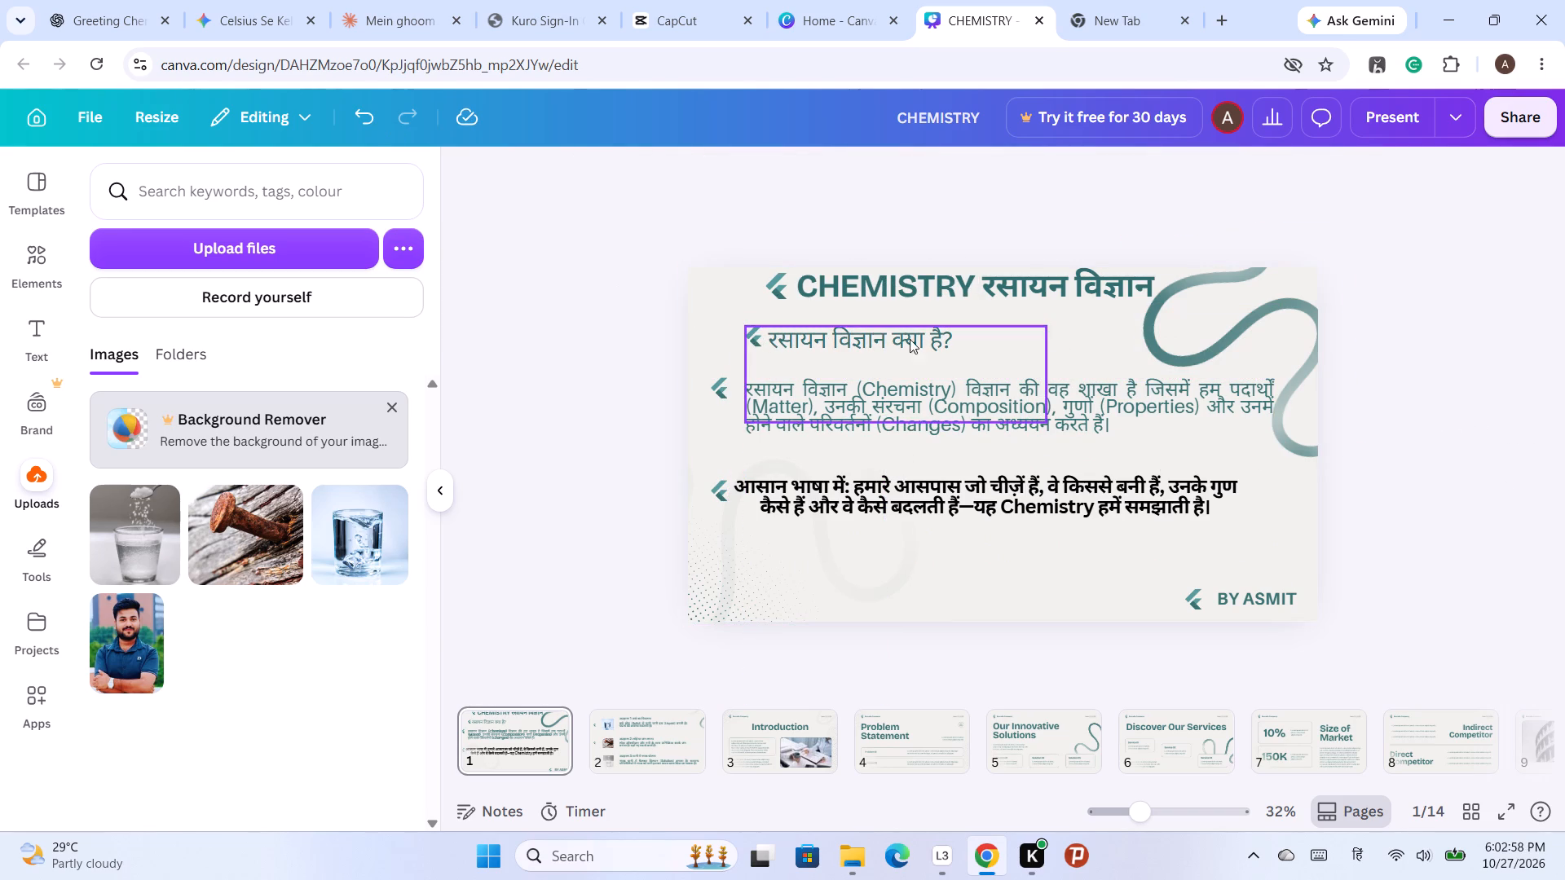
{"action": "left_click", "coordinate": [1437, 261]}
On slide 1, align the title's arrow with the column of lower arrows and shift the title "CHEMISTRY रसायन विज्ञान" toward it.
{"action": "left_click", "coordinate": [920, 297]}
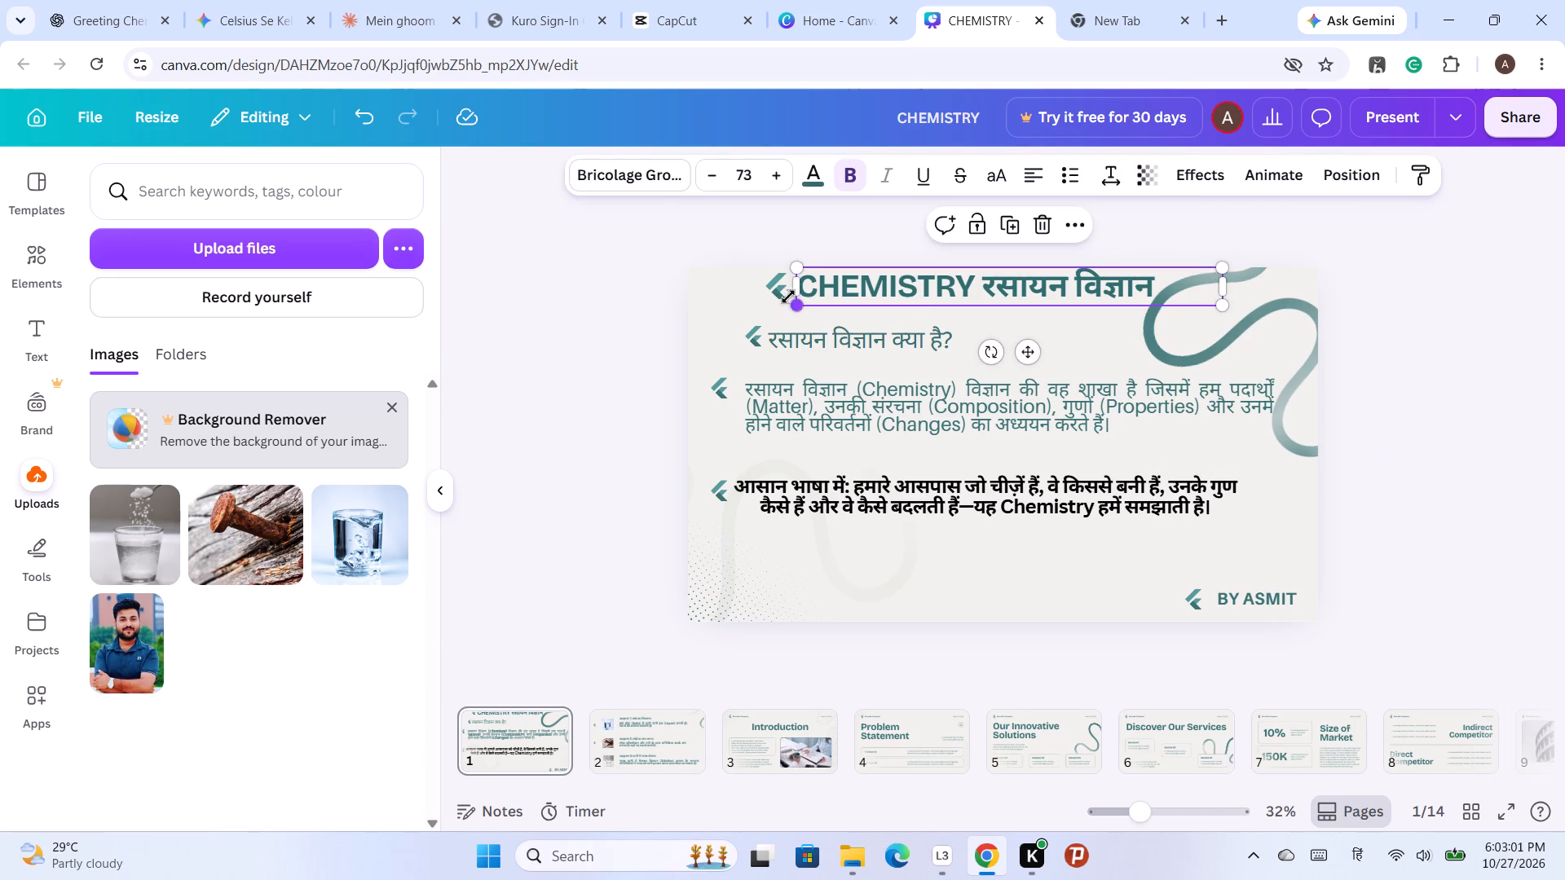
{"action": "left_click", "coordinate": [778, 284]}
{"action": "left_click_drag", "start_coordinate": [776, 284], "coordinate": [728, 282]}
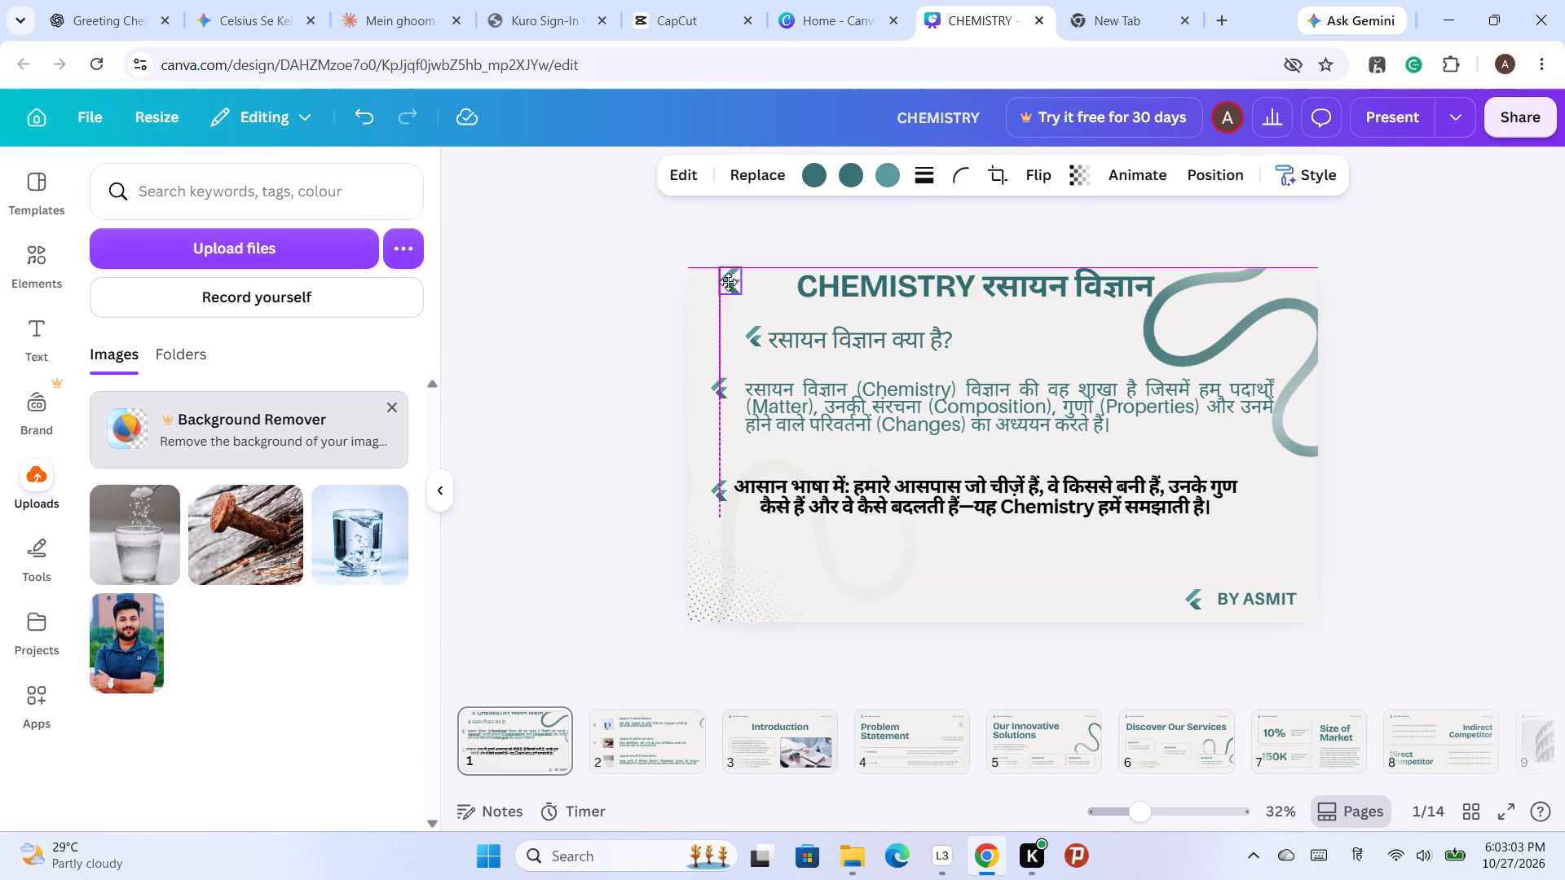
{"action": "left_click_drag", "start_coordinate": [728, 282], "coordinate": [725, 283]}
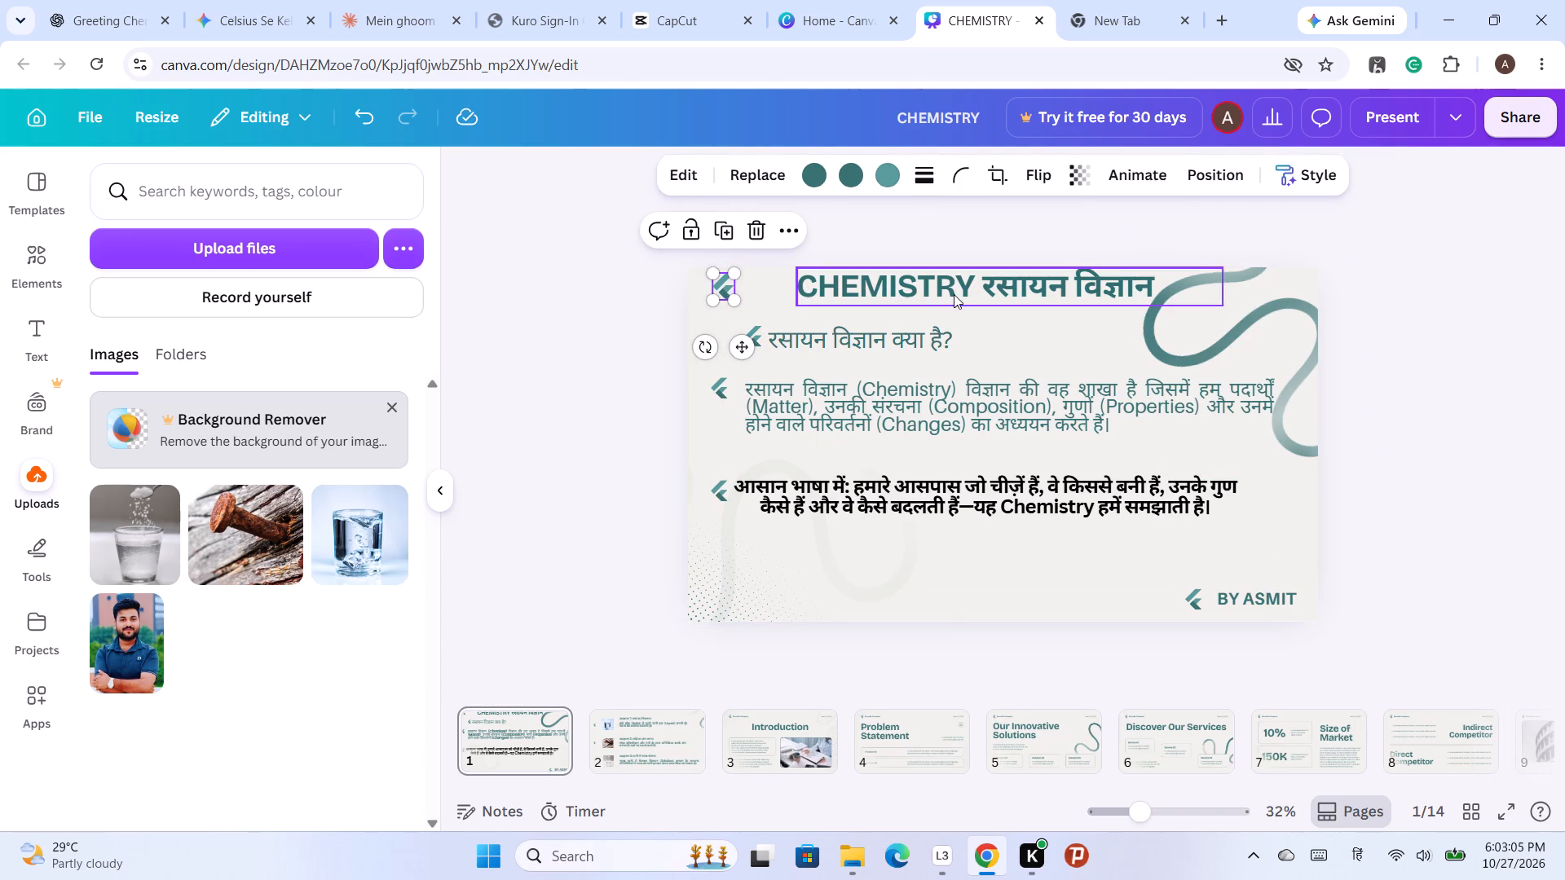
{"action": "left_click", "coordinate": [954, 294]}
{"action": "left_click_drag", "start_coordinate": [1024, 279], "coordinate": [984, 279]}
Try the Drop effect on the slide 1 title, then apply the Glow effect instead.
{"action": "left_click", "coordinate": [1218, 177]}
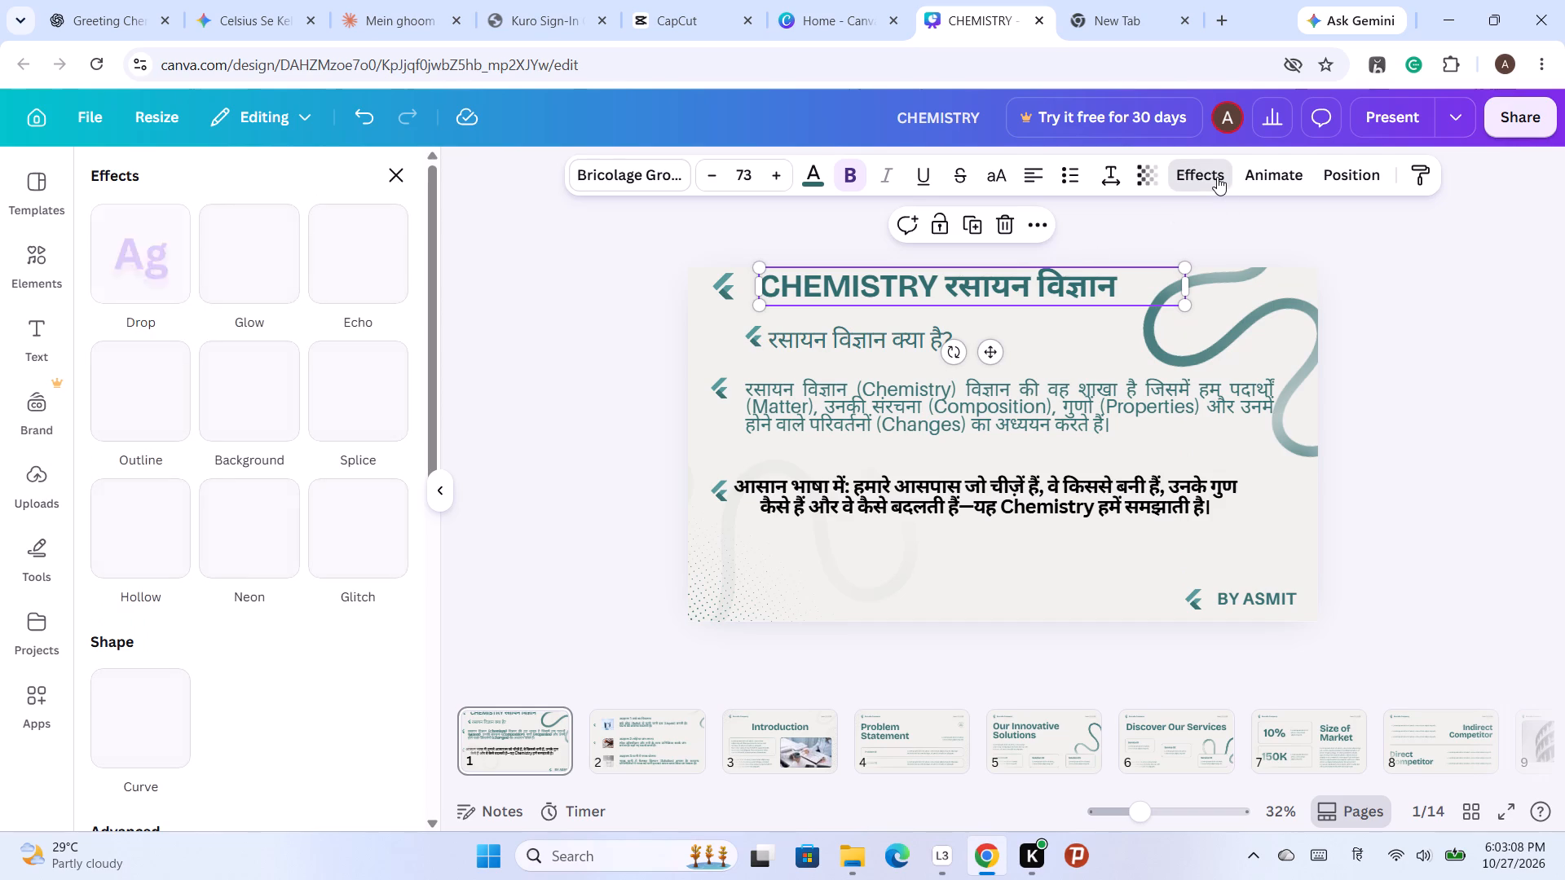
{"action": "left_click", "coordinate": [117, 257]}
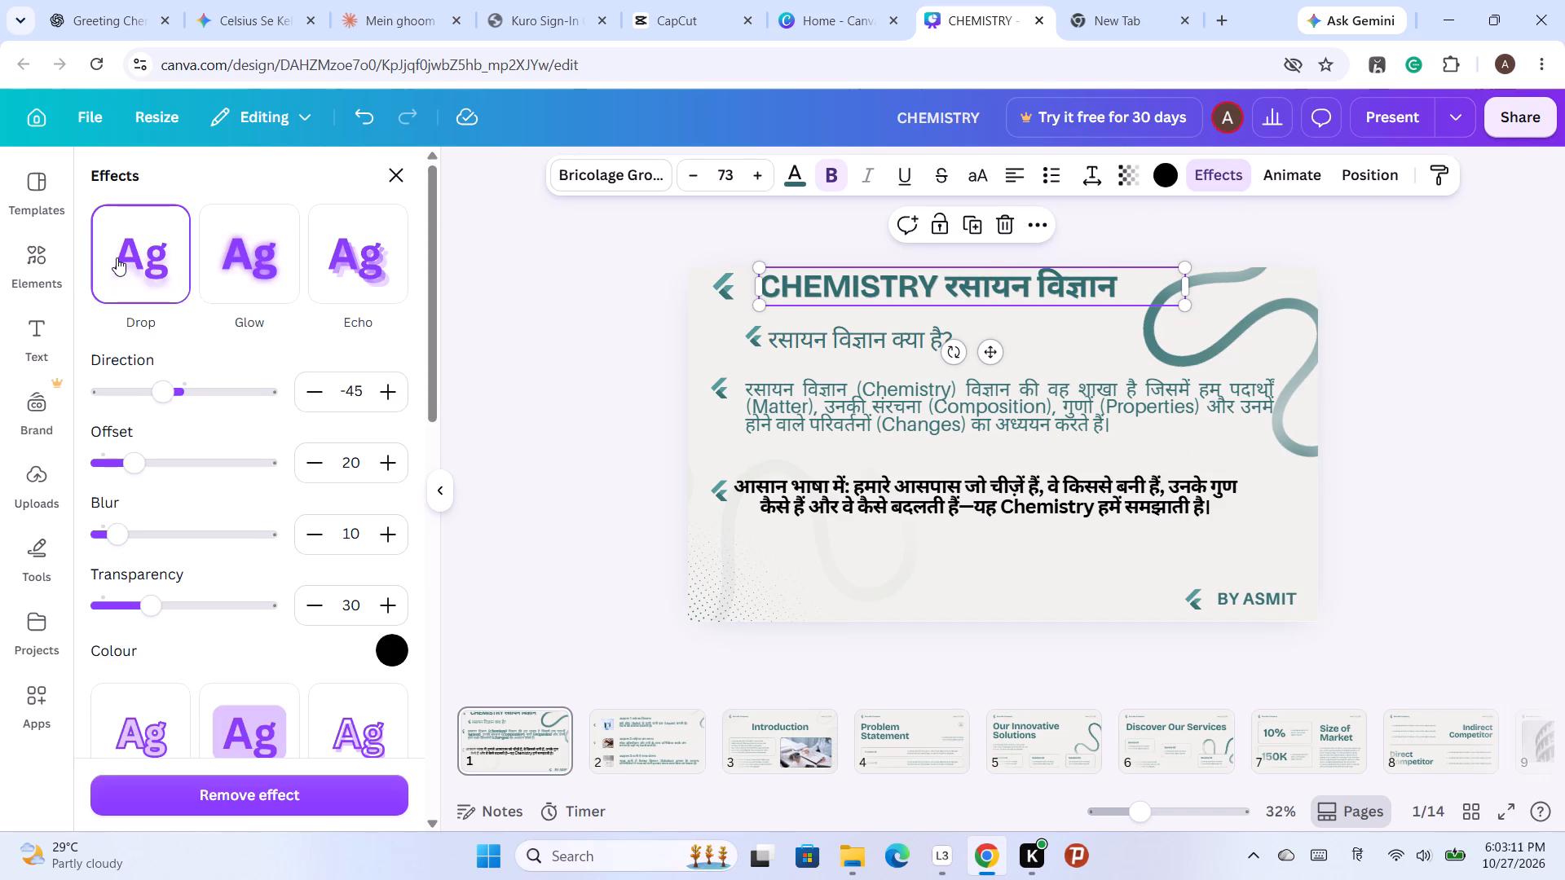
{"action": "left_click", "coordinate": [238, 262]}
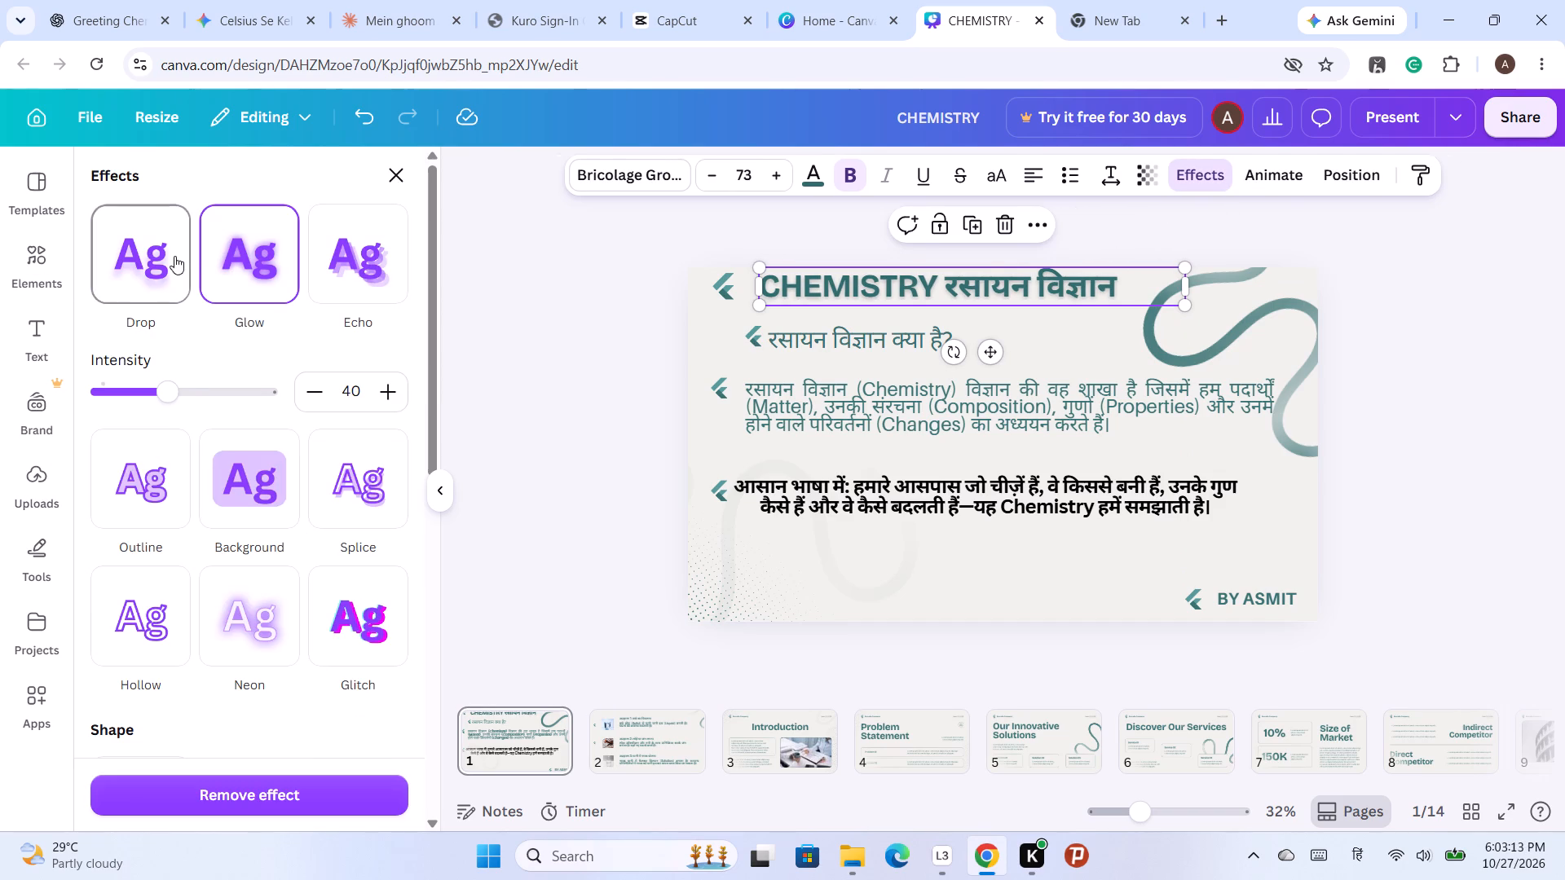
Apply the Typewriter animation to the slide 1 title.
{"action": "left_click", "coordinate": [1294, 182]}
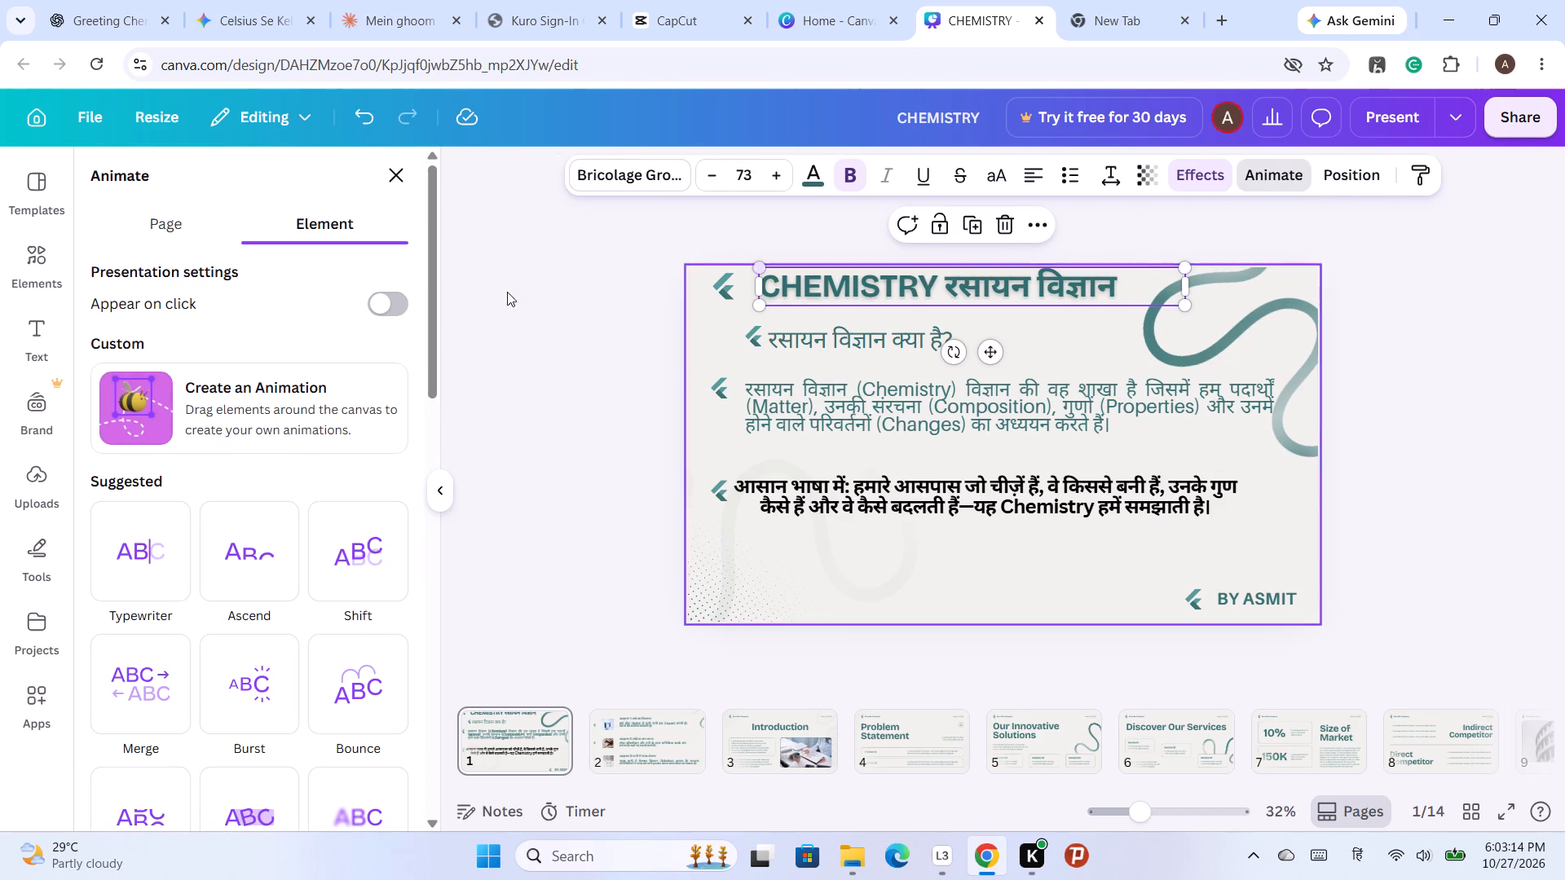
{"action": "left_click", "coordinate": [117, 569]}
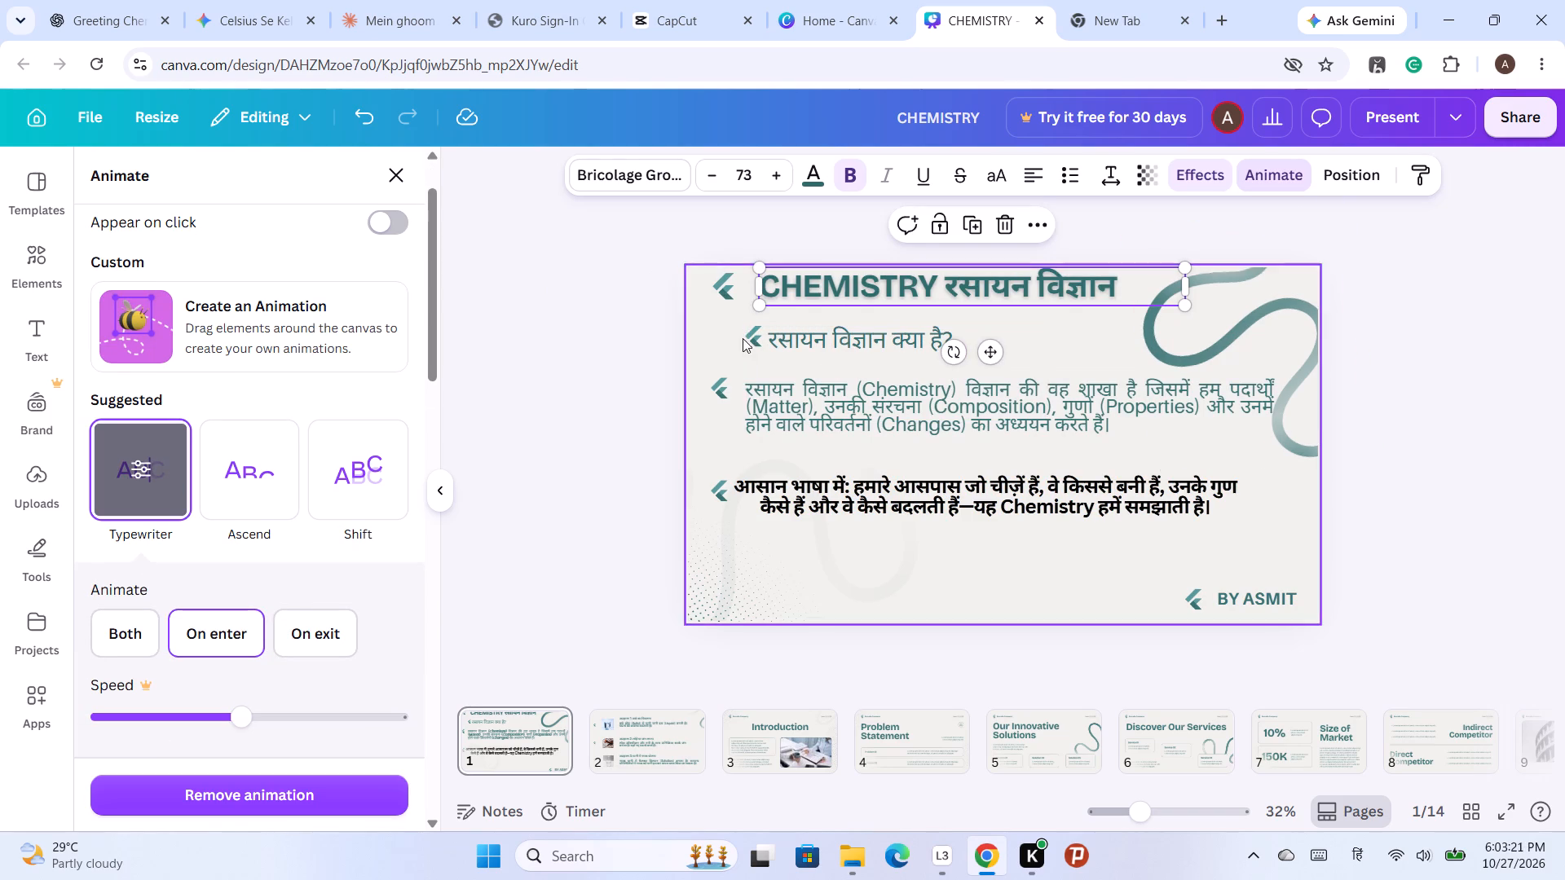
On slide 1, move the second arrow under the title's arrow and place the heading "रसायन विज्ञान क्या है?" level beside it.
{"action": "left_click_drag", "start_coordinate": [753, 328], "coordinate": [724, 330]}
{"action": "left_click", "coordinate": [805, 339]}
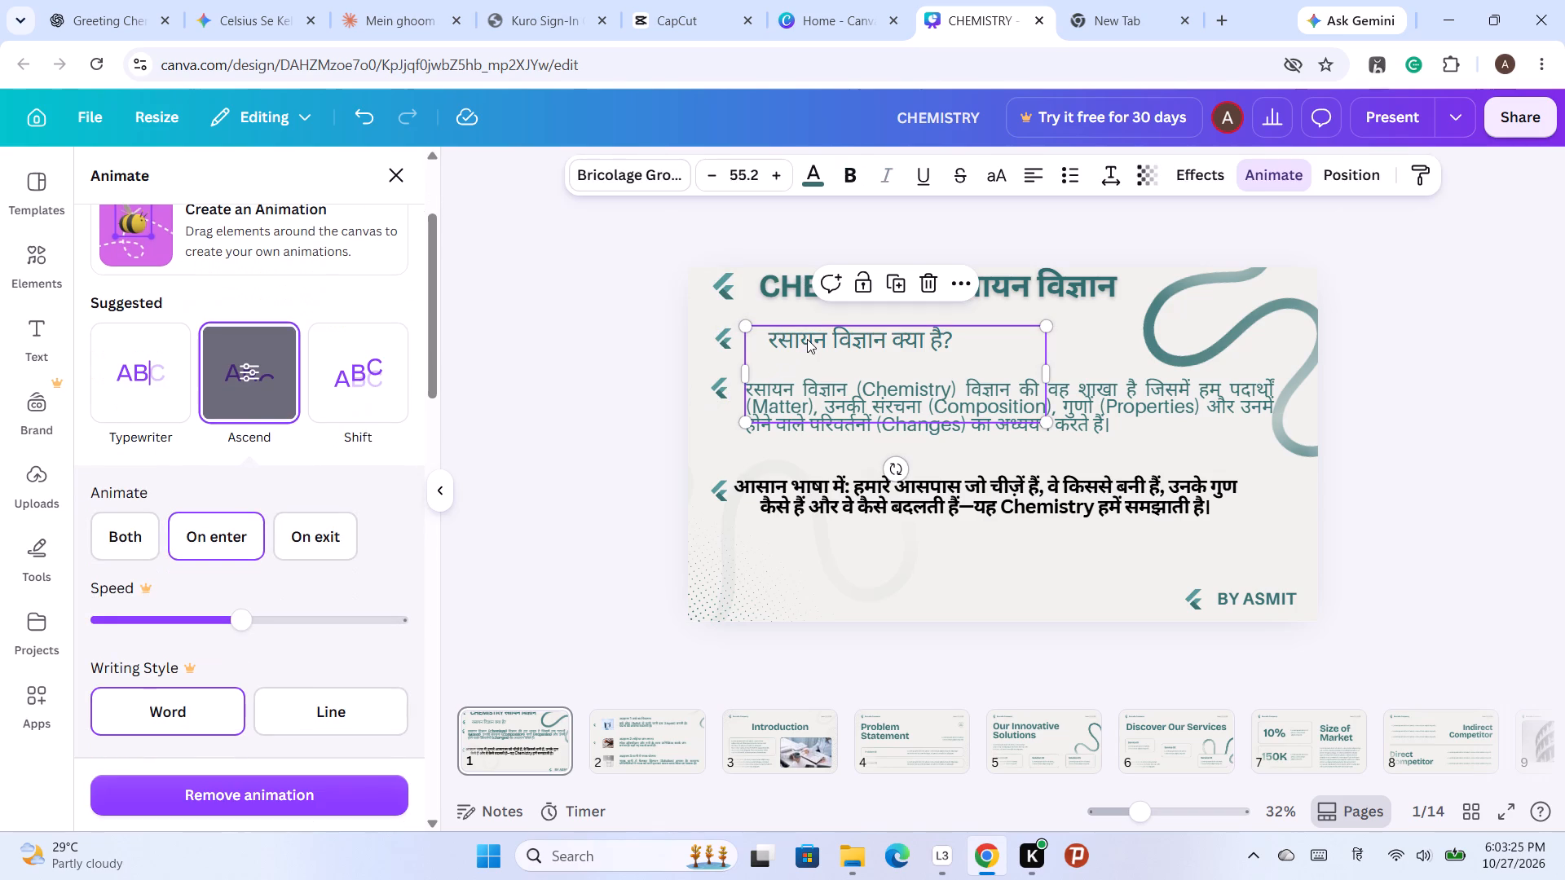
{"action": "left_click_drag", "start_coordinate": [813, 337], "coordinate": [805, 332]}
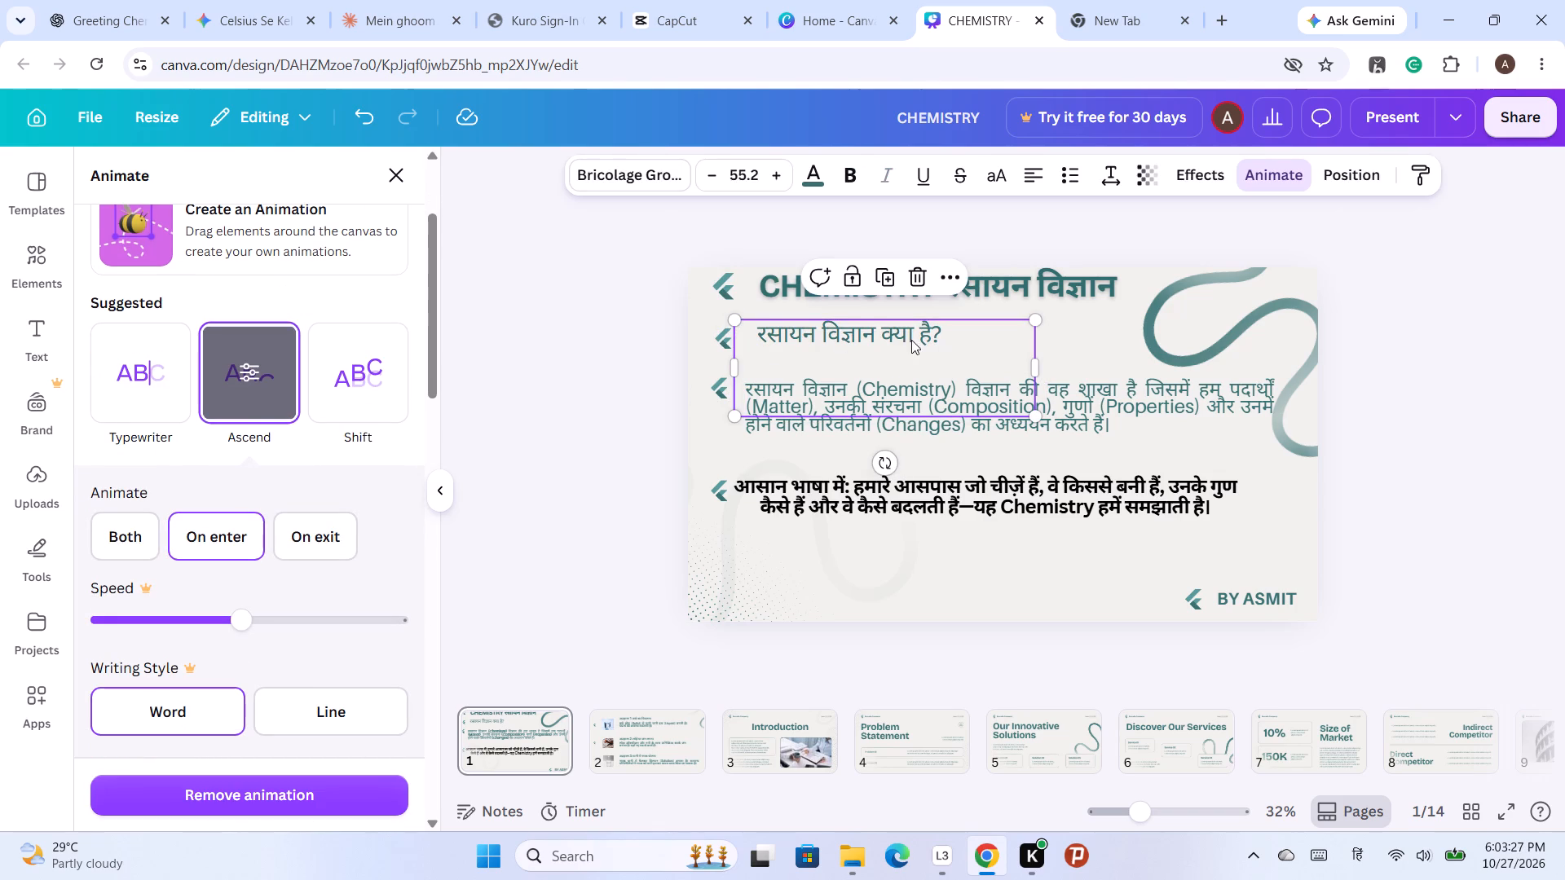
{"action": "left_click", "coordinate": [1542, 350]}
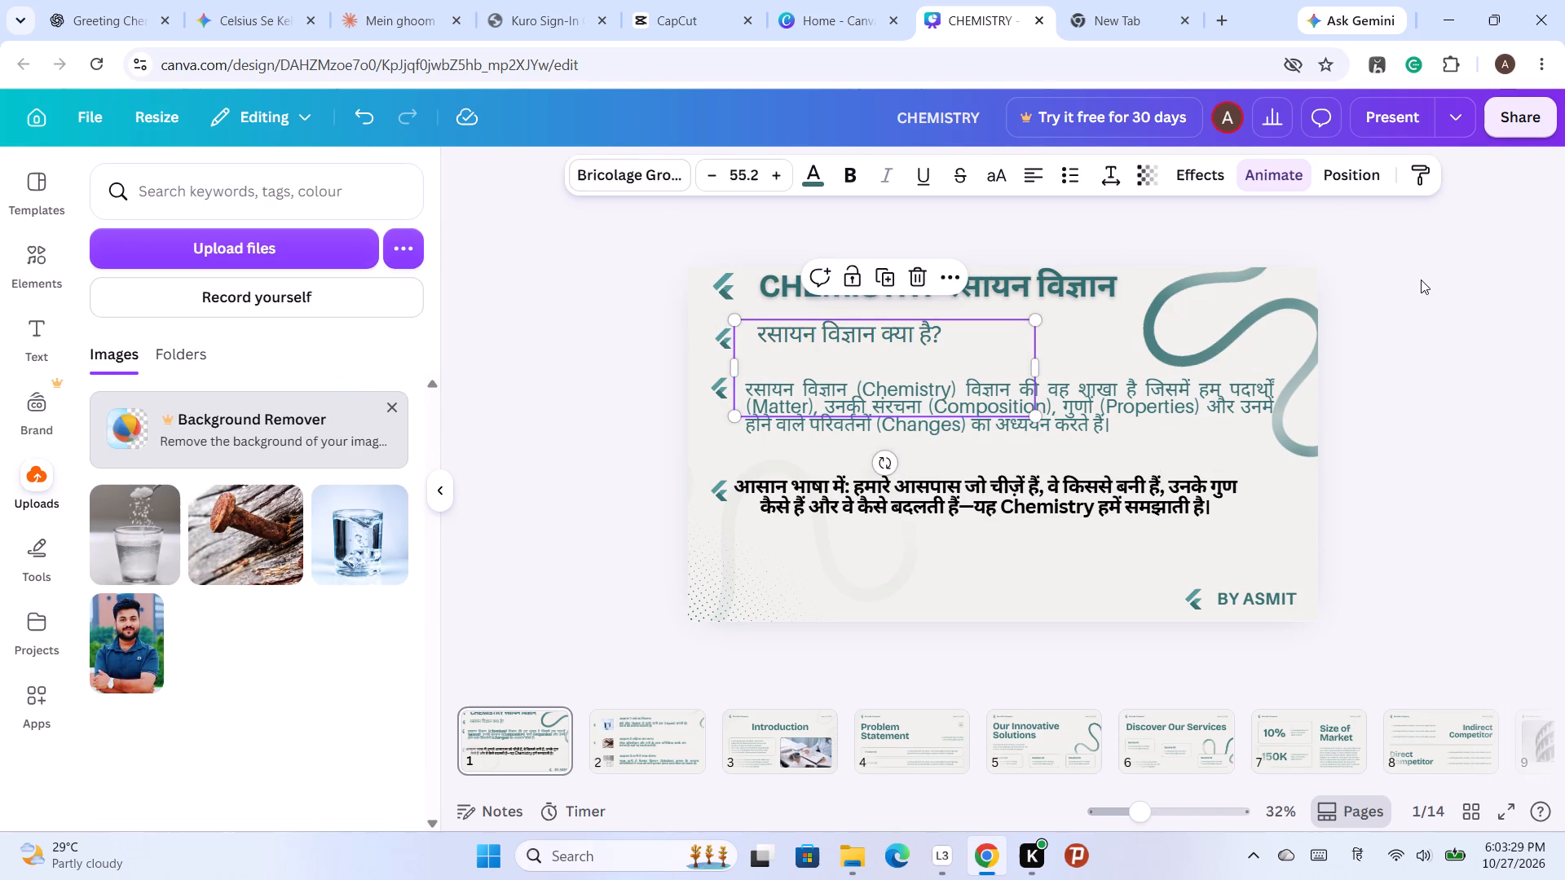
{"action": "left_click", "coordinate": [1426, 279]}
{"action": "left_click", "coordinate": [828, 334]}
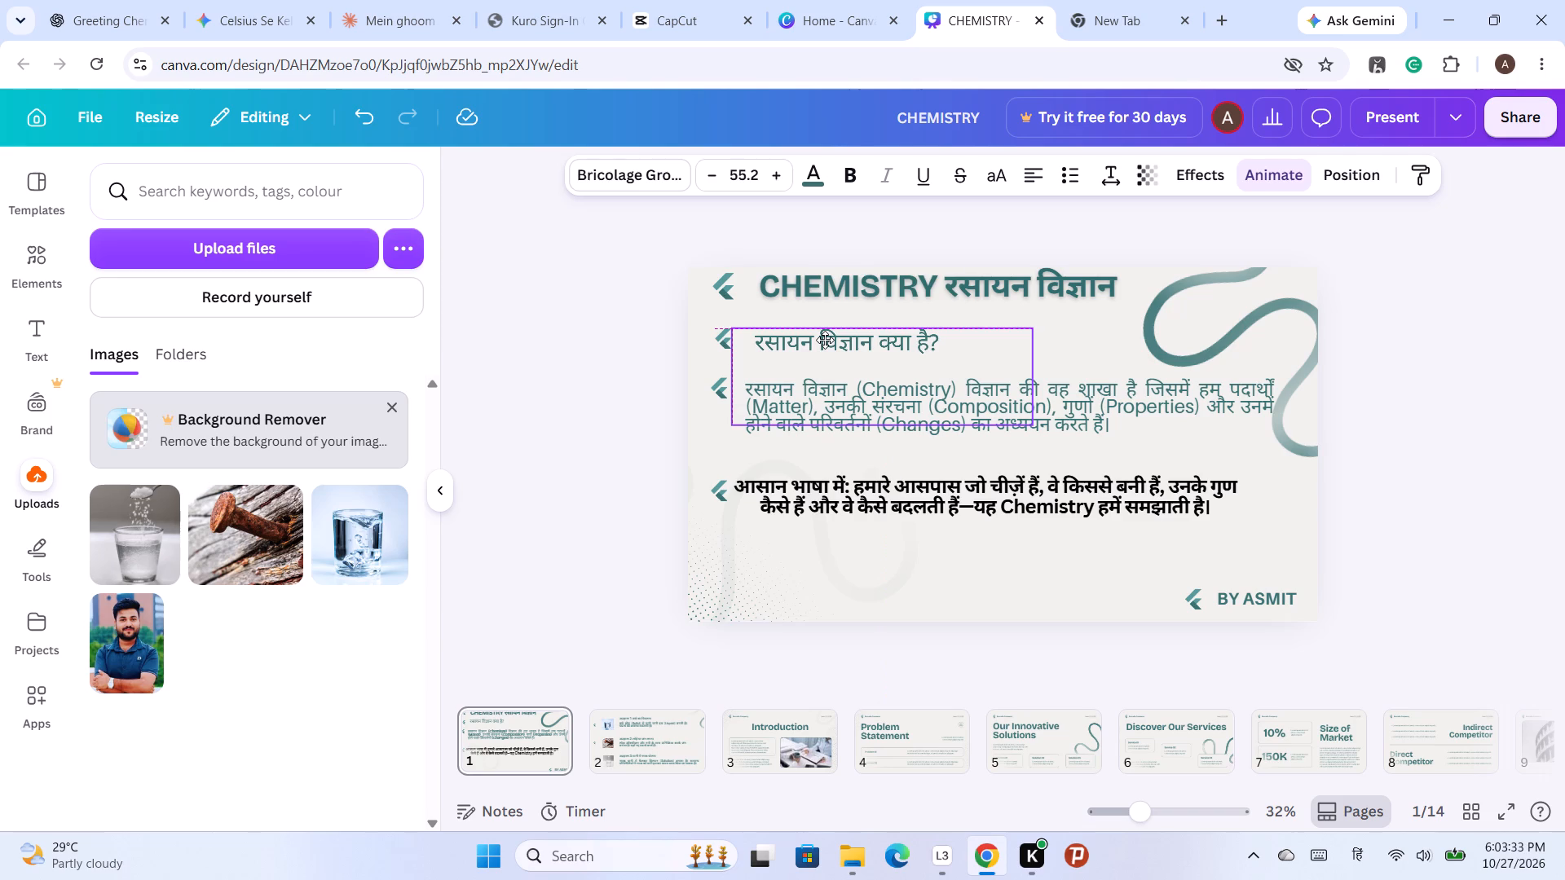
{"action": "left_click", "coordinate": [1482, 332]}
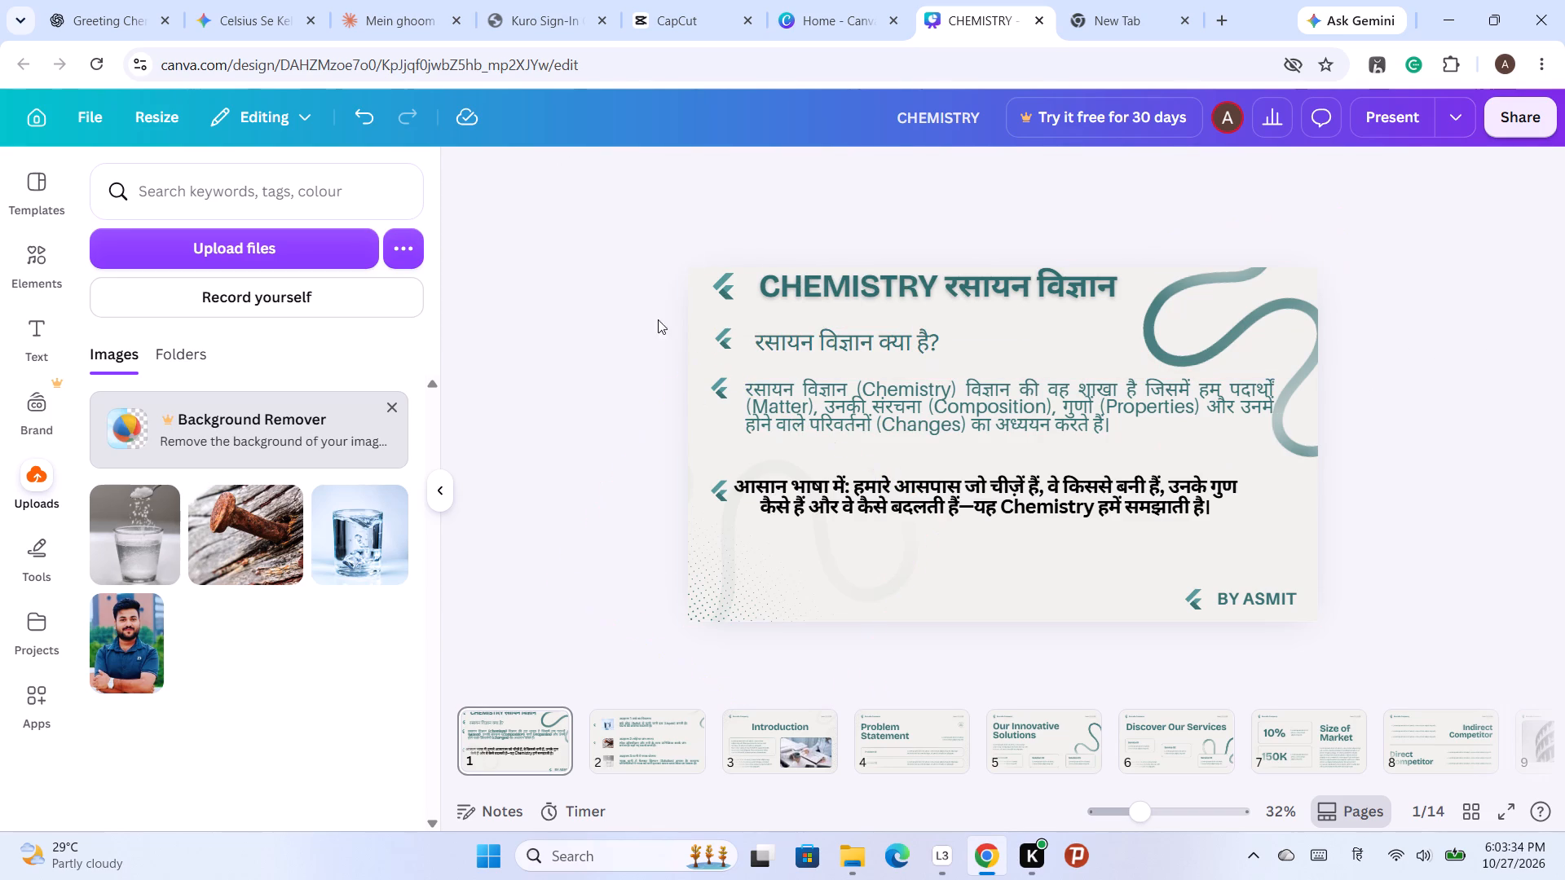
{"action": "left_click", "coordinate": [791, 318]}
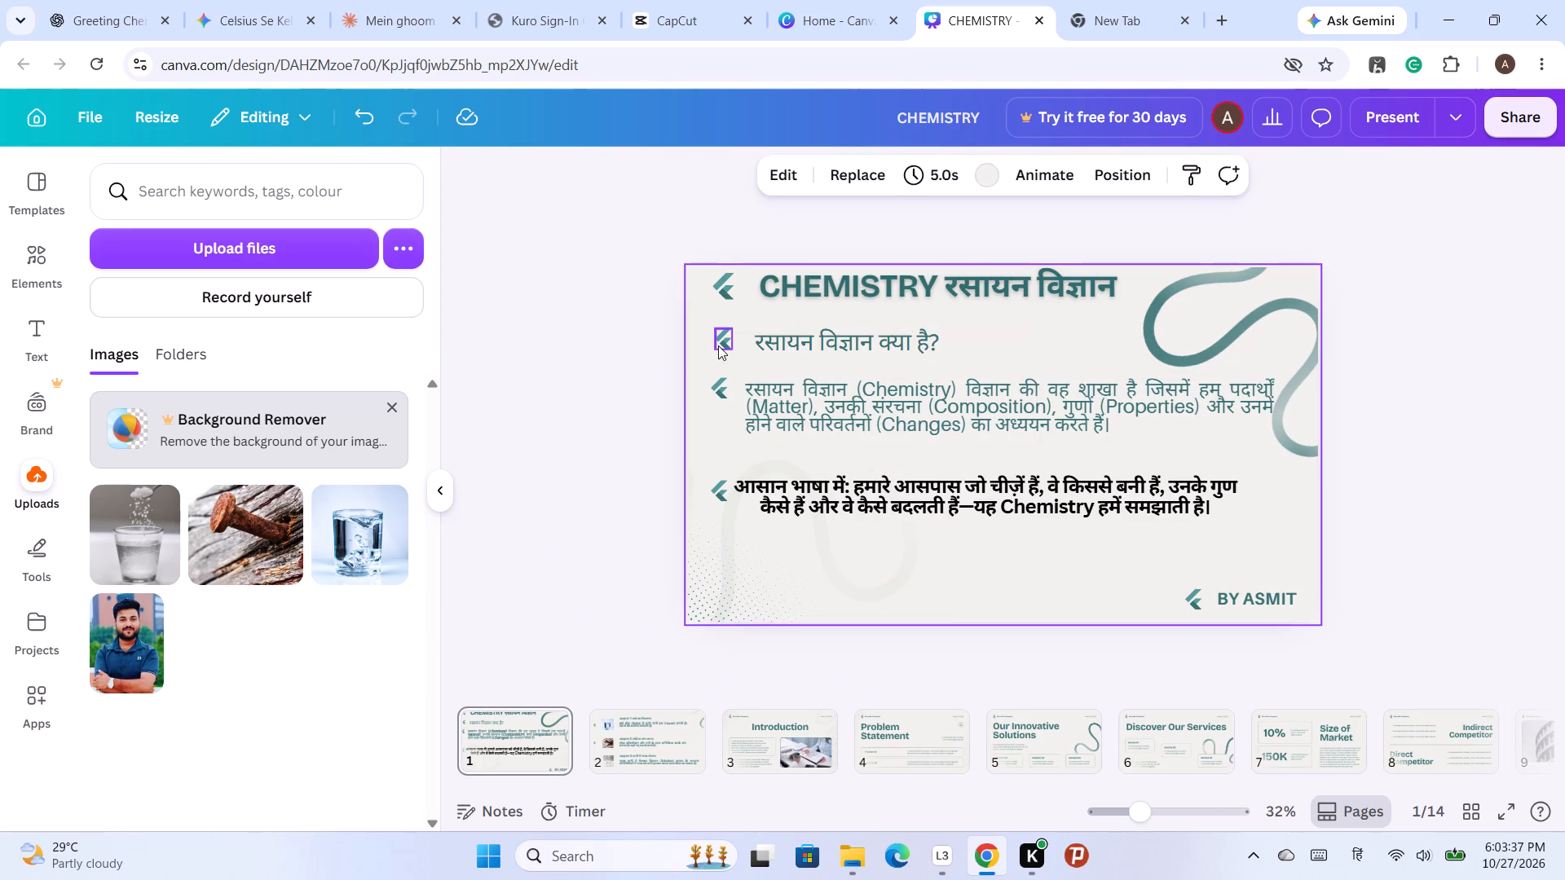
On slide 1, move the bold "आसान भाषा में" paragraph and its arrow down to just above the BY ASMIT line.
{"action": "left_click", "coordinate": [892, 486]}
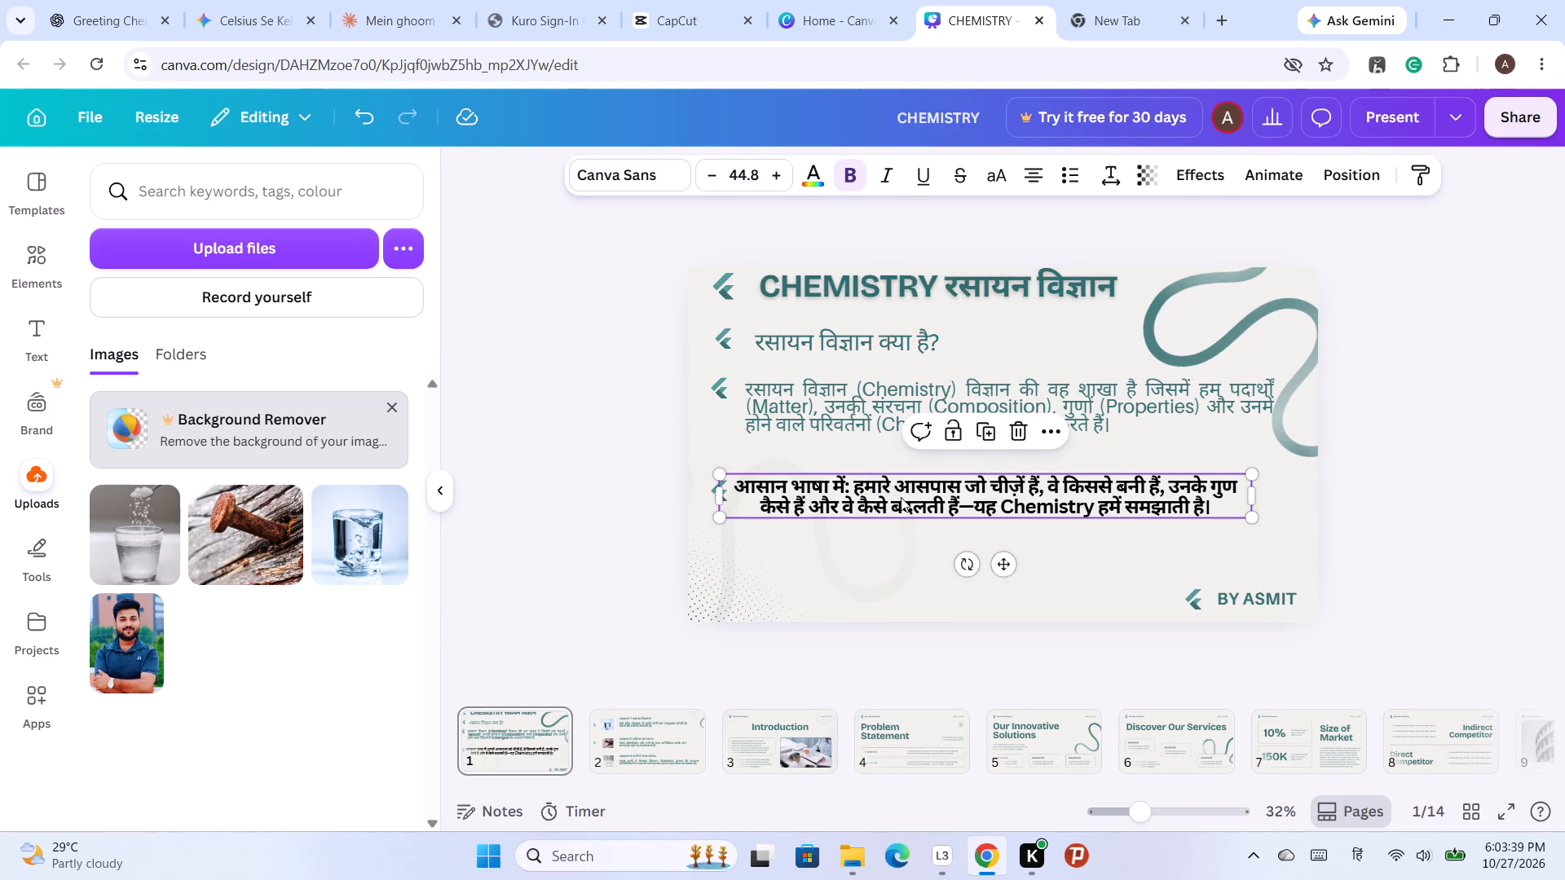
{"action": "left_click_drag", "start_coordinate": [901, 497], "coordinate": [918, 551]}
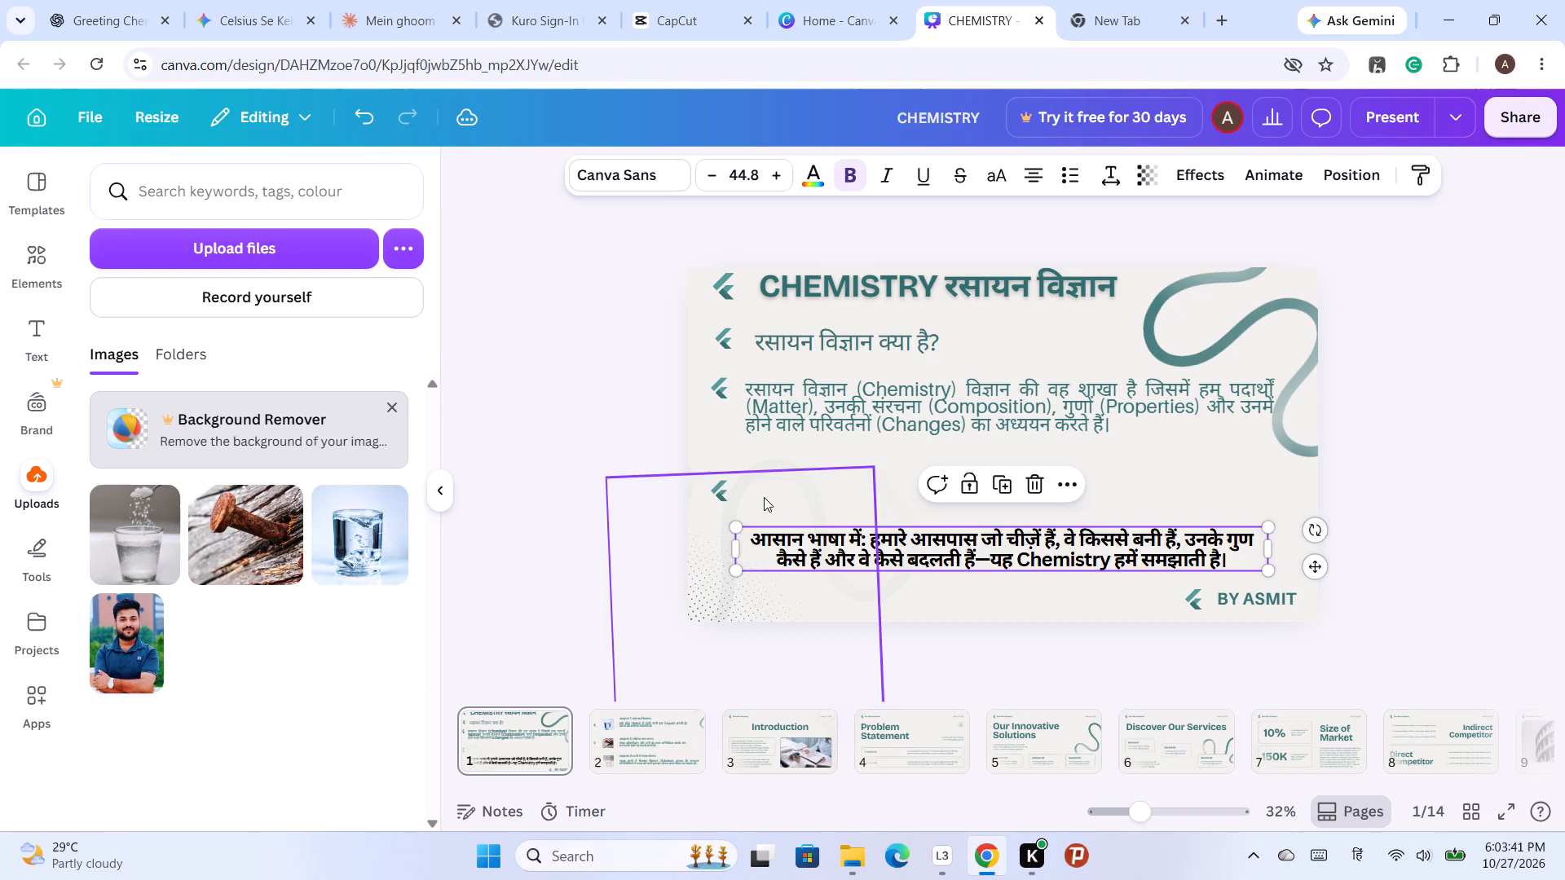
{"action": "left_click_drag", "start_coordinate": [719, 486], "coordinate": [712, 544]}
{"action": "left_click", "coordinate": [1520, 460]}
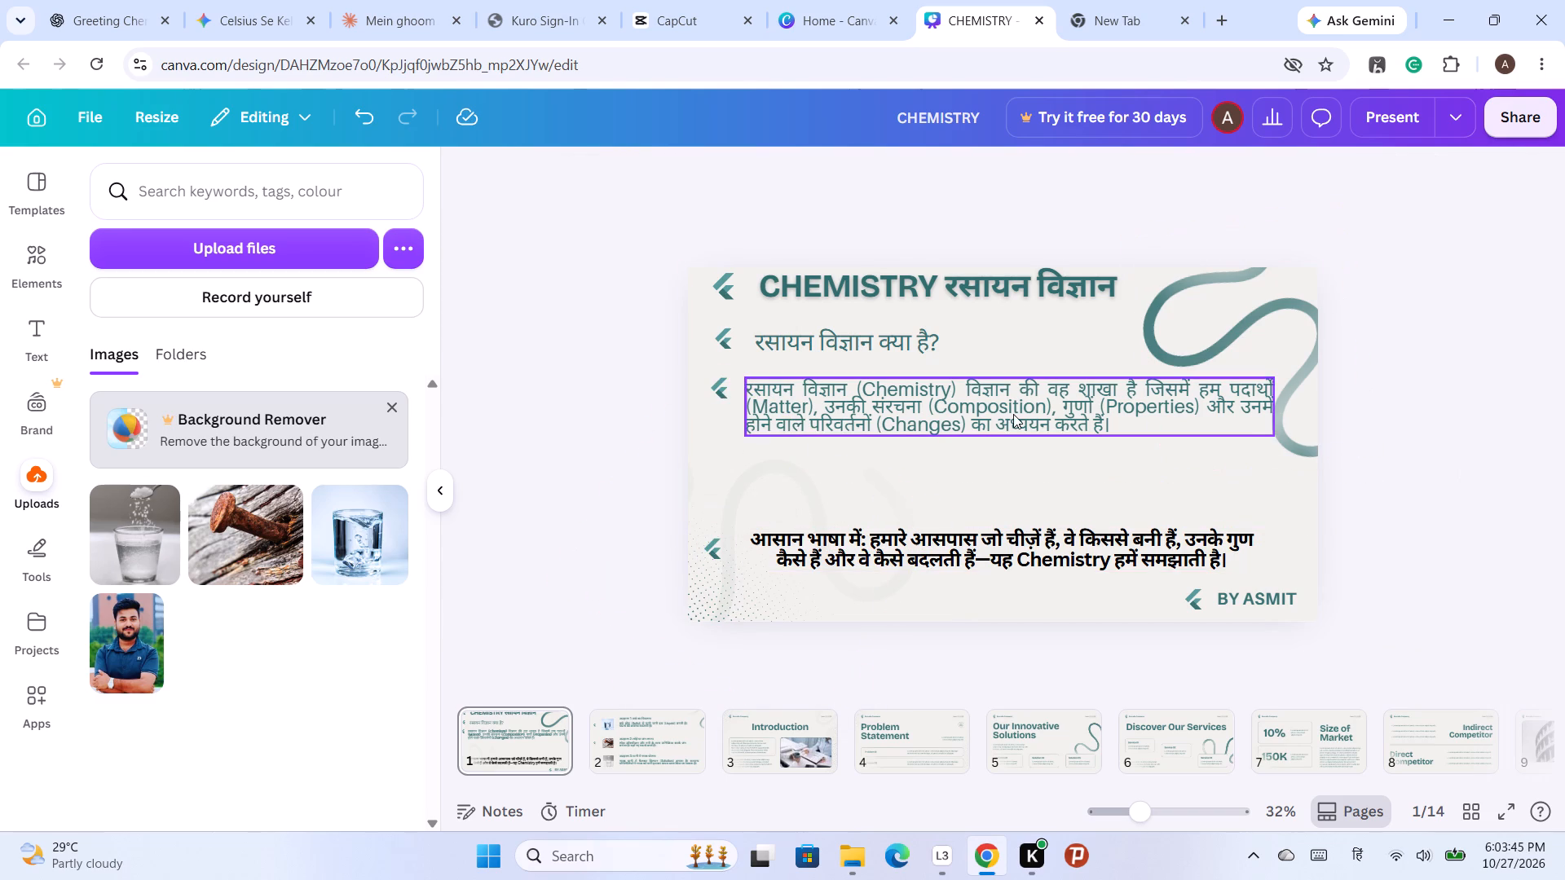
On slide 1, move the "रसायन विज्ञान (Chemistry)" description down to just above the bold paragraph and place its arrow level beside it.
{"action": "left_click", "coordinate": [1013, 414]}
{"action": "left_click_drag", "start_coordinate": [1024, 416], "coordinate": [1026, 434]}
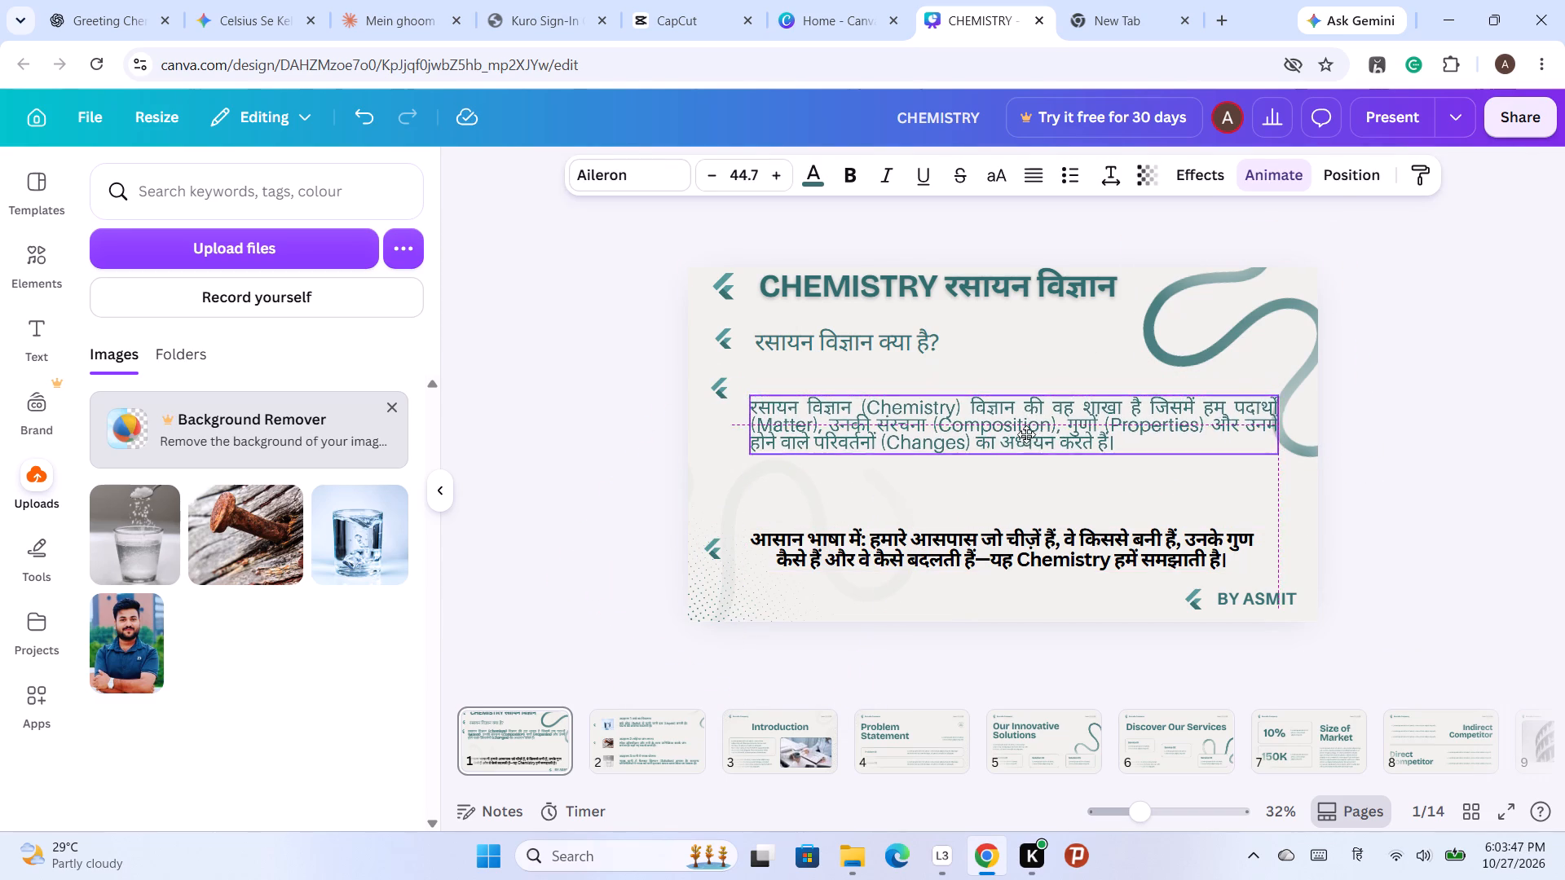
{"action": "left_click_drag", "start_coordinate": [1026, 434], "coordinate": [1027, 464]}
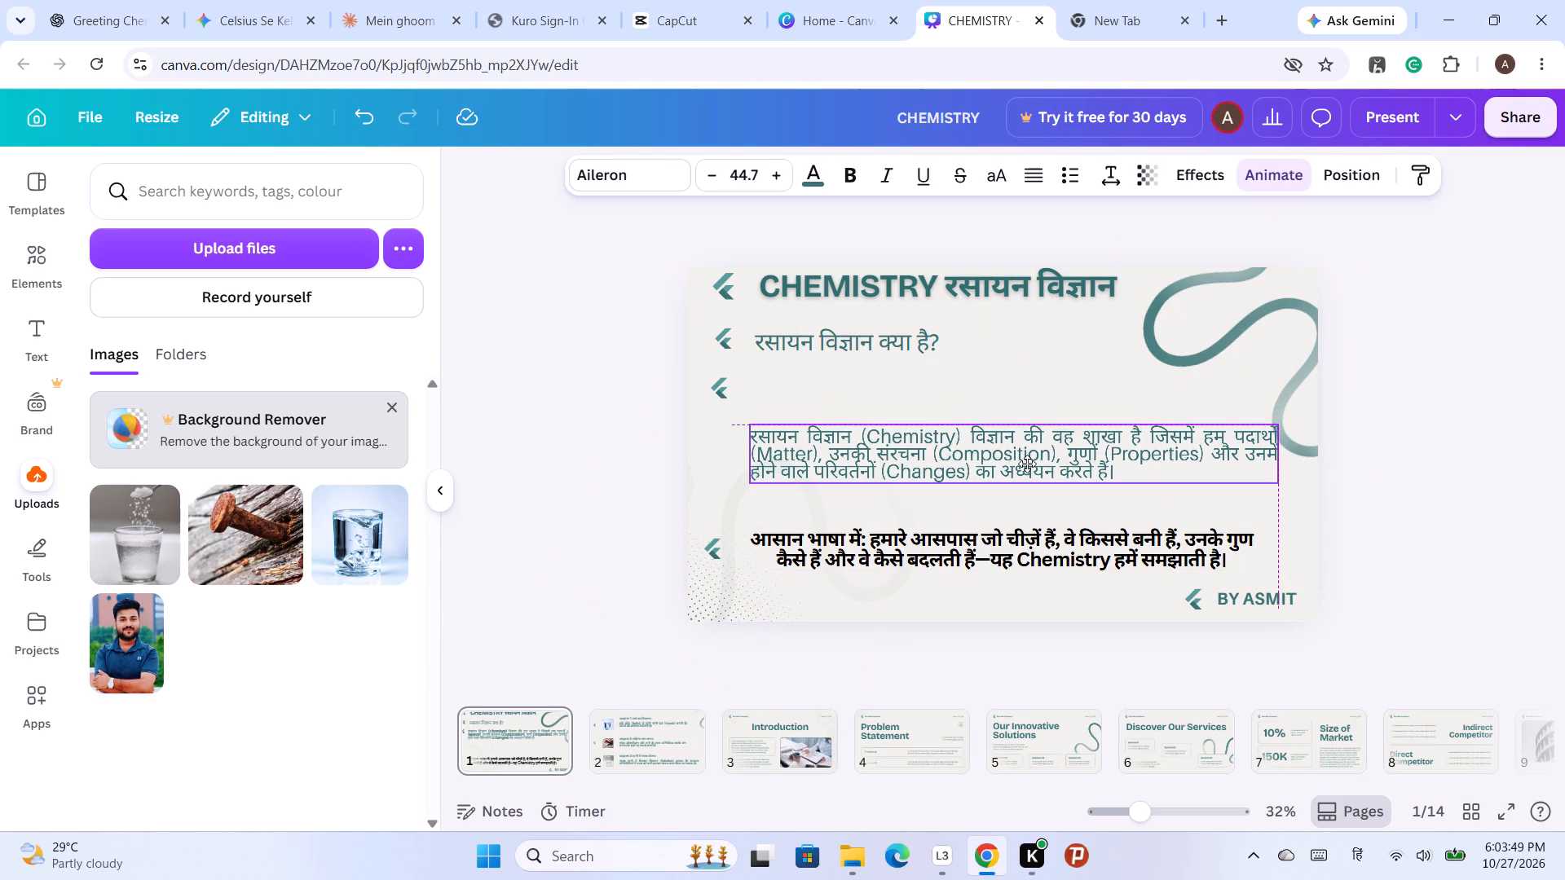
{"action": "left_click_drag", "start_coordinate": [1027, 464], "coordinate": [1025, 469]}
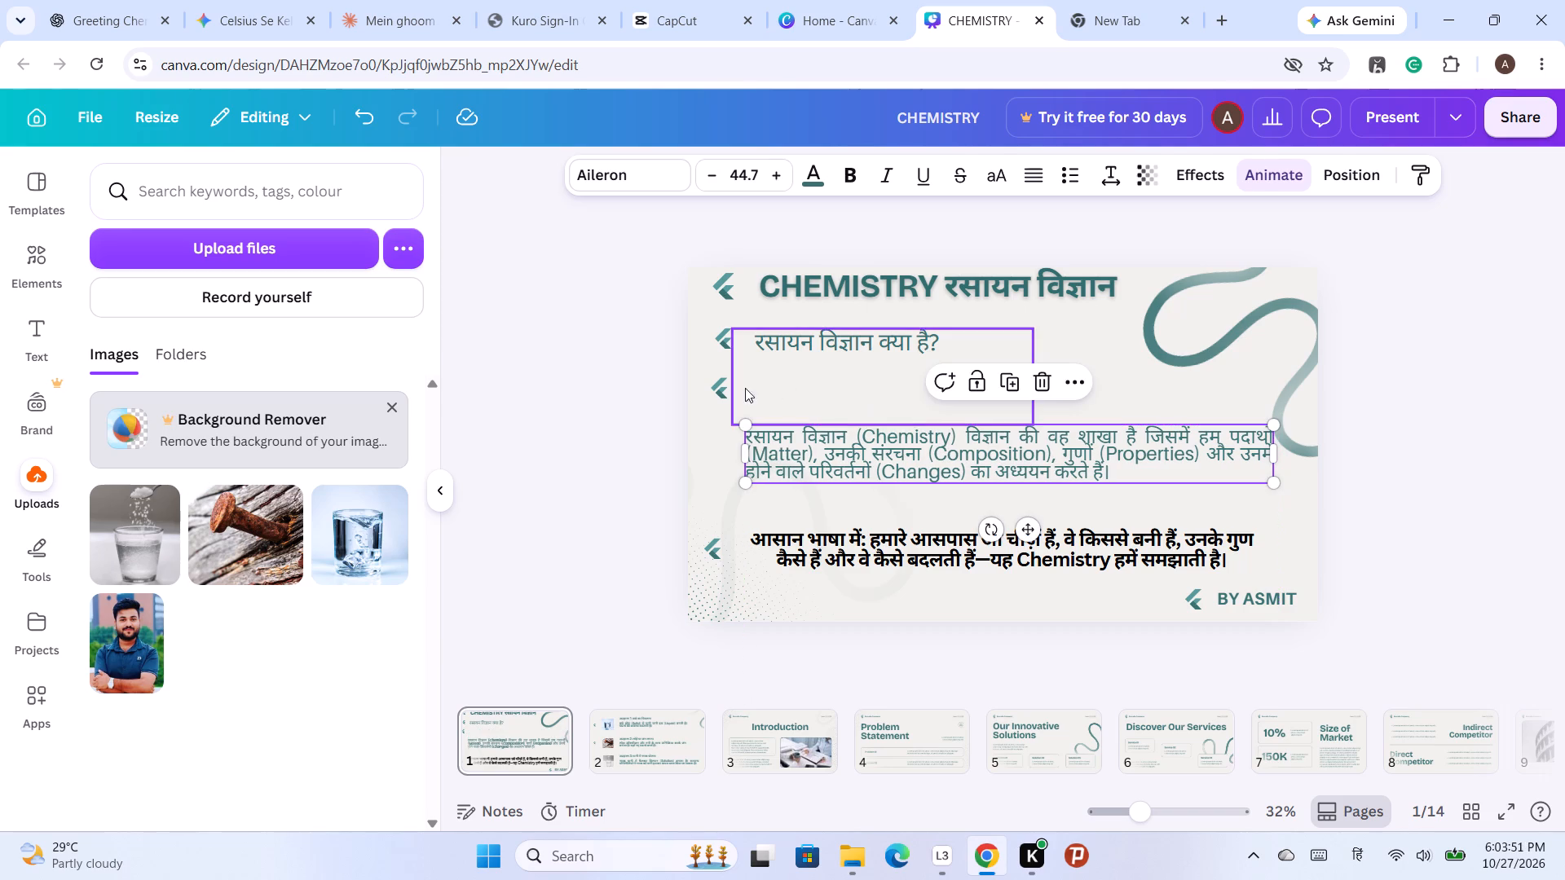
{"action": "left_click_drag", "start_coordinate": [716, 389], "coordinate": [708, 441]}
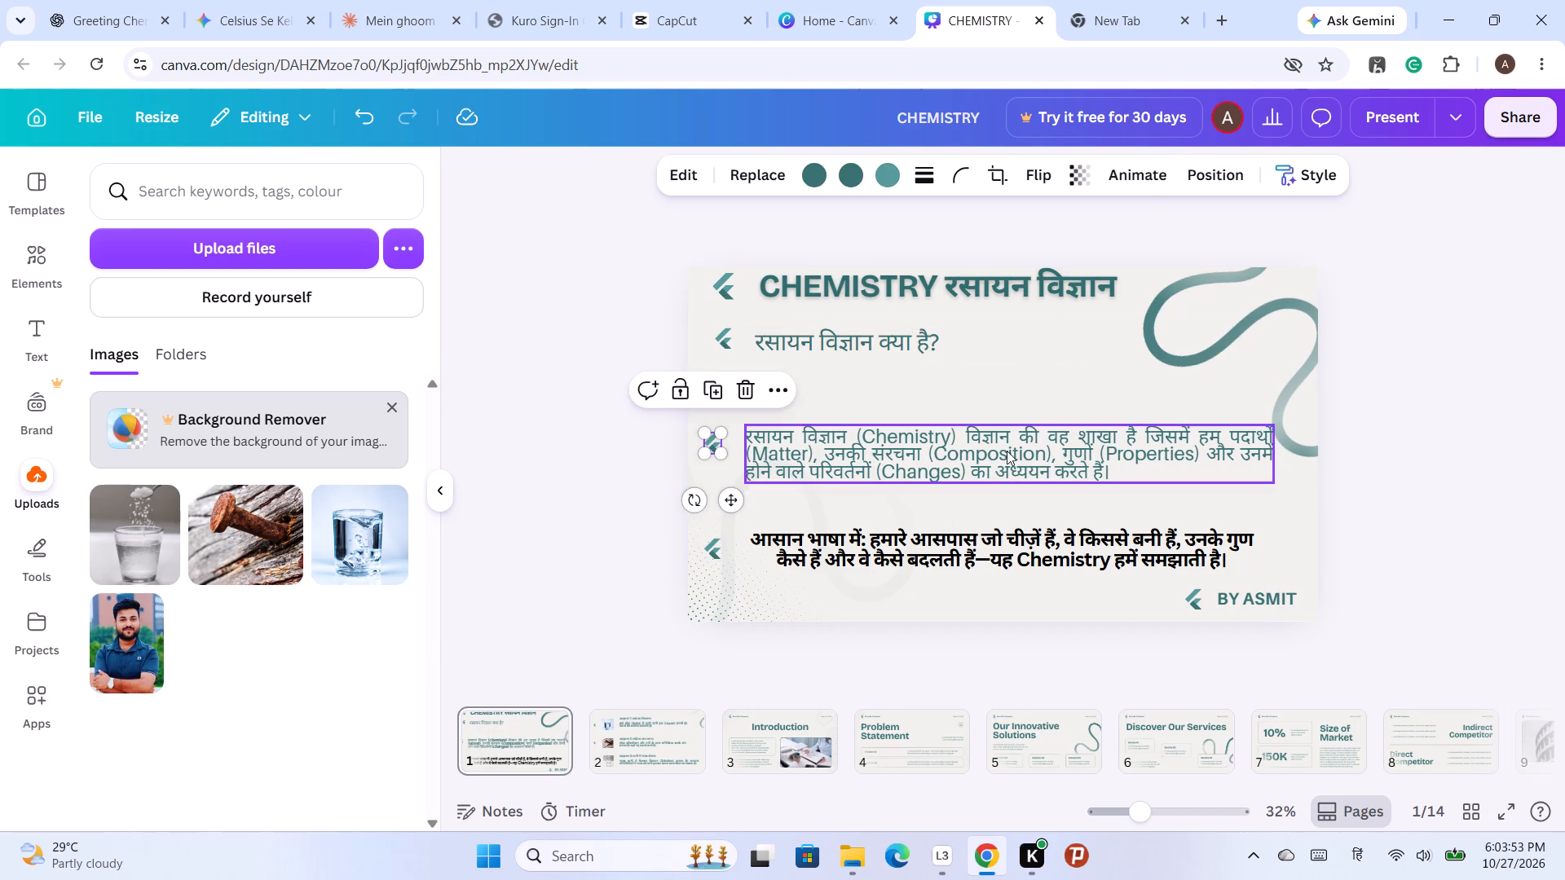
{"action": "left_click_drag", "start_coordinate": [1005, 461], "coordinate": [1007, 473]}
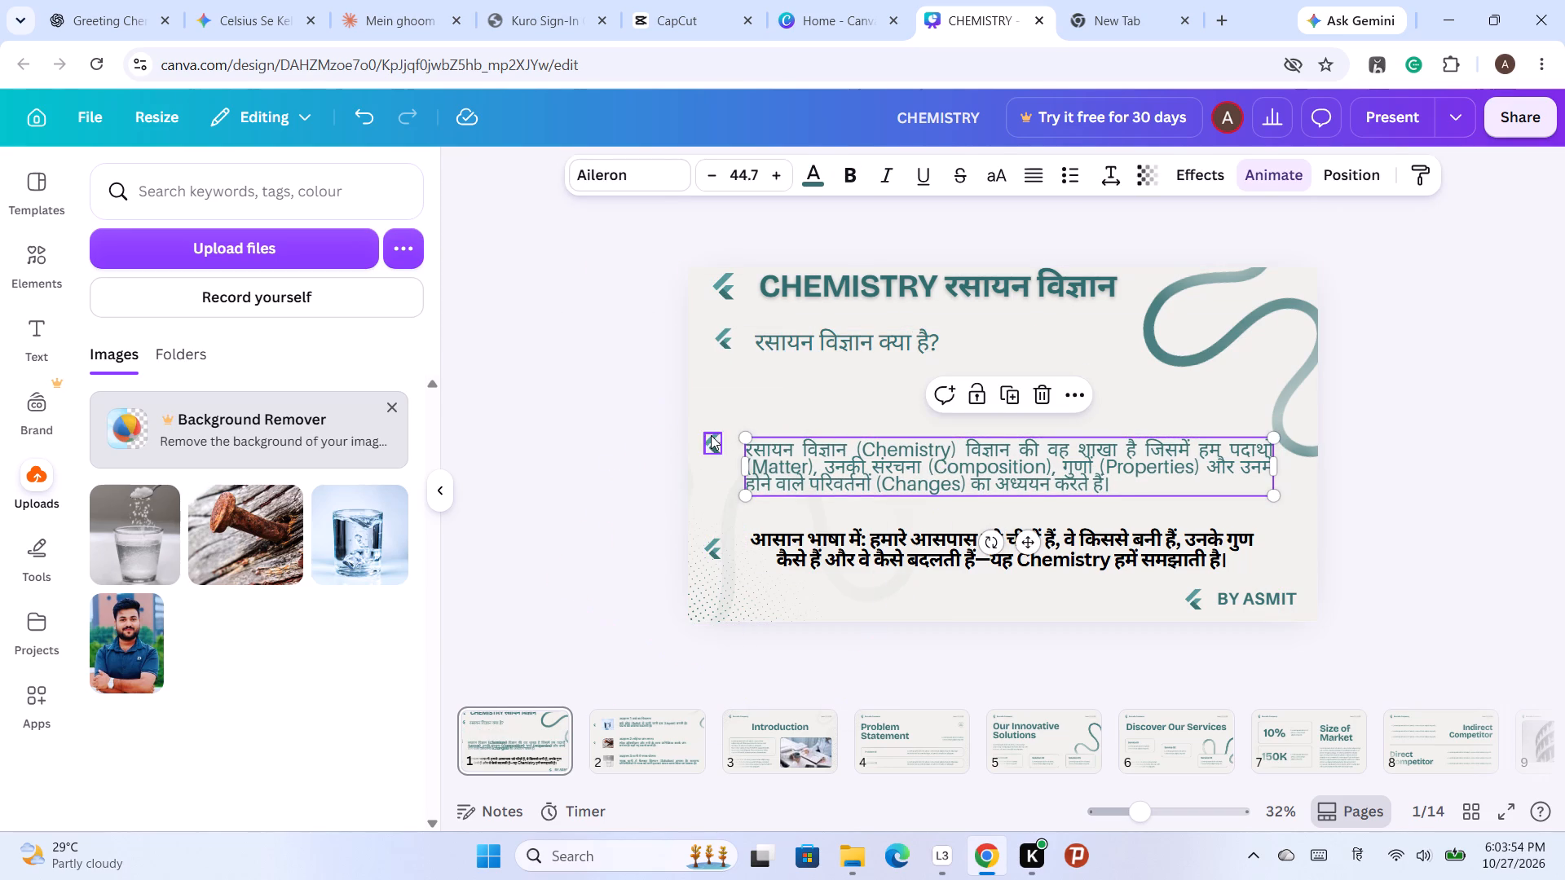
{"action": "left_click_drag", "start_coordinate": [711, 435], "coordinate": [714, 453]}
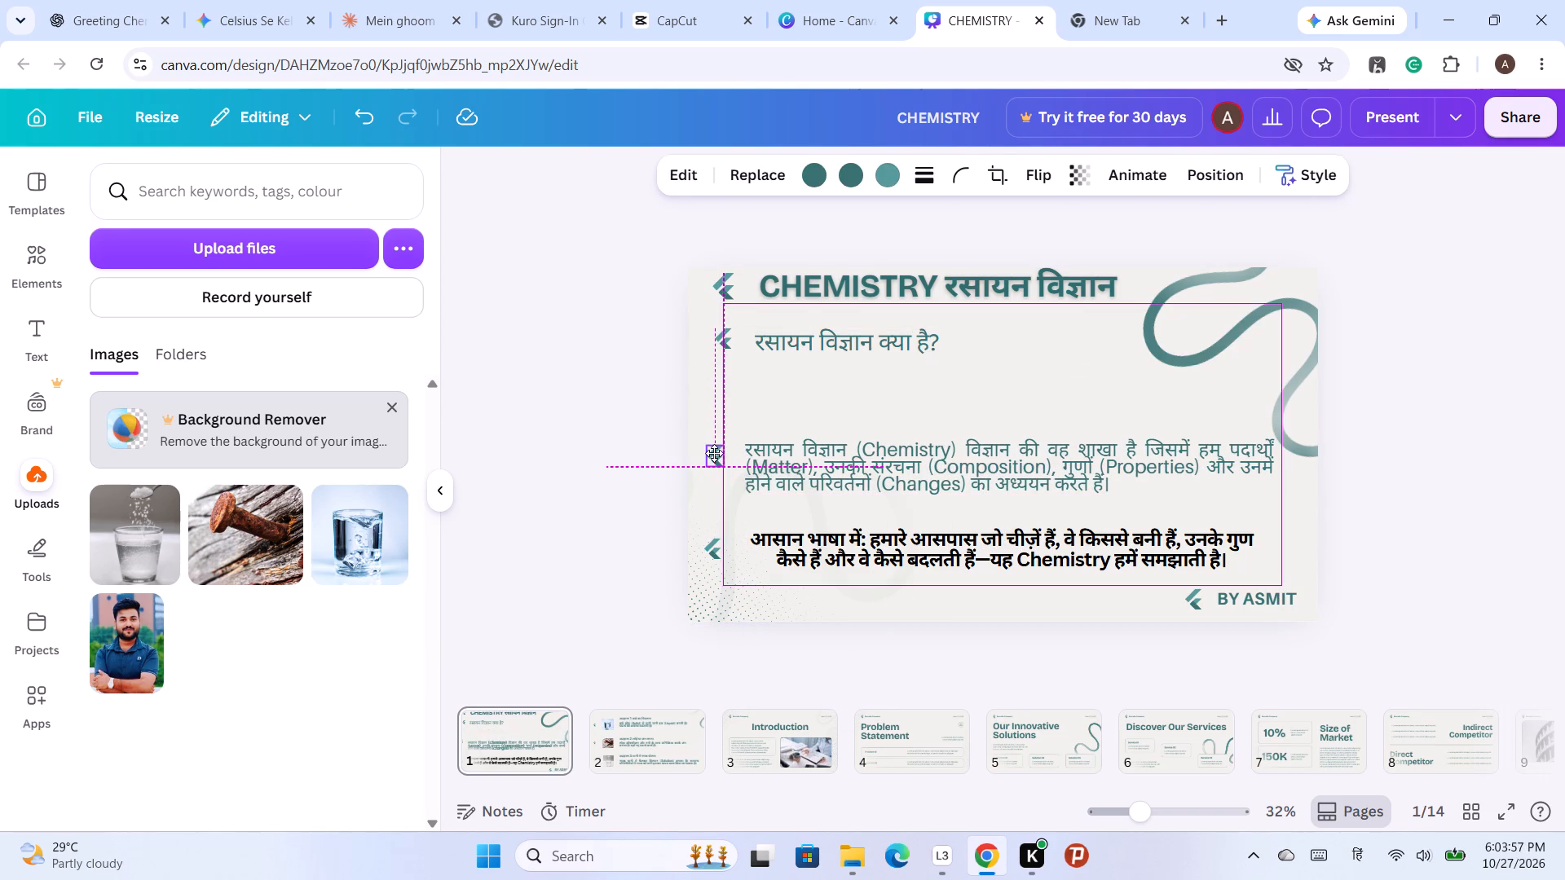
{"action": "left_click_drag", "start_coordinate": [714, 453], "coordinate": [713, 451]}
Move the heading "रसायन विज्ञान क्या है?" down to just above the description paragraph.
{"action": "left_click_drag", "start_coordinate": [862, 343], "coordinate": [899, 356]}
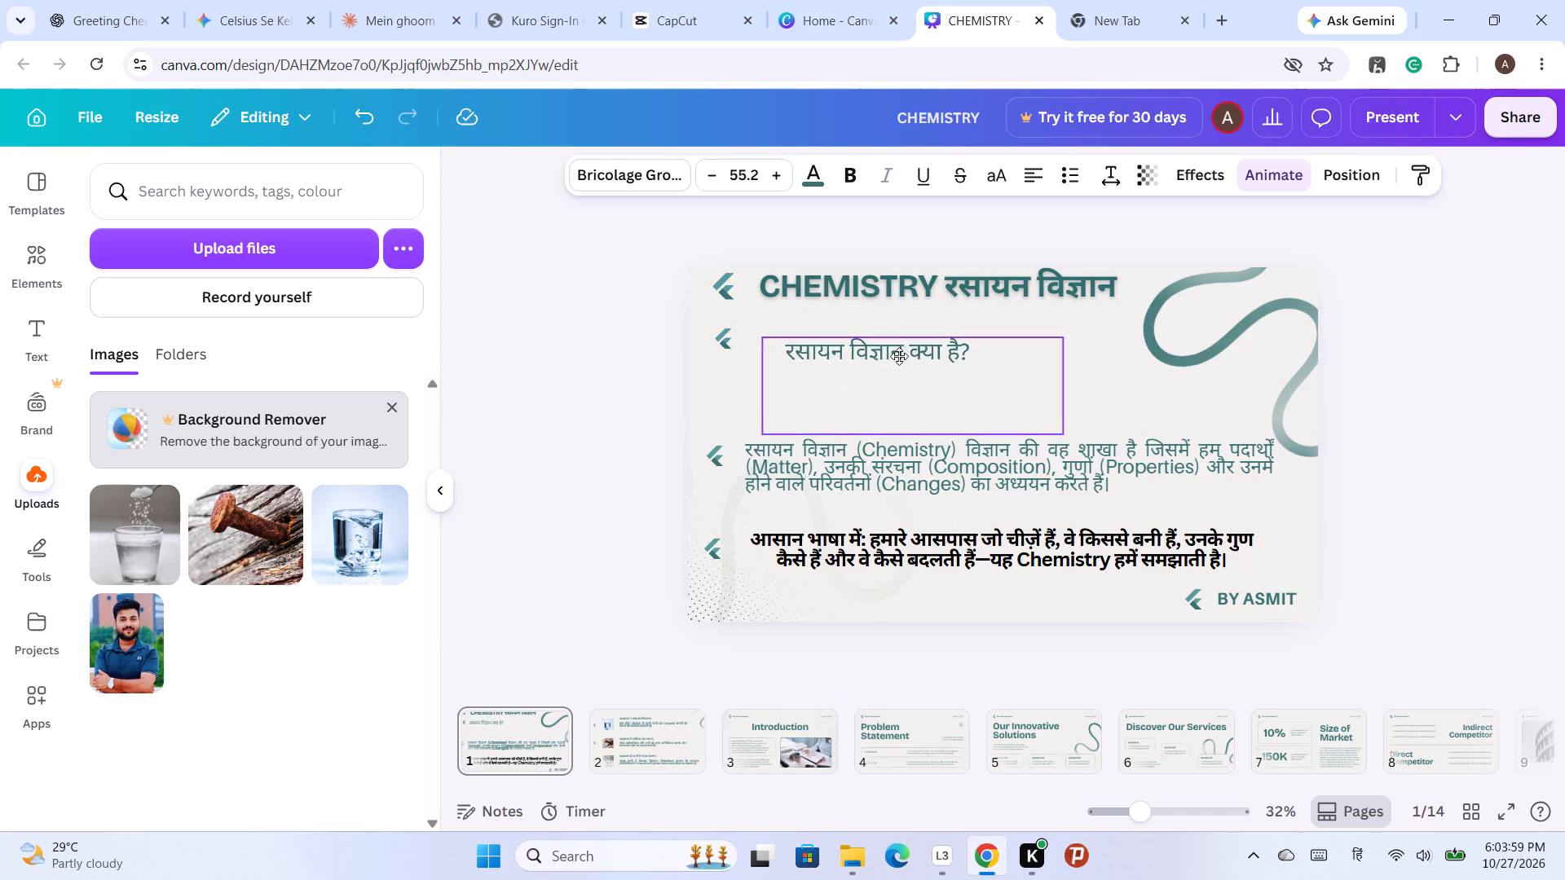
{"action": "left_click_drag", "start_coordinate": [899, 356], "coordinate": [992, 416]}
{"action": "left_click", "coordinate": [755, 327]}
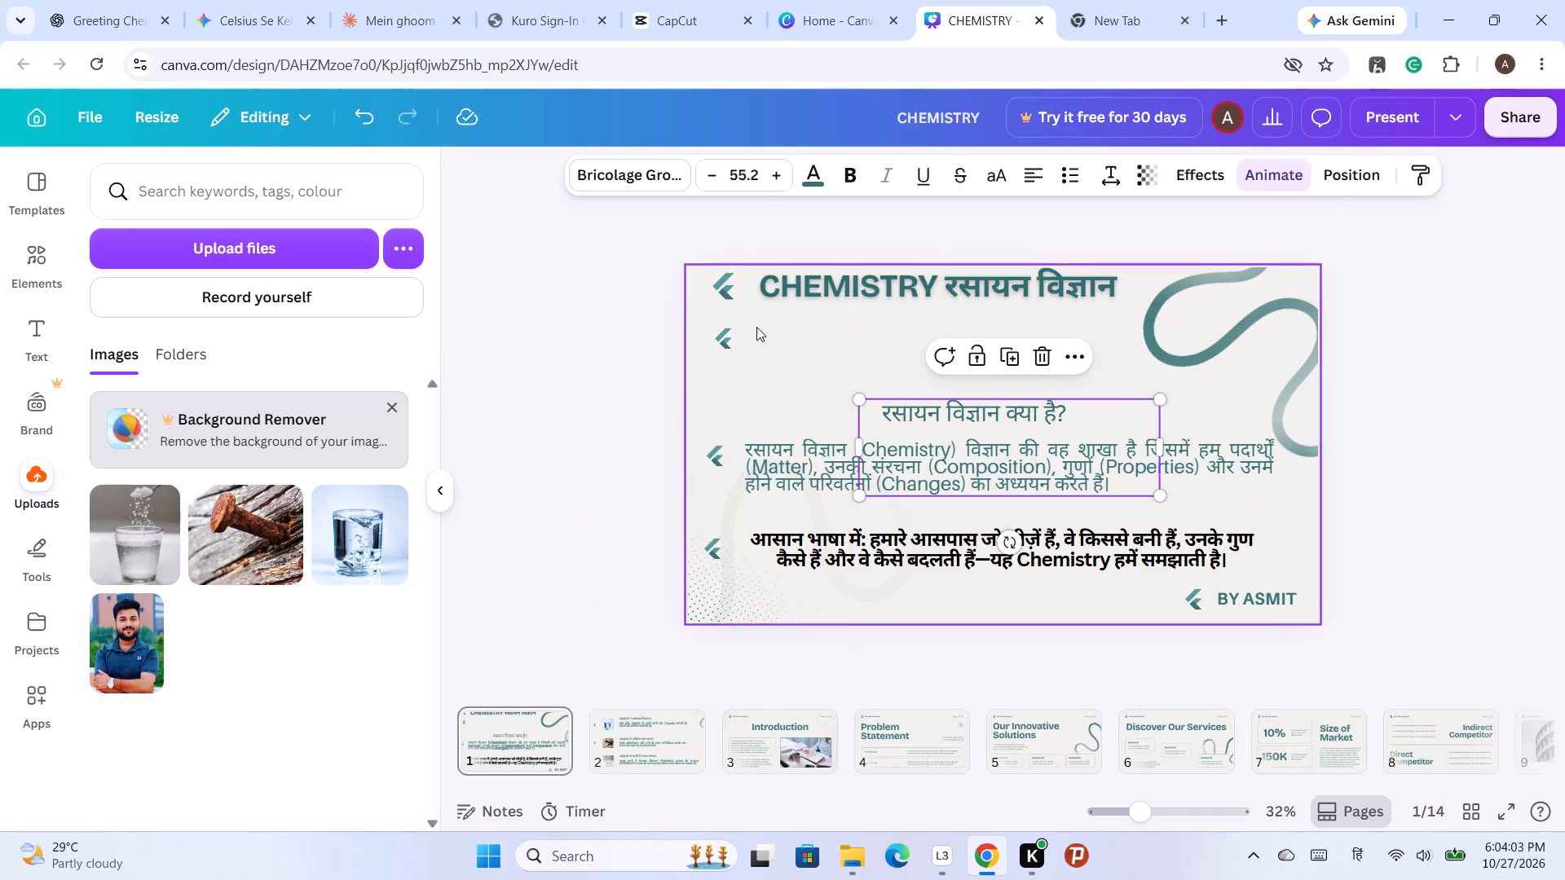
Duplicate the "रसायन विज्ञान क्या है?" heading, place the copy under the title and replace its text with "Class 11 NCERT — Some Basic Concepts of Chemistry".
{"action": "left_click", "coordinate": [964, 415]}
{"action": "left_click", "coordinate": [1011, 354]}
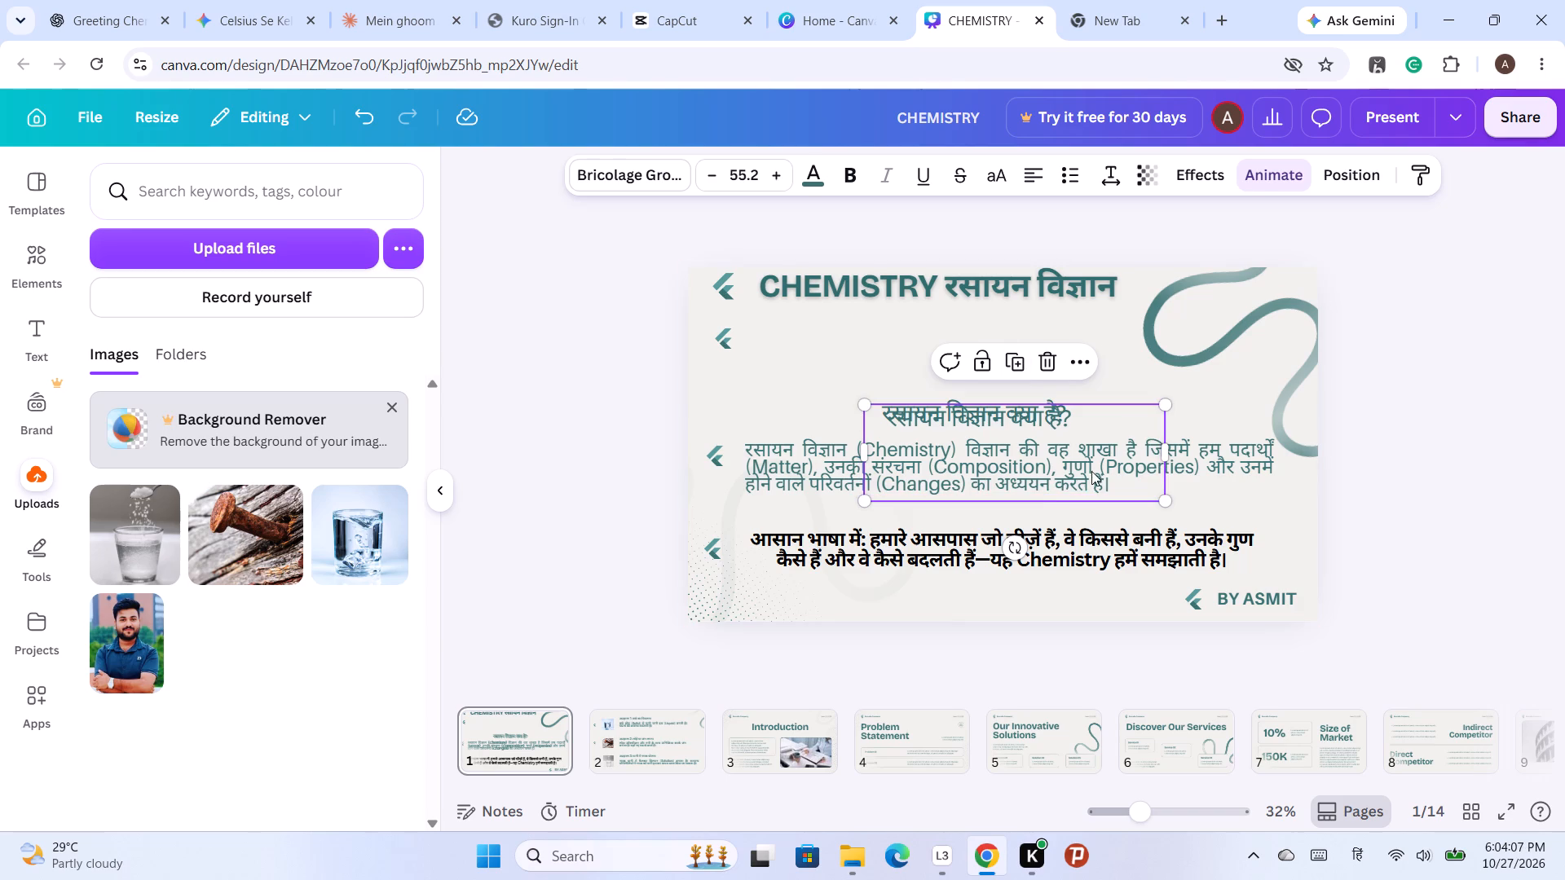
{"action": "left_click_drag", "start_coordinate": [1122, 408], "coordinate": [1104, 372]}
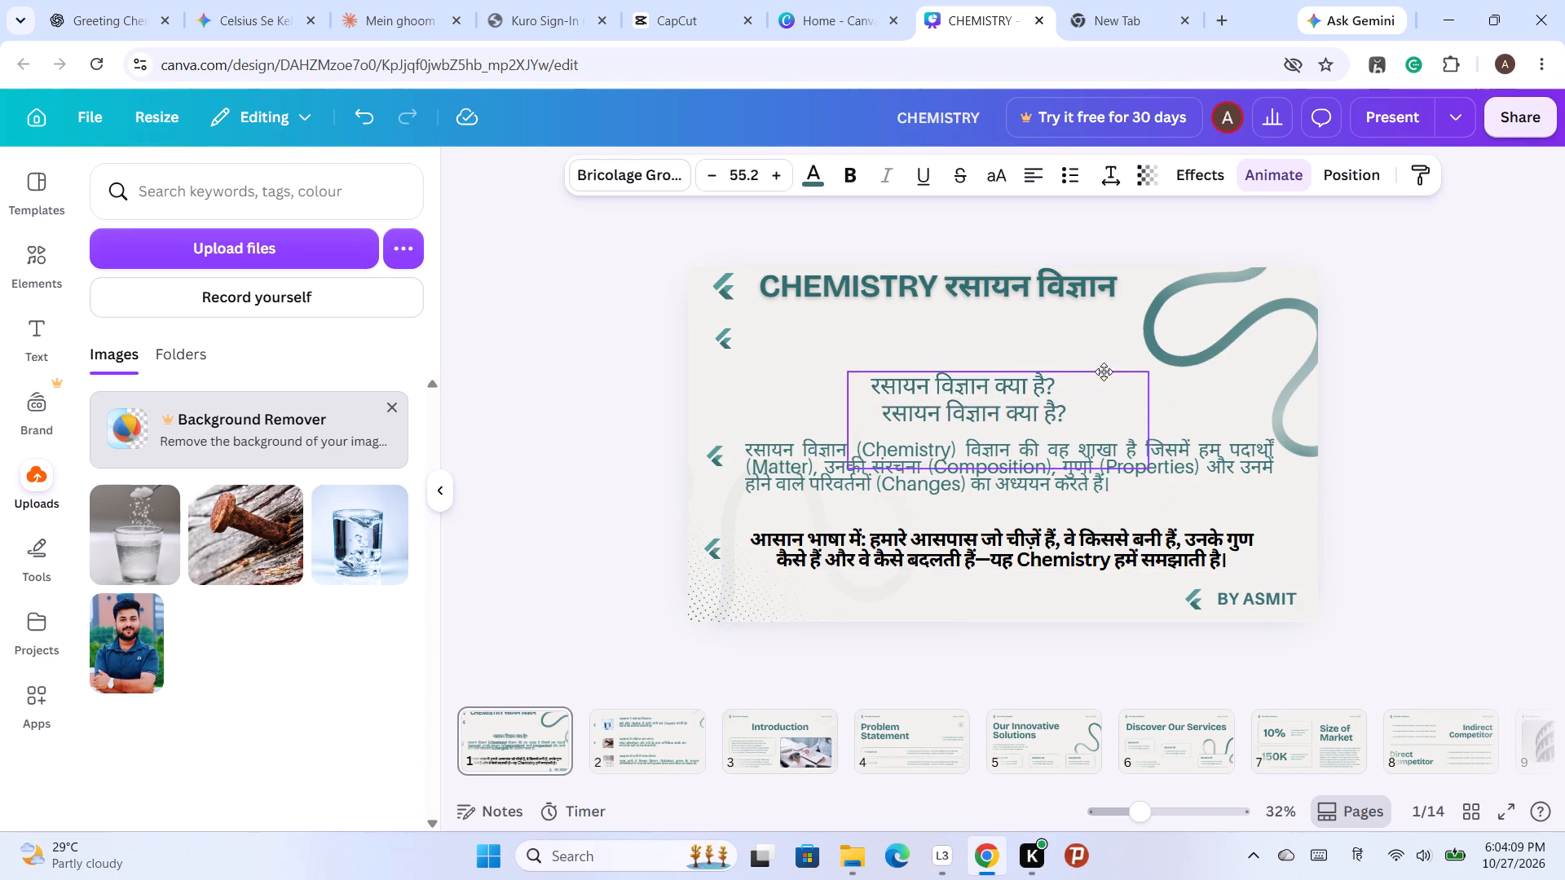
{"action": "left_click_drag", "start_coordinate": [1104, 372], "coordinate": [1020, 316]}
{"action": "double_click", "coordinate": [1001, 324]}
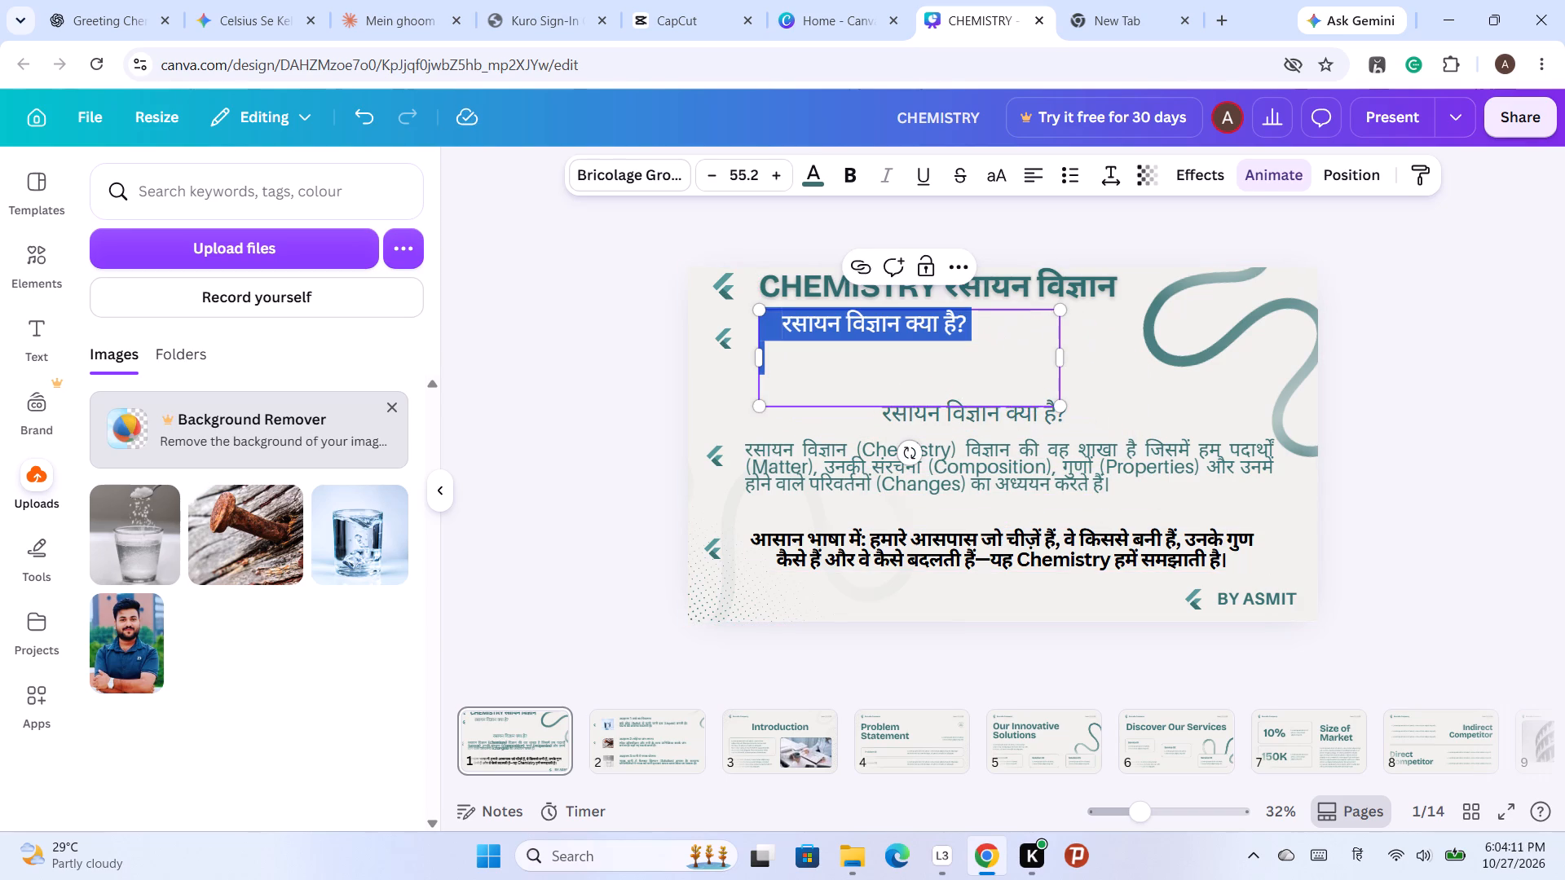
{"action": "key", "text": "ctrl+v"}
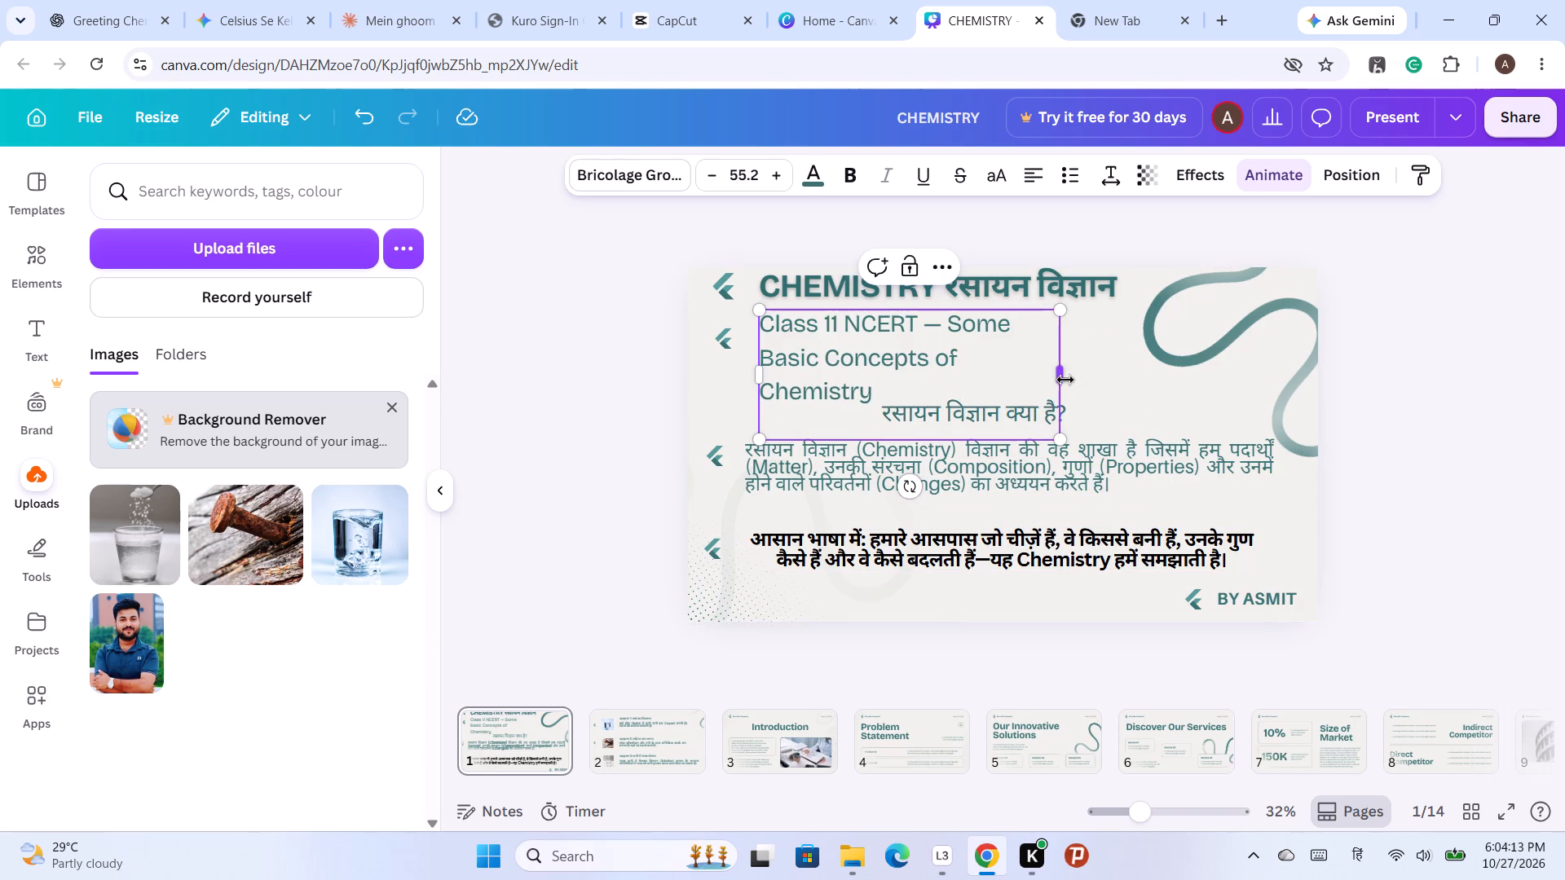
Widen the copied heading's box, shorten its text to "Some Basic Concepts of Chemistry" and scale it to font size 50.
{"action": "left_click_drag", "start_coordinate": [1065, 380], "coordinate": [1194, 374]}
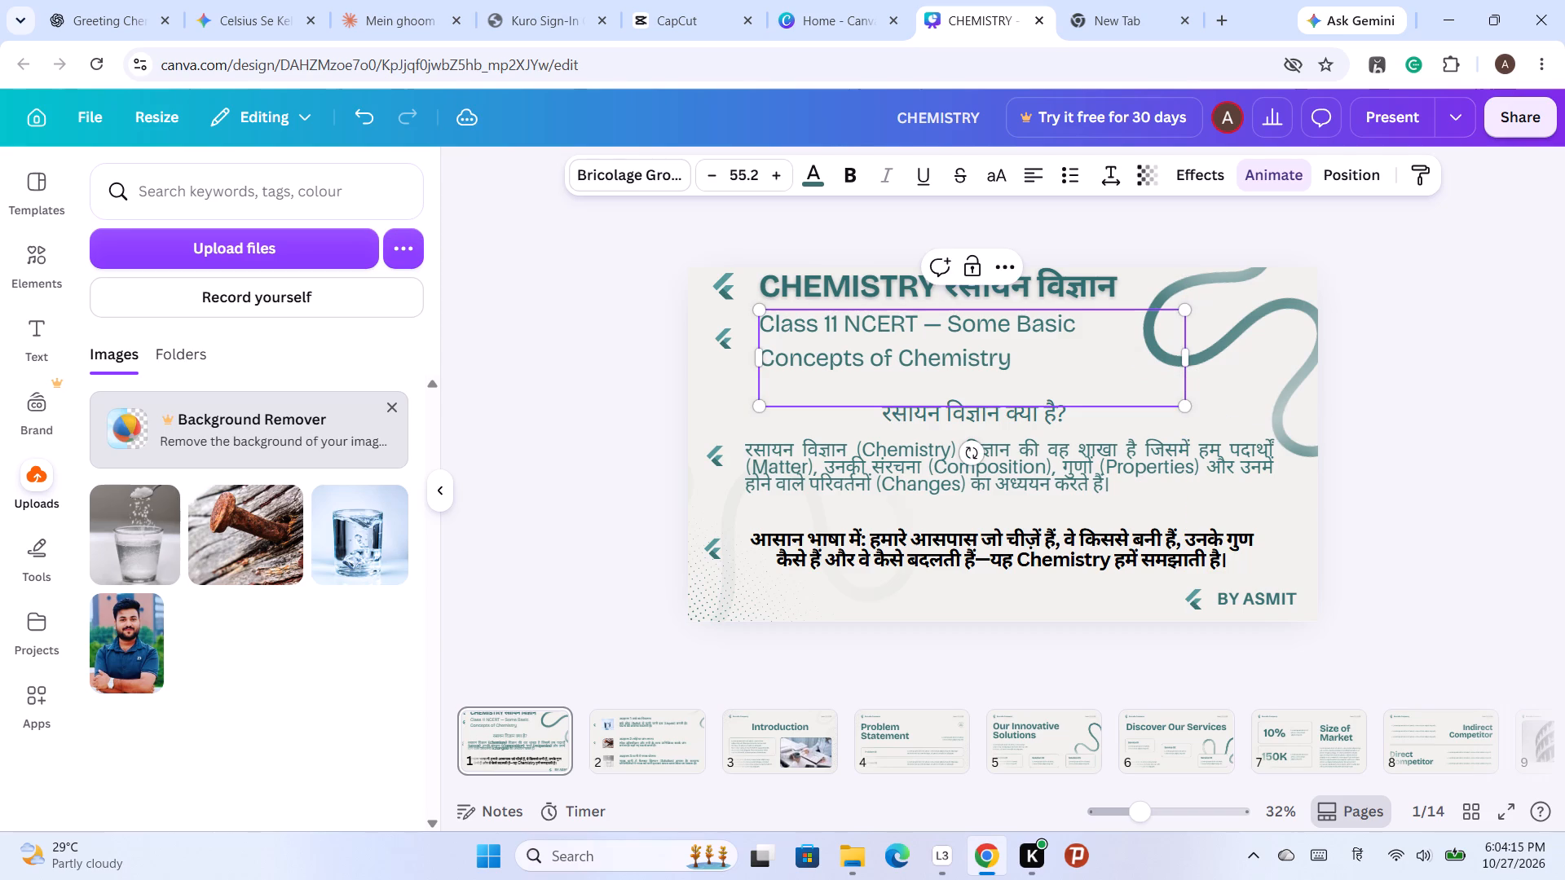
{"action": "left_click_drag", "start_coordinate": [1192, 412], "coordinate": [1197, 389]}
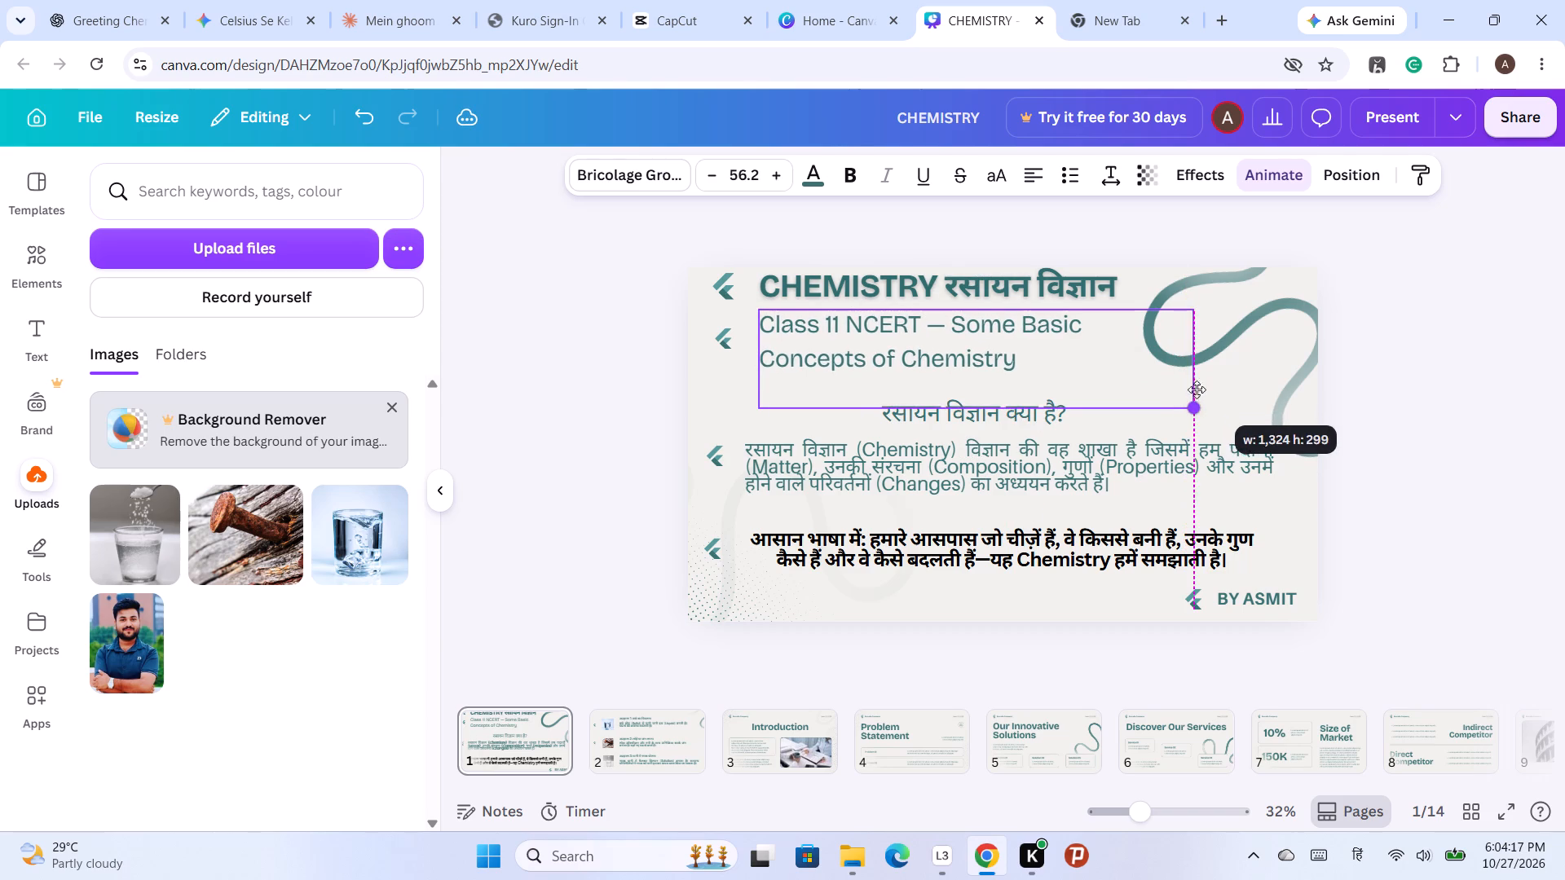
{"action": "left_click_drag", "start_coordinate": [1197, 389], "coordinate": [1191, 393]}
{"action": "left_click_drag", "start_coordinate": [918, 320], "coordinate": [830, 324]}
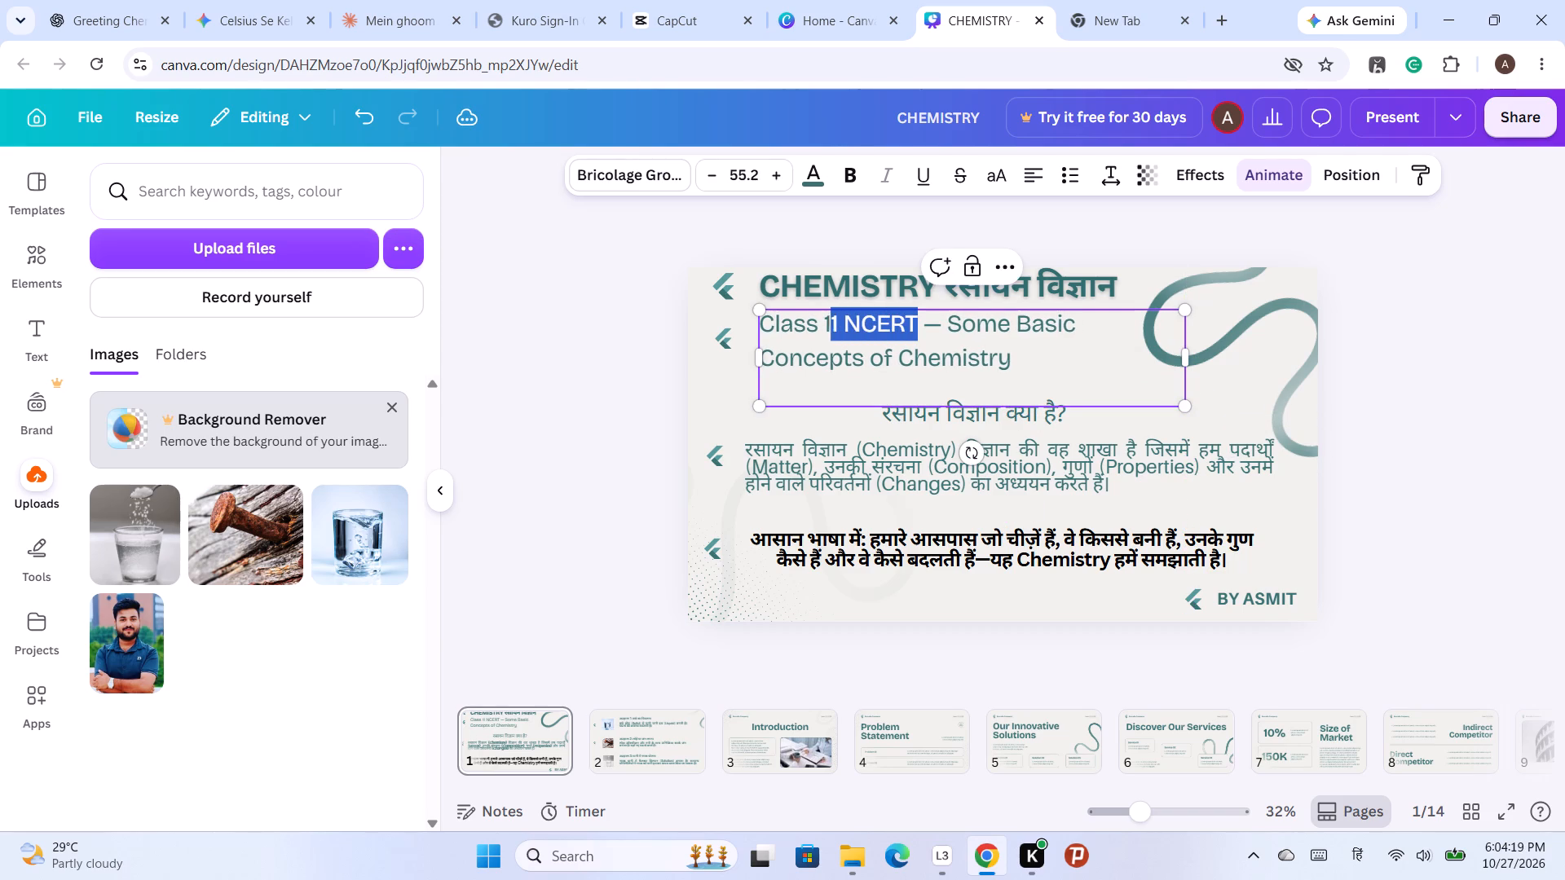
{"action": "left_click_drag", "start_coordinate": [830, 324], "coordinate": [765, 317]}
{"action": "key", "text": "BackSpace"}
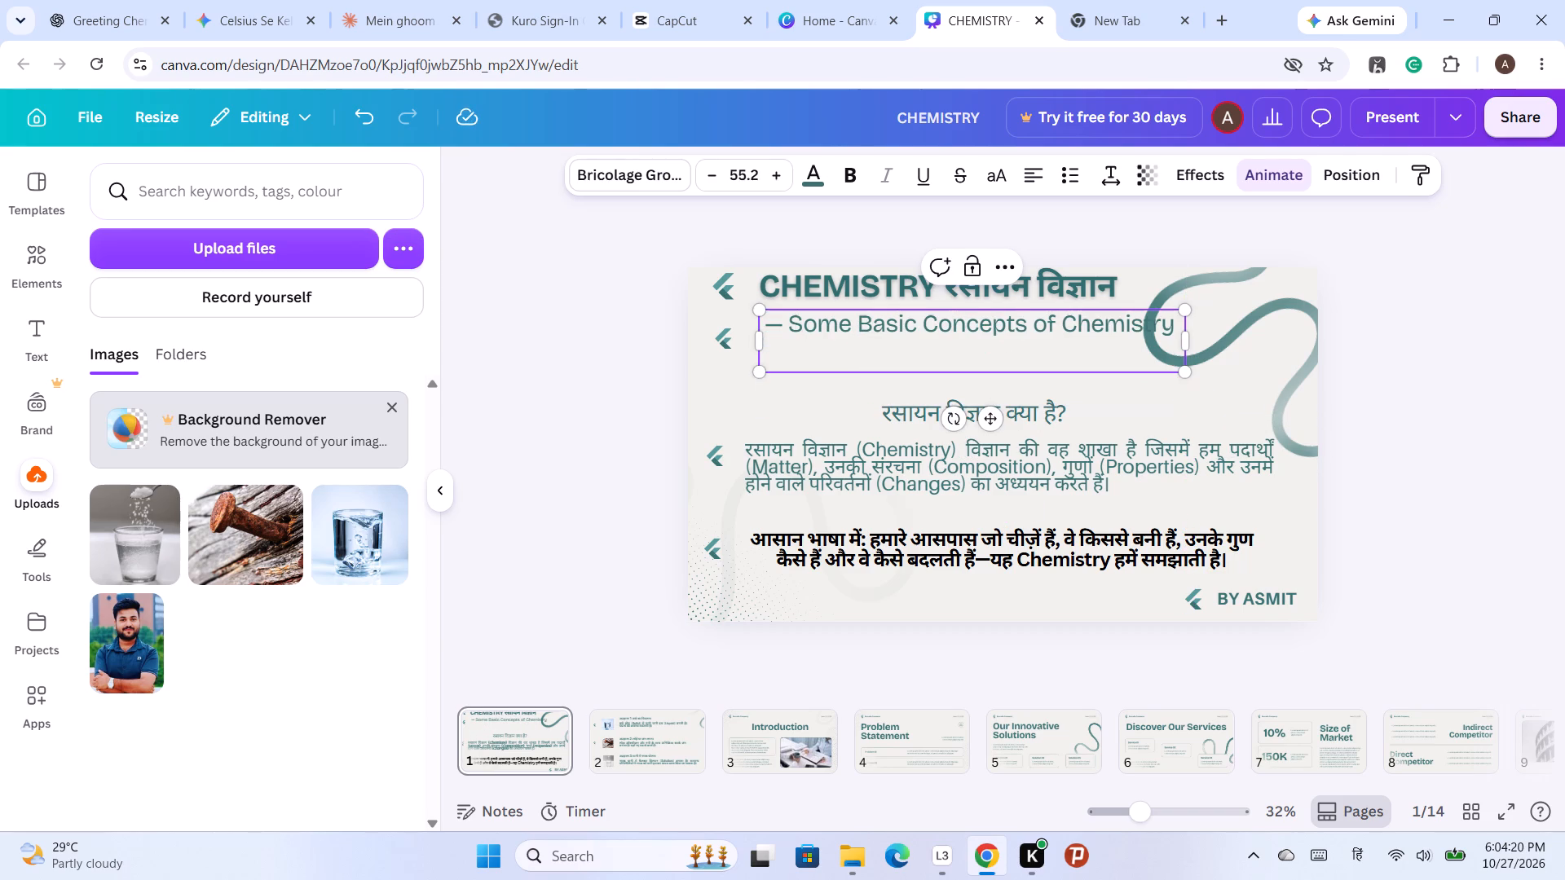
{"action": "left_click", "coordinate": [790, 328]}
{"action": "key", "text": "BackSpace"}
{"action": "key", "text": "BackSpace"}
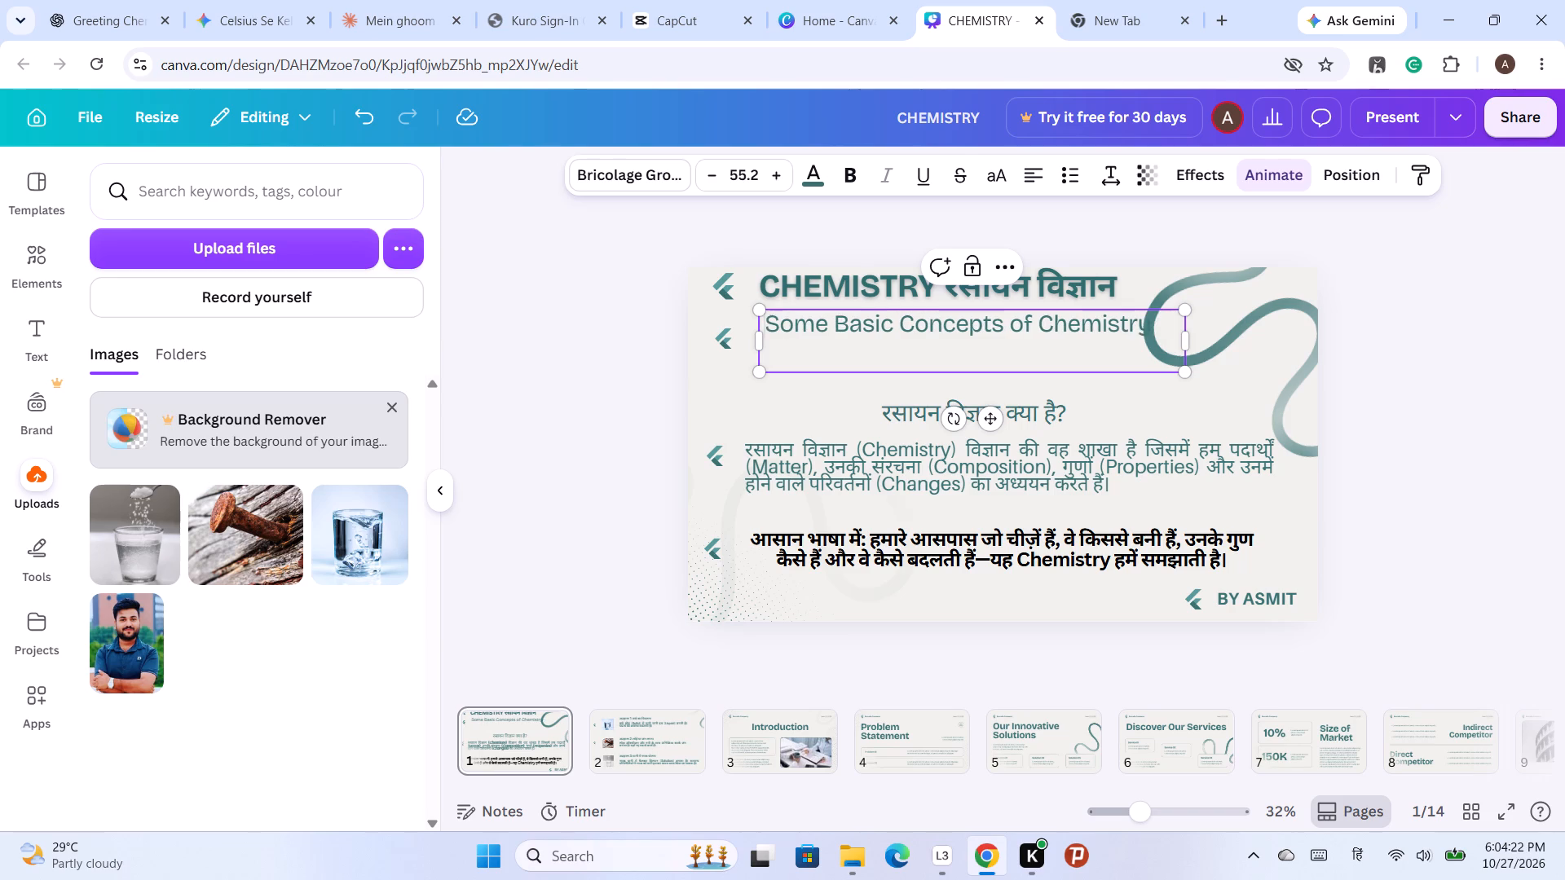
{"action": "key", "text": "BackSpace"}
{"action": "left_click_drag", "start_coordinate": [1180, 375], "coordinate": [1142, 361]}
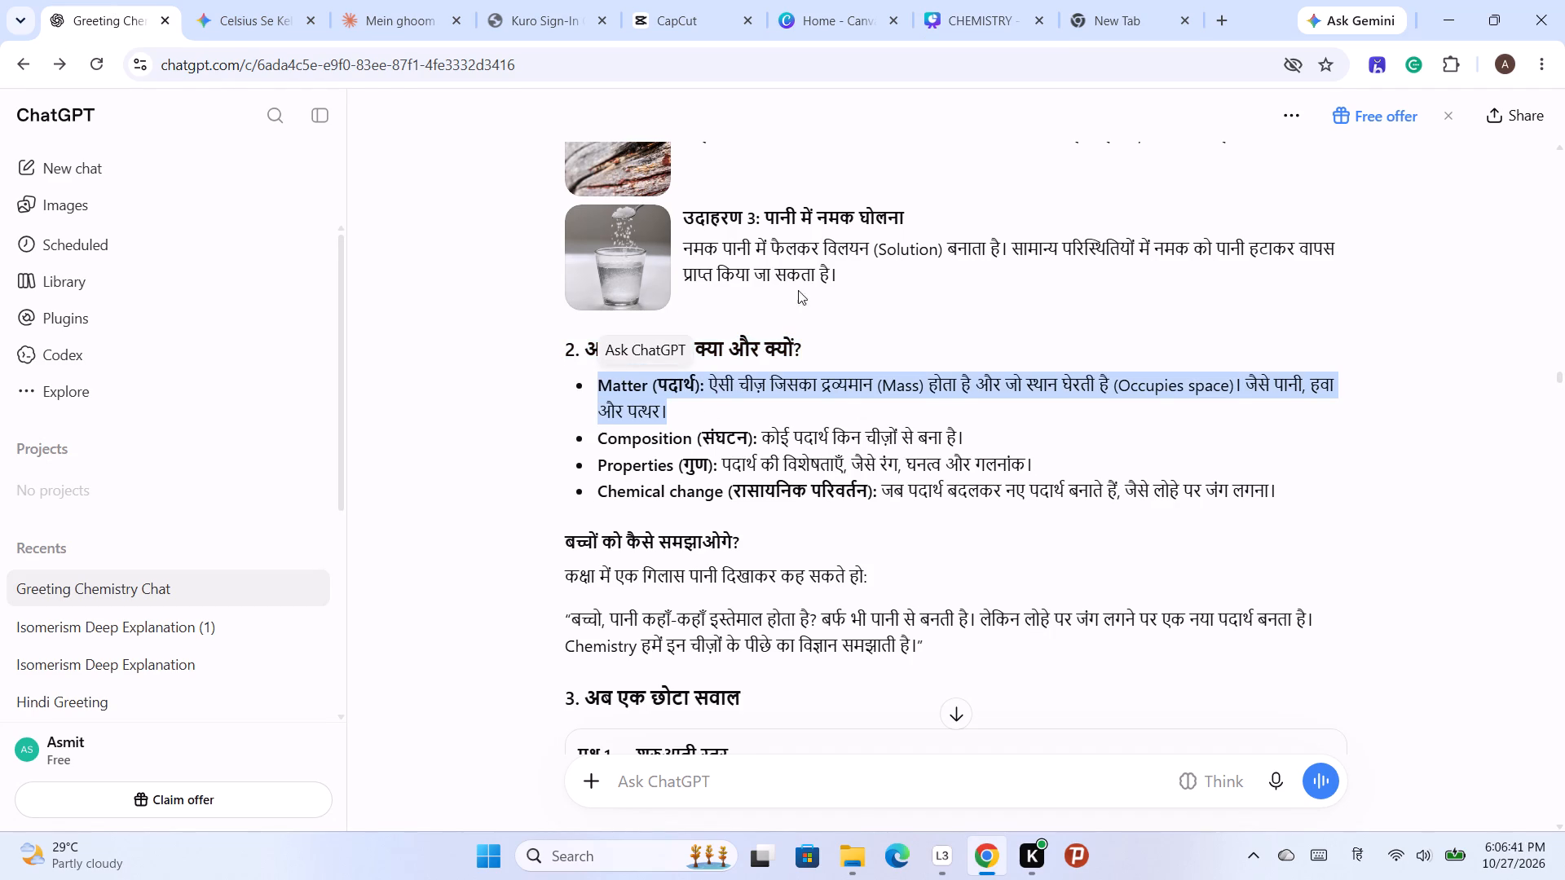
{"action": "left_click", "coordinate": [1007, 24]}
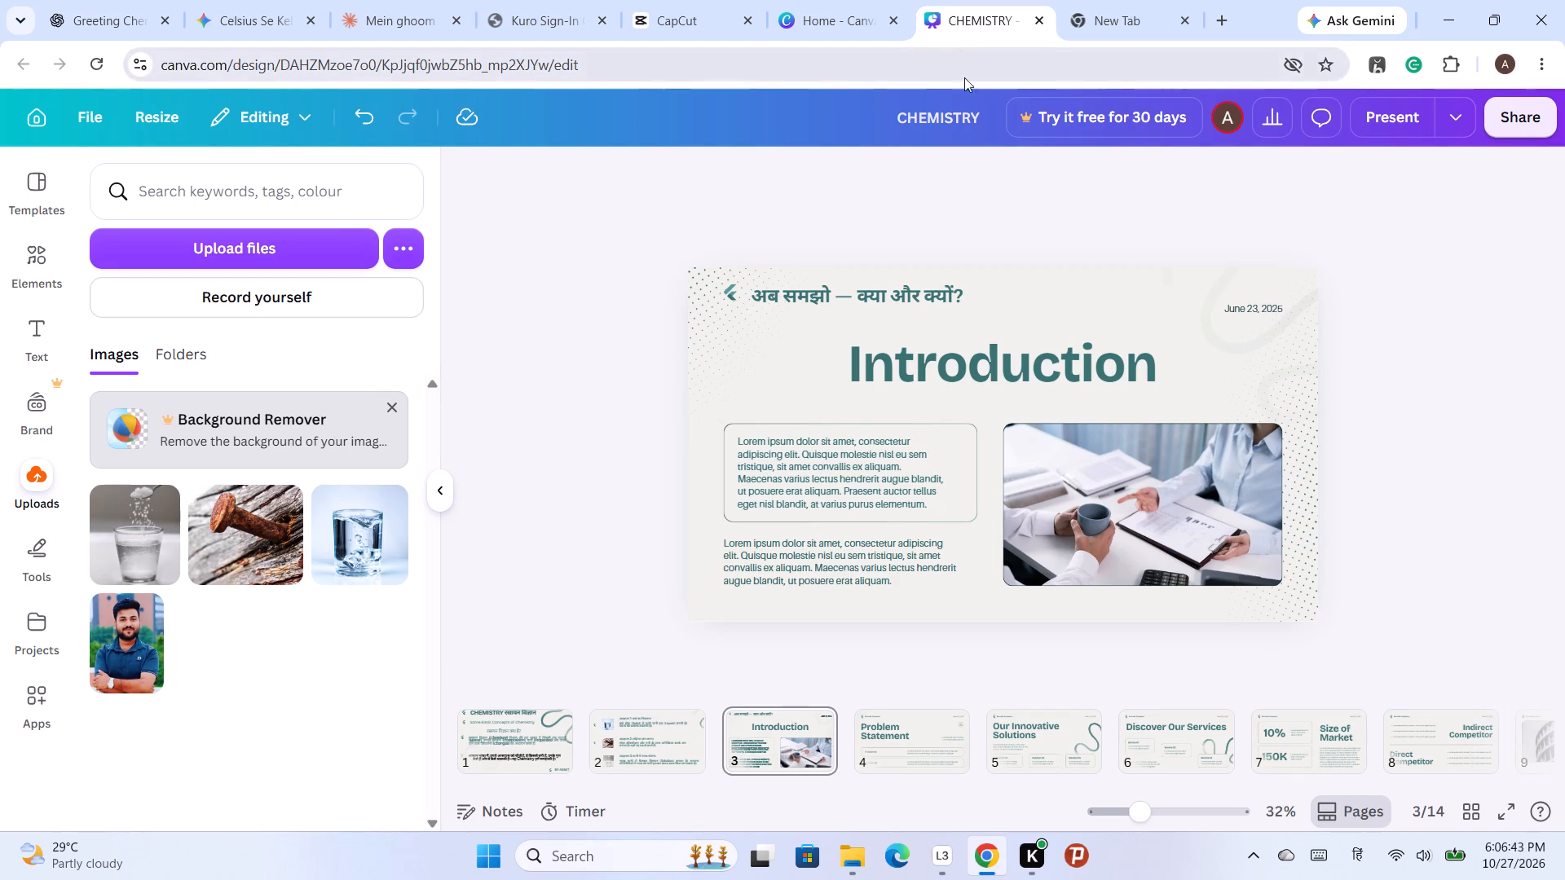
{"action": "left_click", "coordinate": [941, 354]}
{"action": "double_click", "coordinate": [941, 354]}
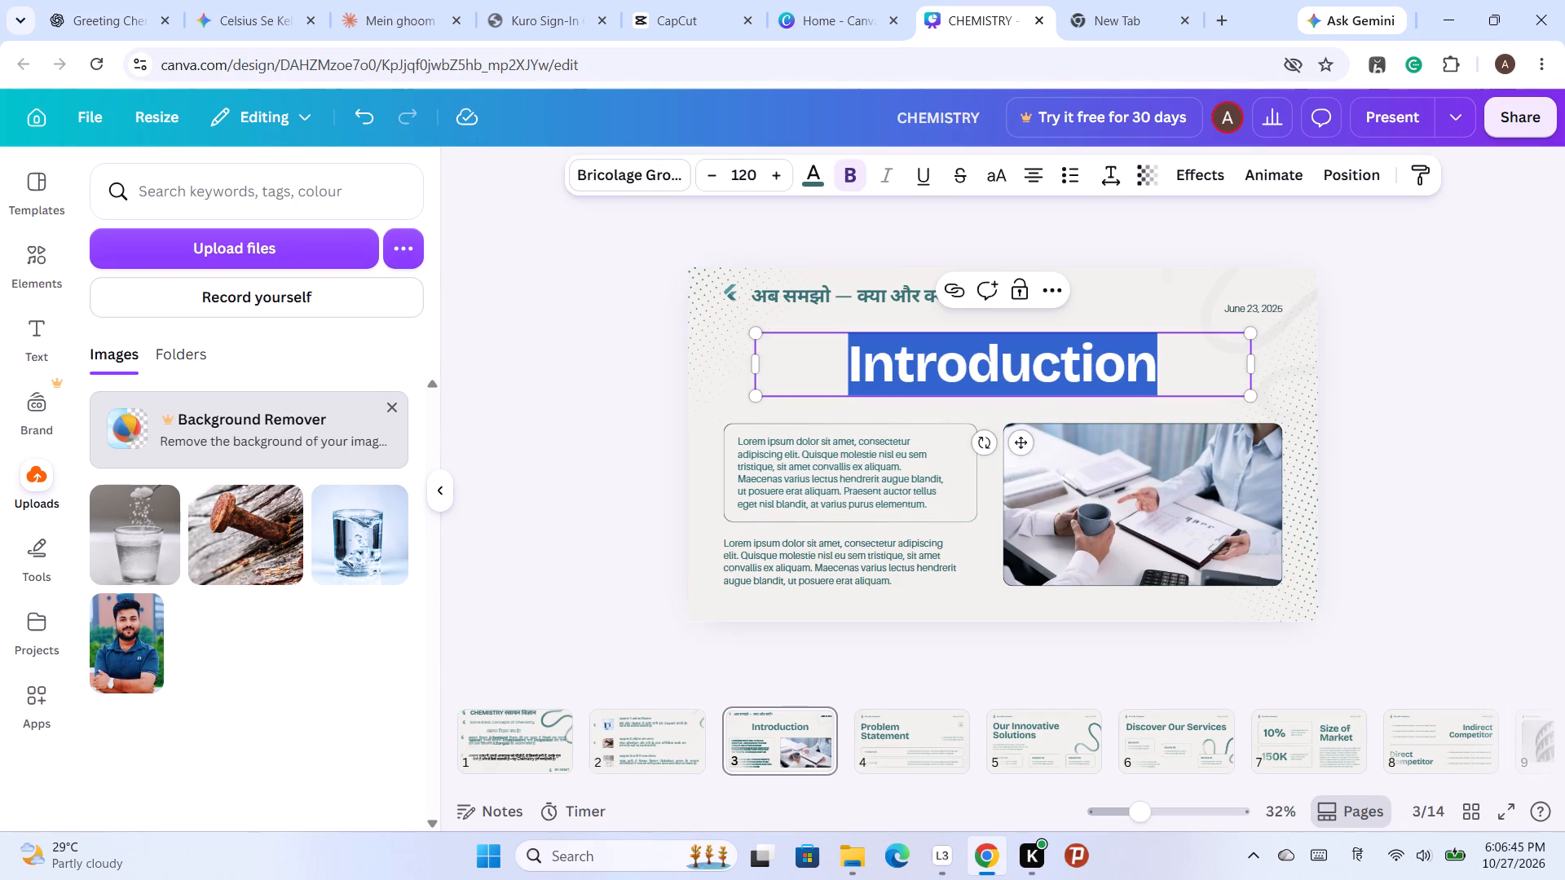
{"action": "key", "text": "ctrl+v"}
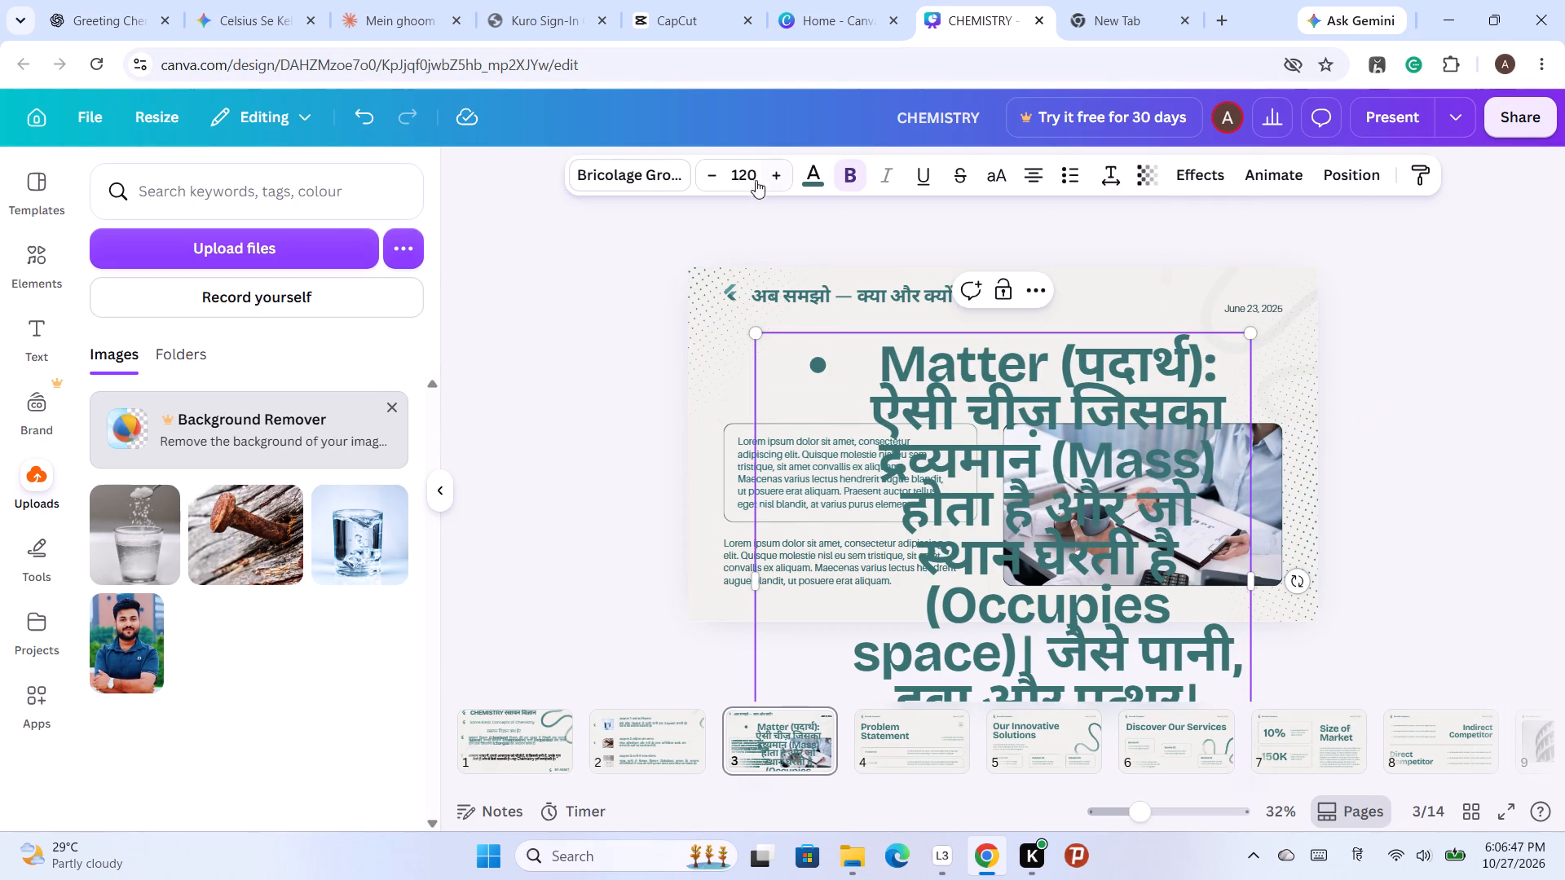
Shrink the pasted Matter definition and widen its box so the text runs over two lines.
{"action": "left_click", "coordinate": [738, 177]}
{"action": "left_click", "coordinate": [721, 346]}
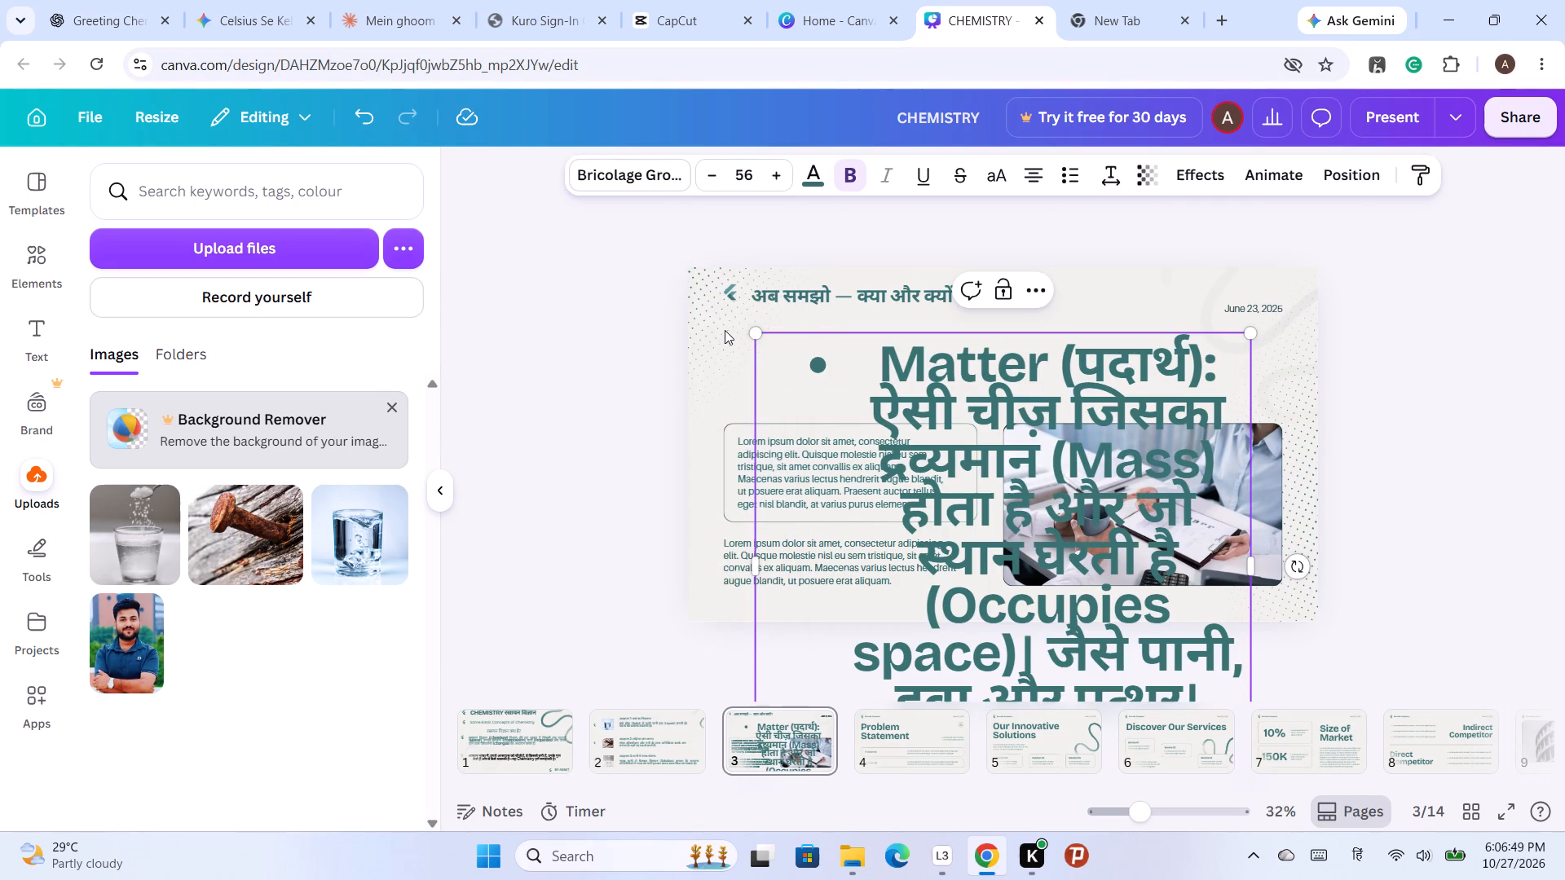
{"action": "left_click", "coordinate": [764, 169]}
{"action": "left_click", "coordinate": [749, 174]}
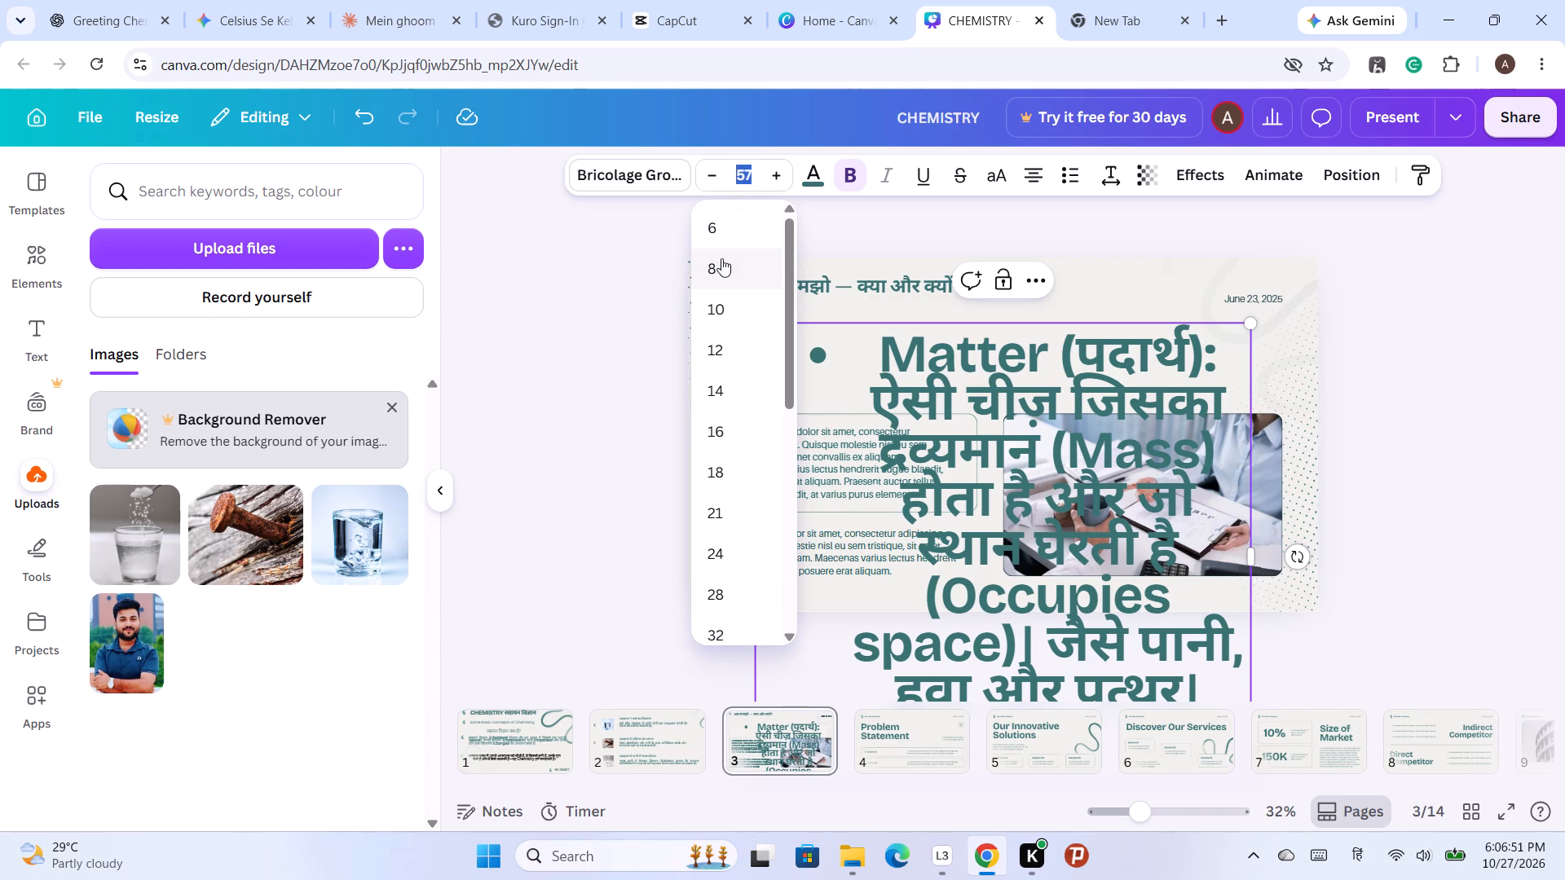
{"action": "left_click", "coordinate": [725, 349]}
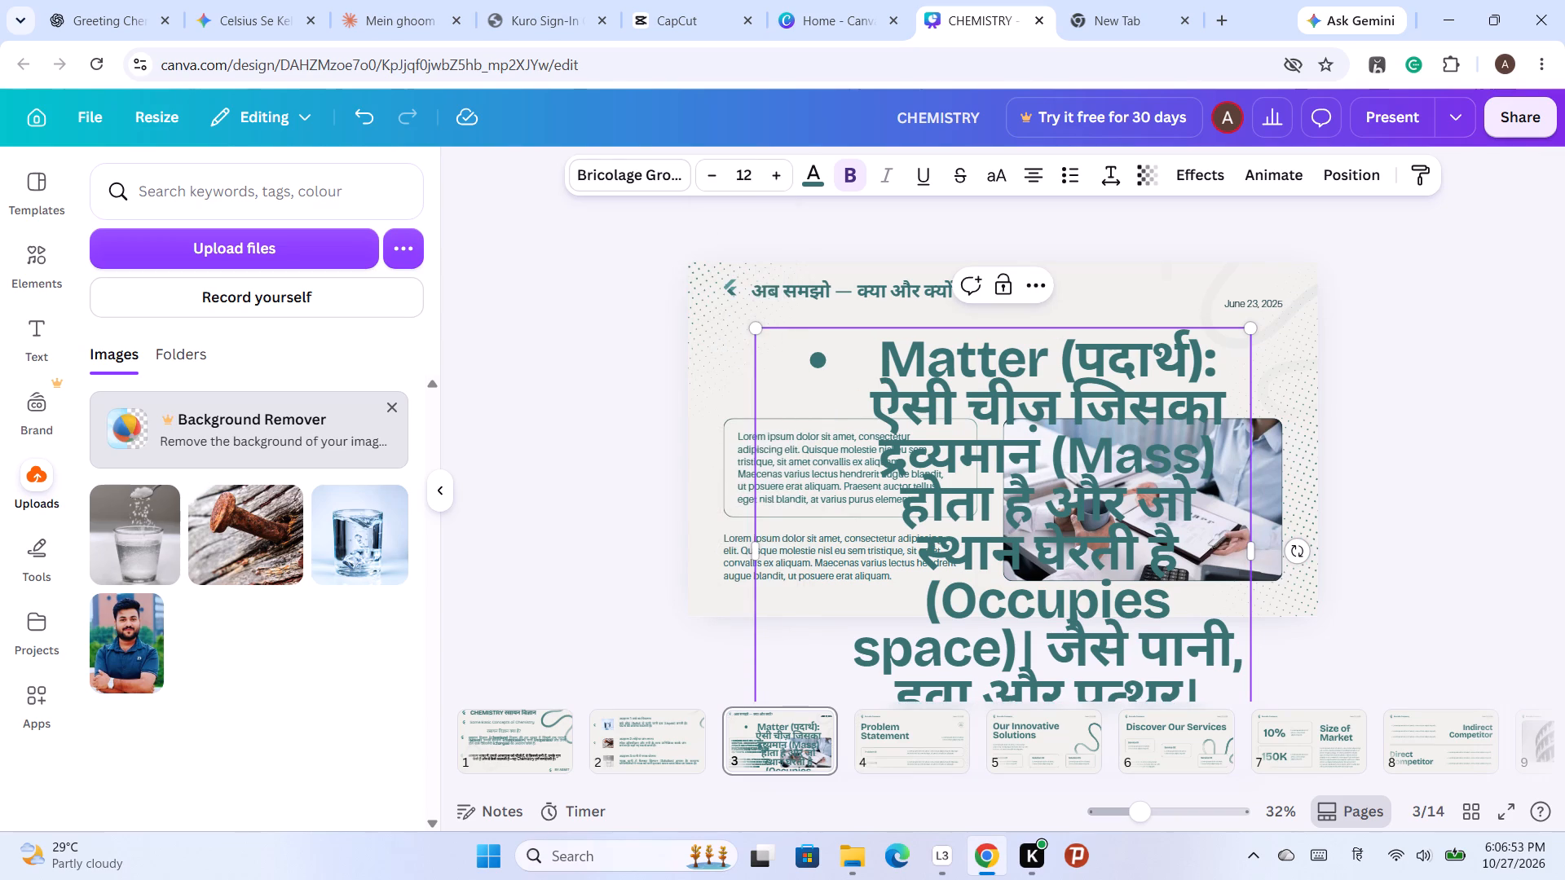
{"action": "left_click_drag", "start_coordinate": [762, 332], "coordinate": [792, 381]}
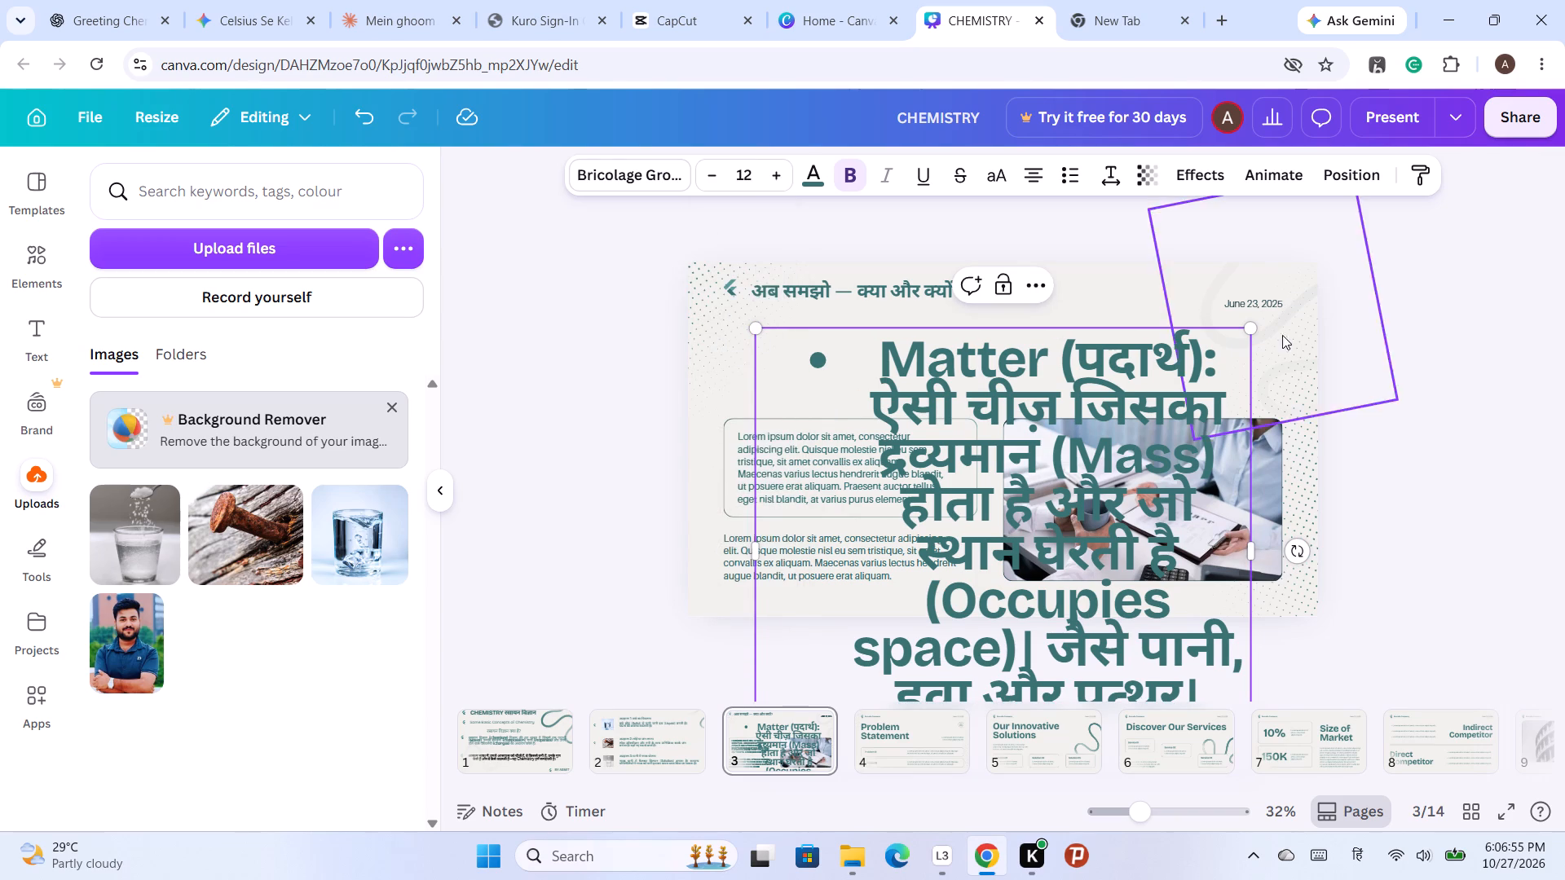
{"action": "left_click_drag", "start_coordinate": [1252, 329], "coordinate": [1152, 403]}
{"action": "left_click_drag", "start_coordinate": [1162, 598], "coordinate": [1319, 548]}
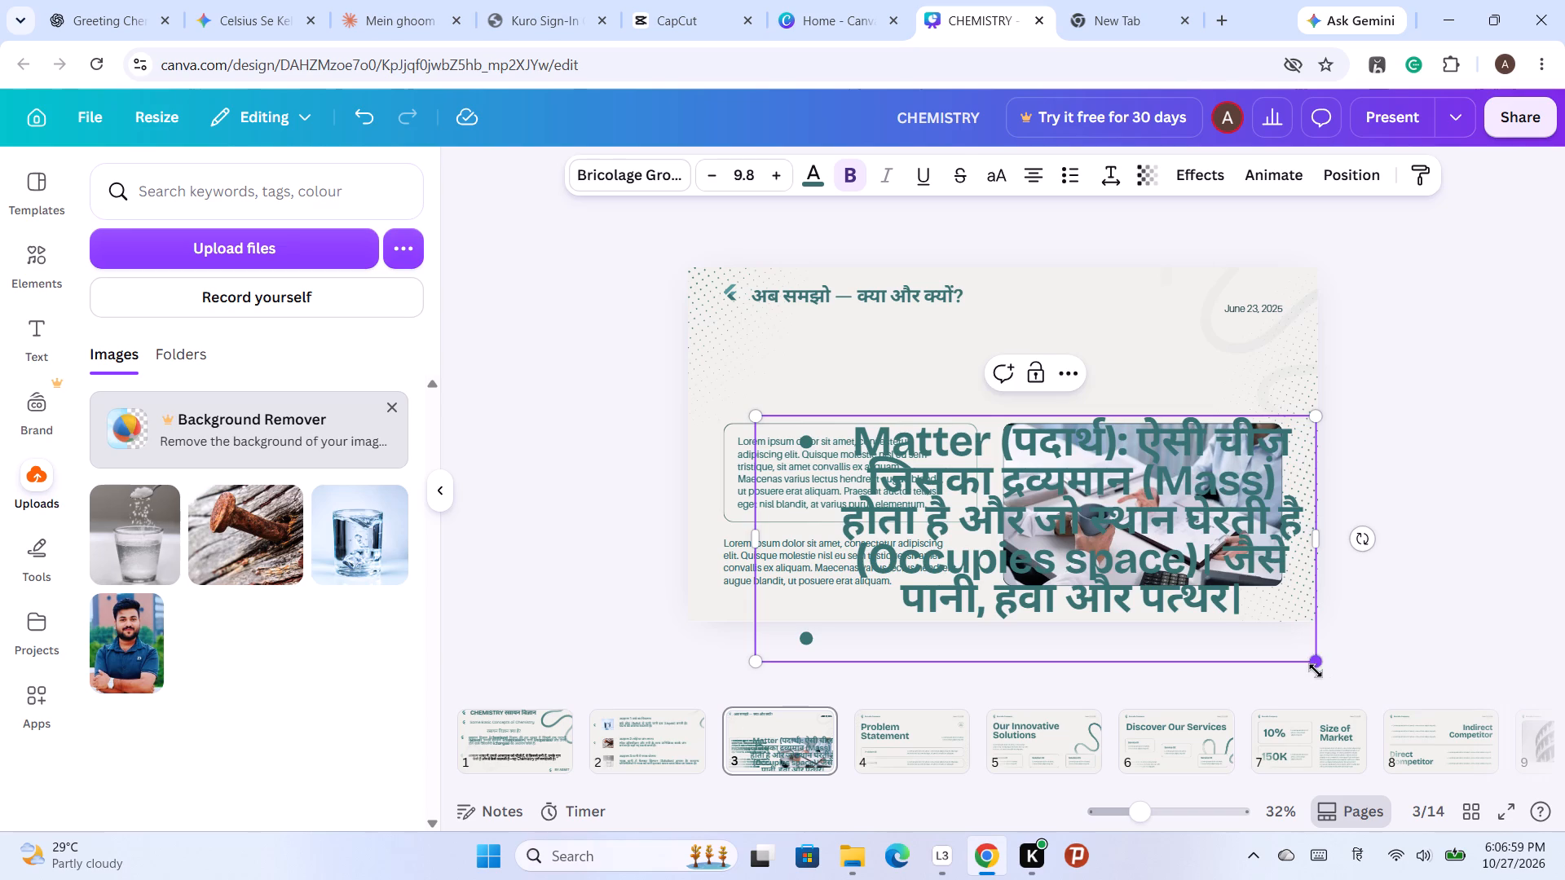
{"action": "left_click_drag", "start_coordinate": [1314, 670], "coordinate": [970, 427]}
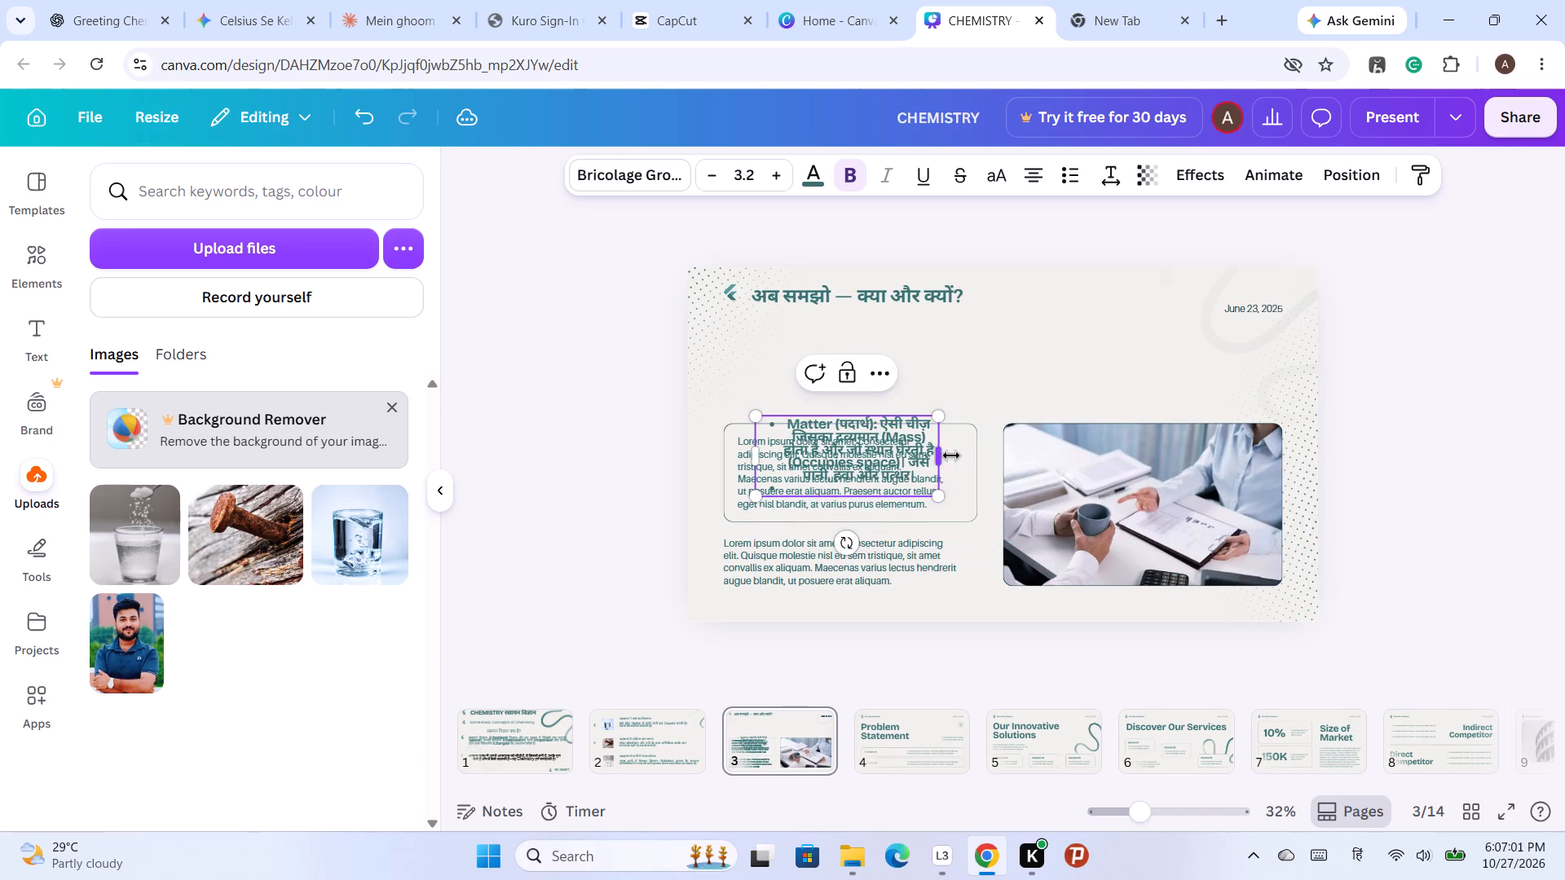
{"action": "left_click_drag", "start_coordinate": [946, 457], "coordinate": [1254, 460]}
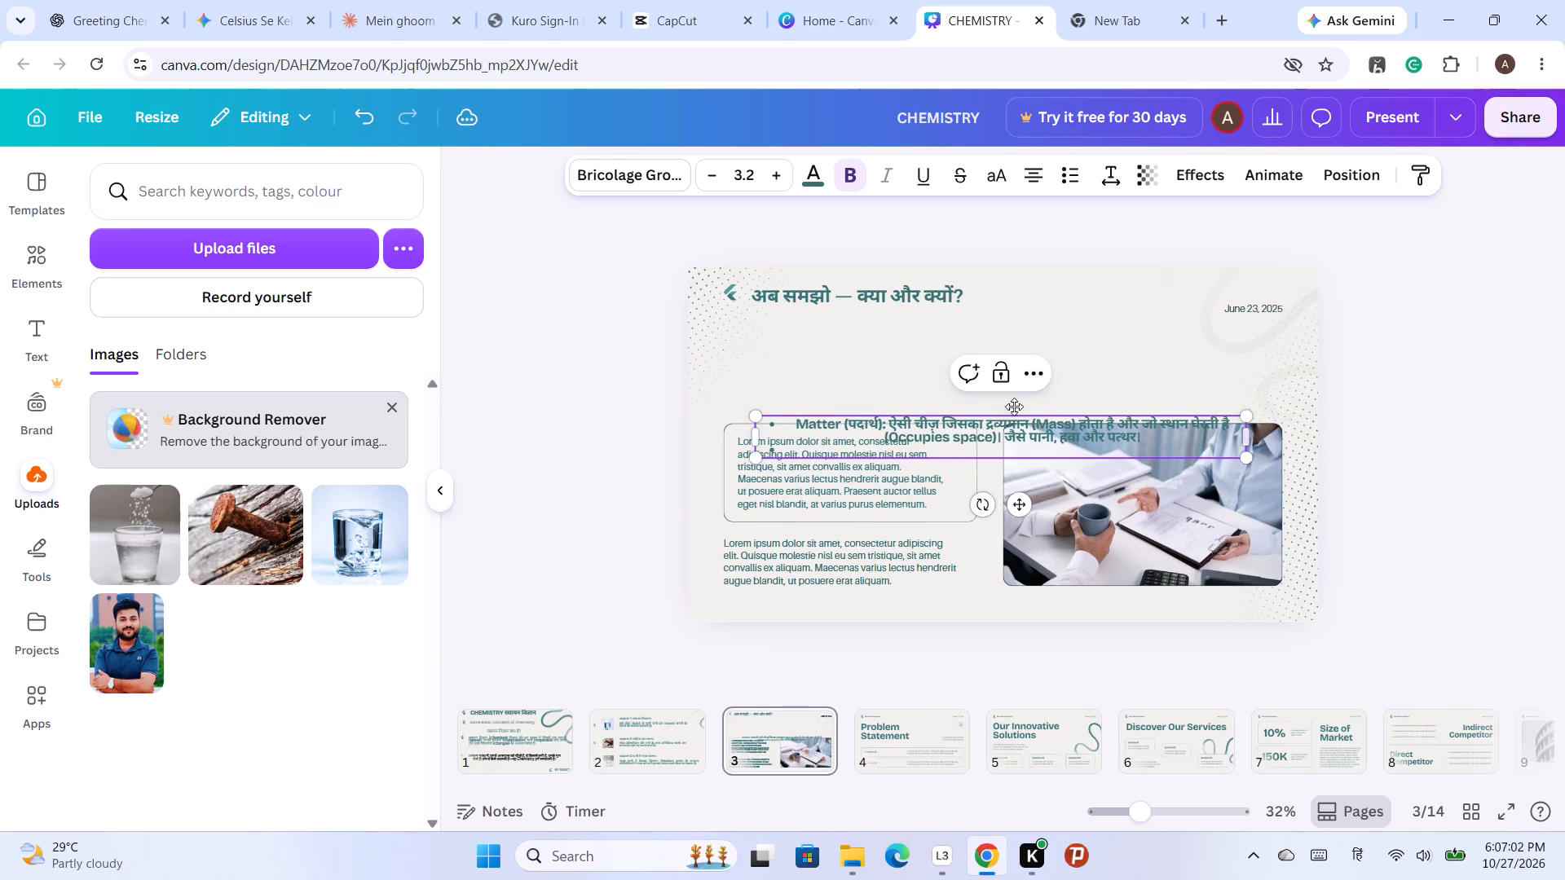
Move the Matter definition up just below the heading and enlarge it to font size 36.3.
{"action": "left_click_drag", "start_coordinate": [1022, 413], "coordinate": [980, 329]}
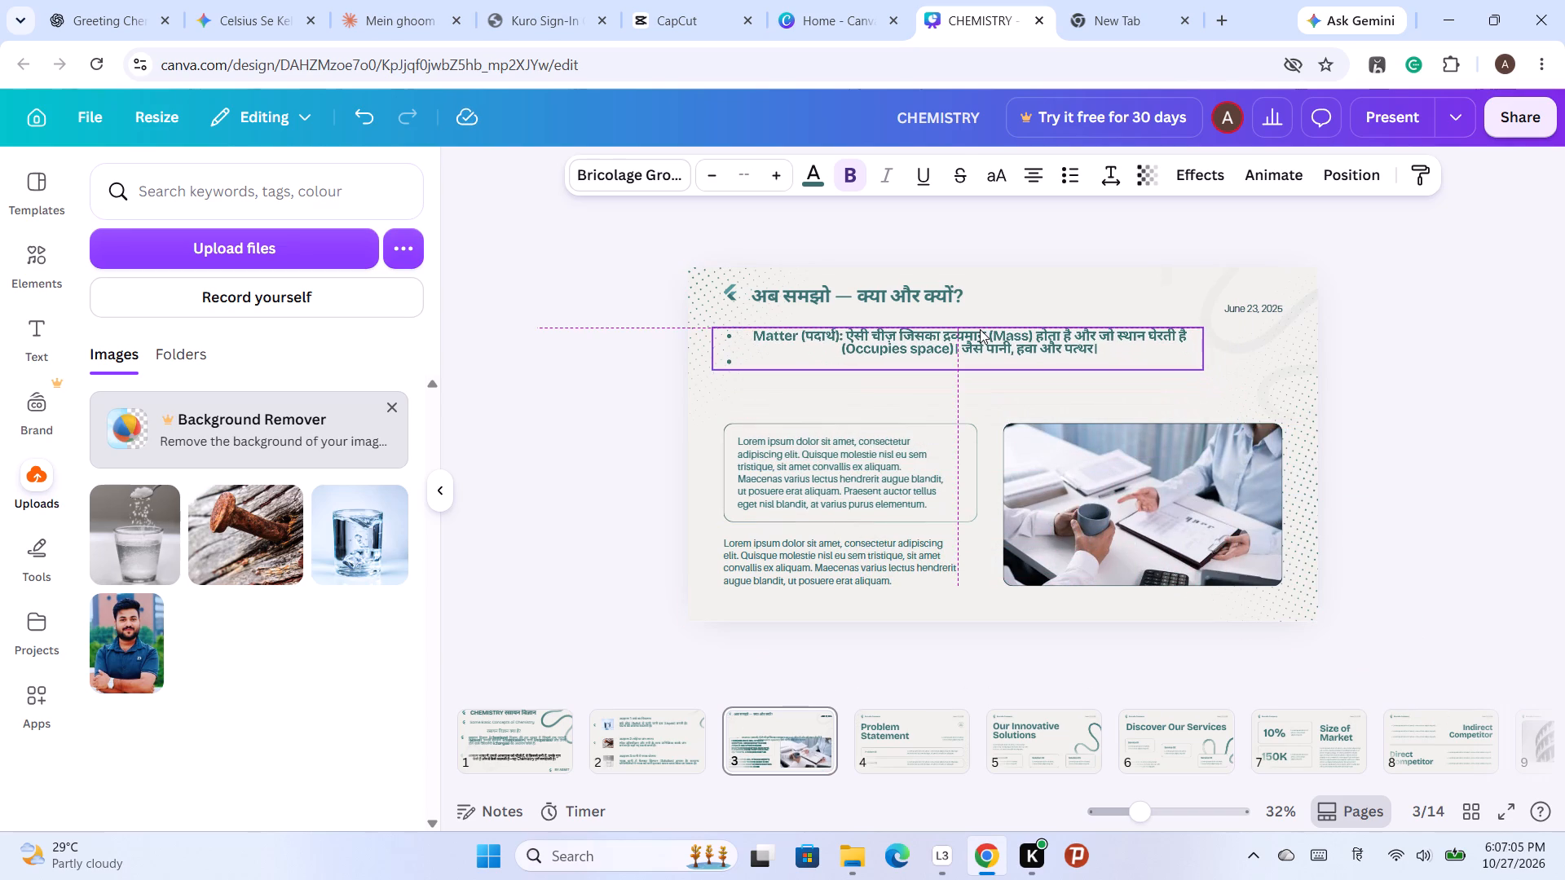
{"action": "left_click_drag", "start_coordinate": [980, 329], "coordinate": [981, 322]}
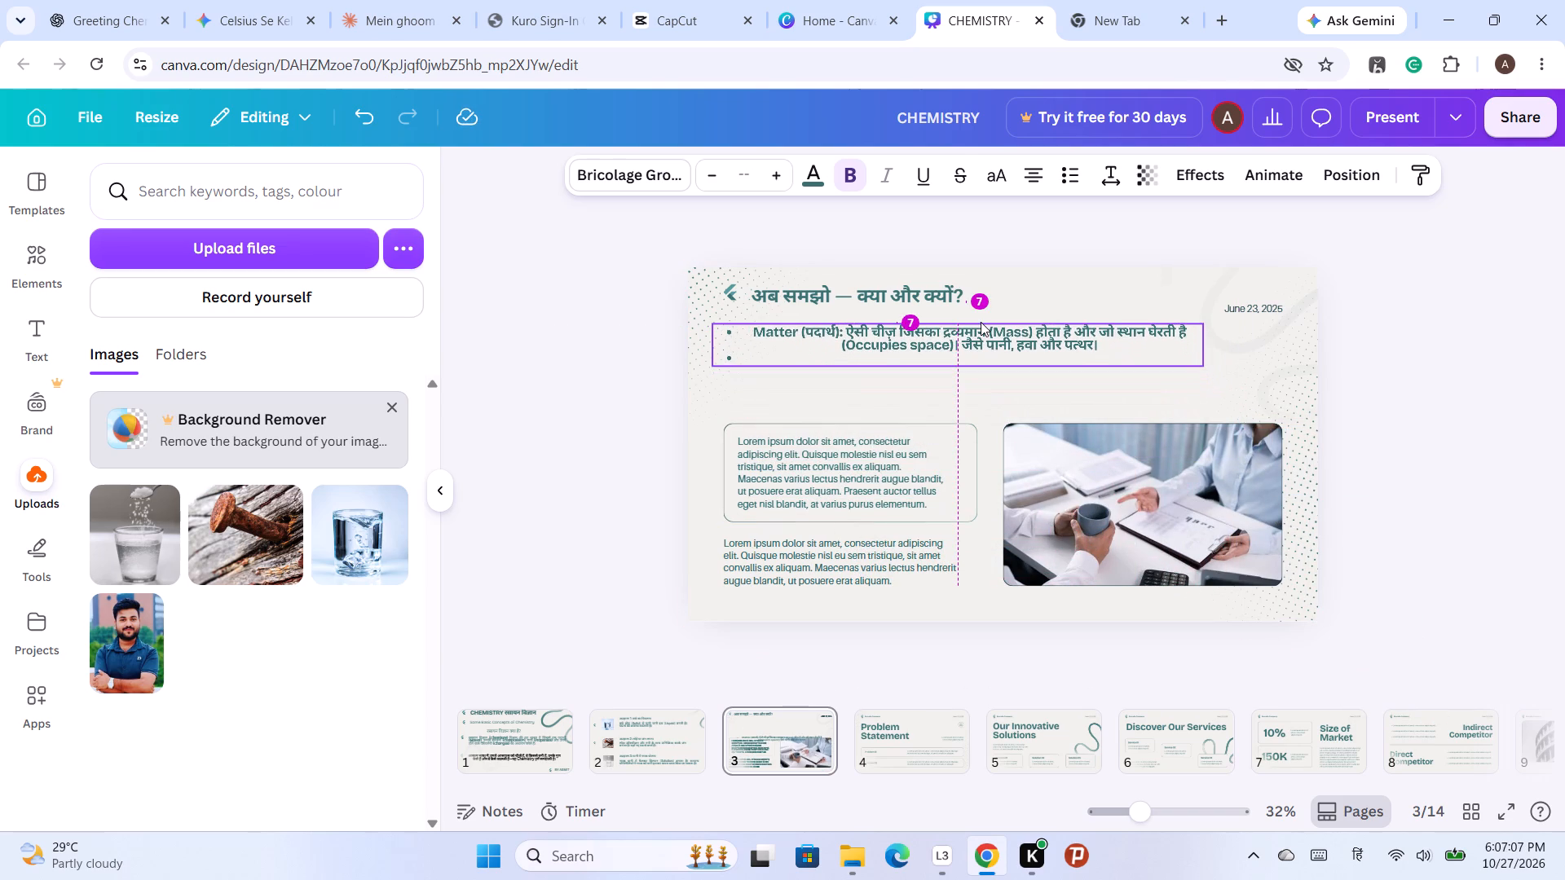
{"action": "left_click_drag", "start_coordinate": [981, 322], "coordinate": [965, 319]}
{"action": "left_click_drag", "start_coordinate": [1188, 359], "coordinate": [1226, 376]}
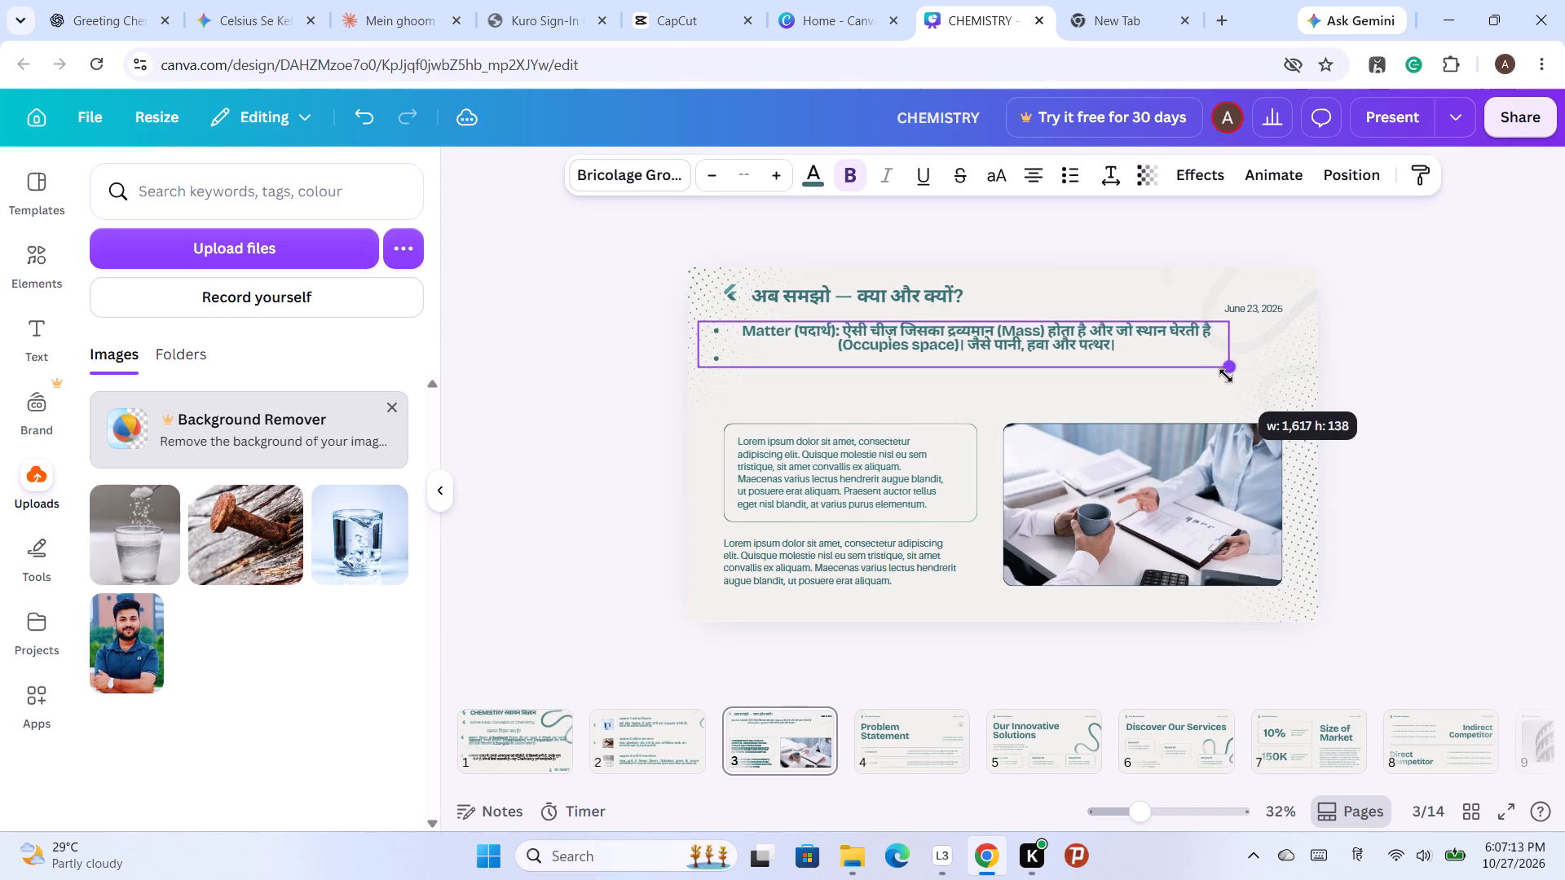
{"action": "left_click_drag", "start_coordinate": [1226, 376], "coordinate": [1257, 358]}
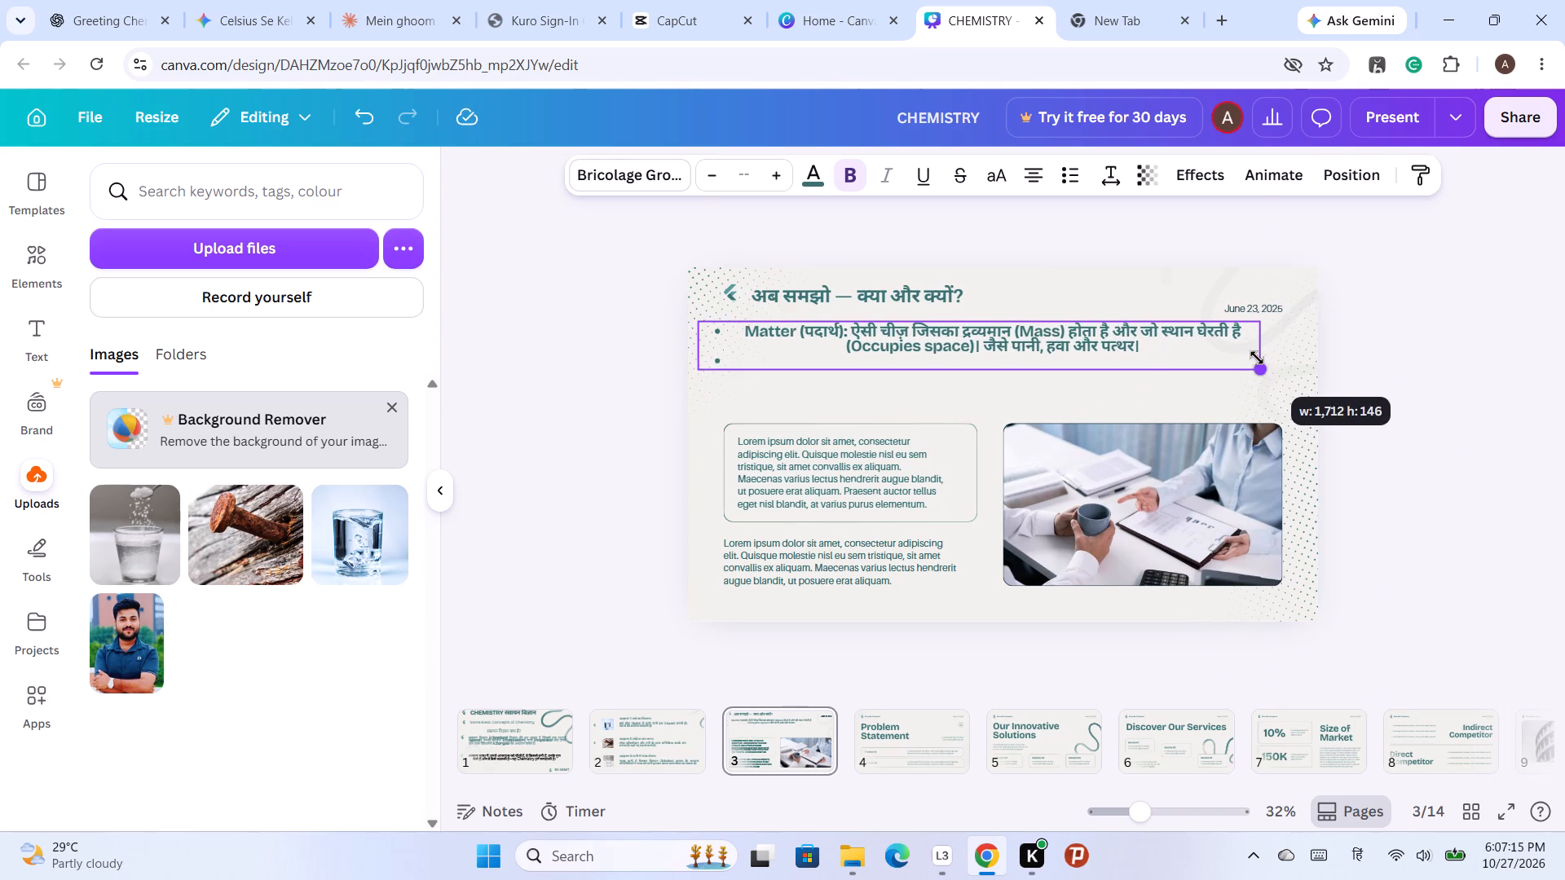
{"action": "left_click_drag", "start_coordinate": [1257, 358], "coordinate": [1256, 360]}
Remove the leading bullet from the Matter definition and the empty bullet below it.
{"action": "left_click", "coordinate": [727, 335]}
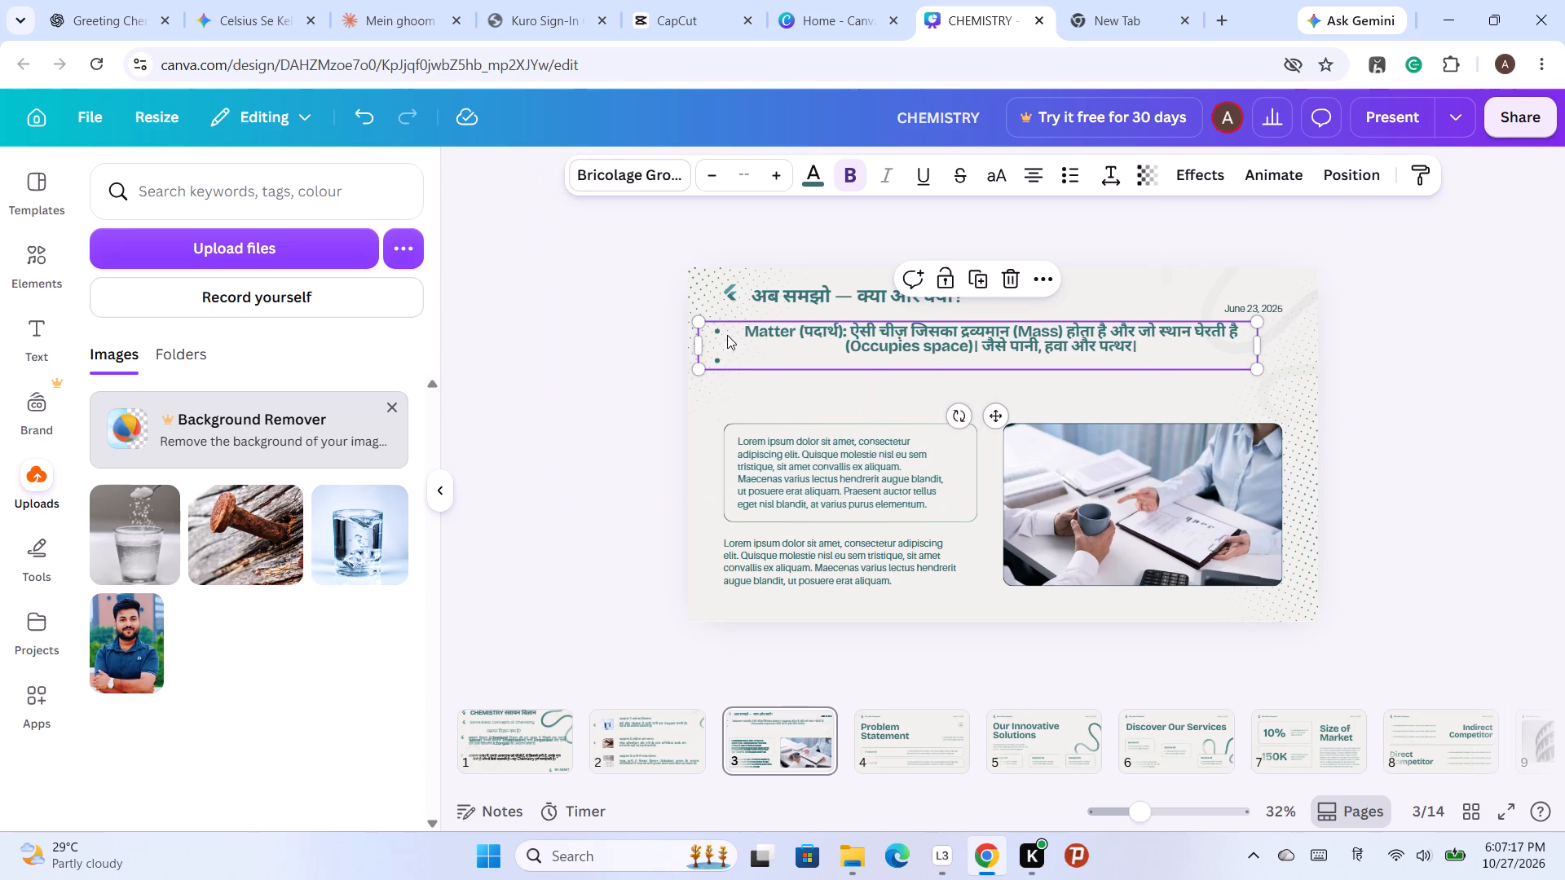
{"action": "left_click", "coordinate": [730, 328]}
{"action": "key", "text": "BackSpace"}
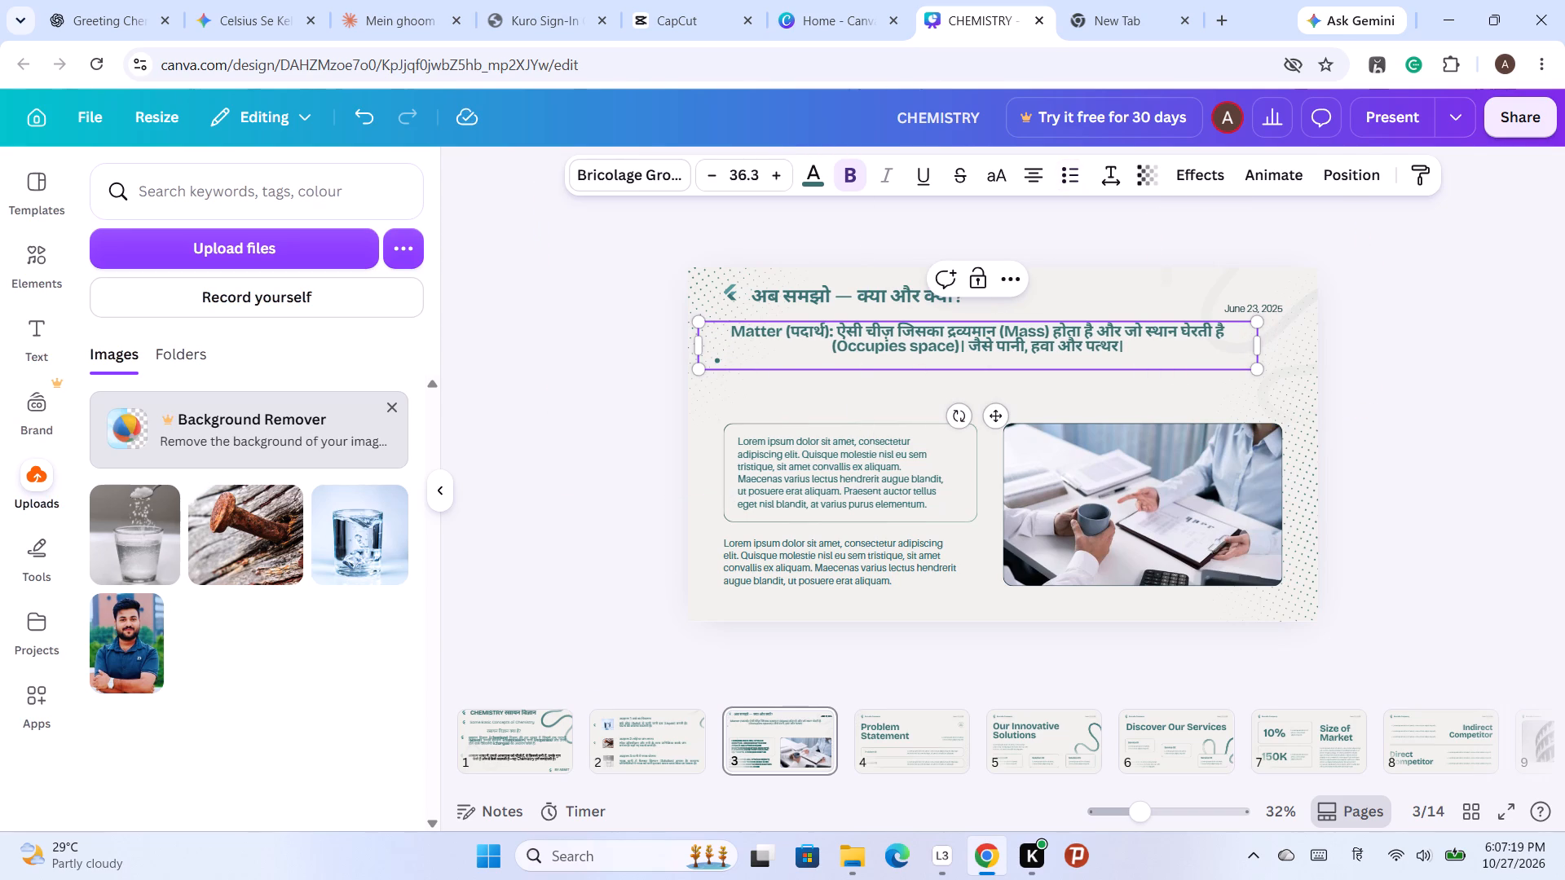
{"action": "left_click", "coordinate": [725, 360]}
{"action": "key", "text": "BackSpace"}
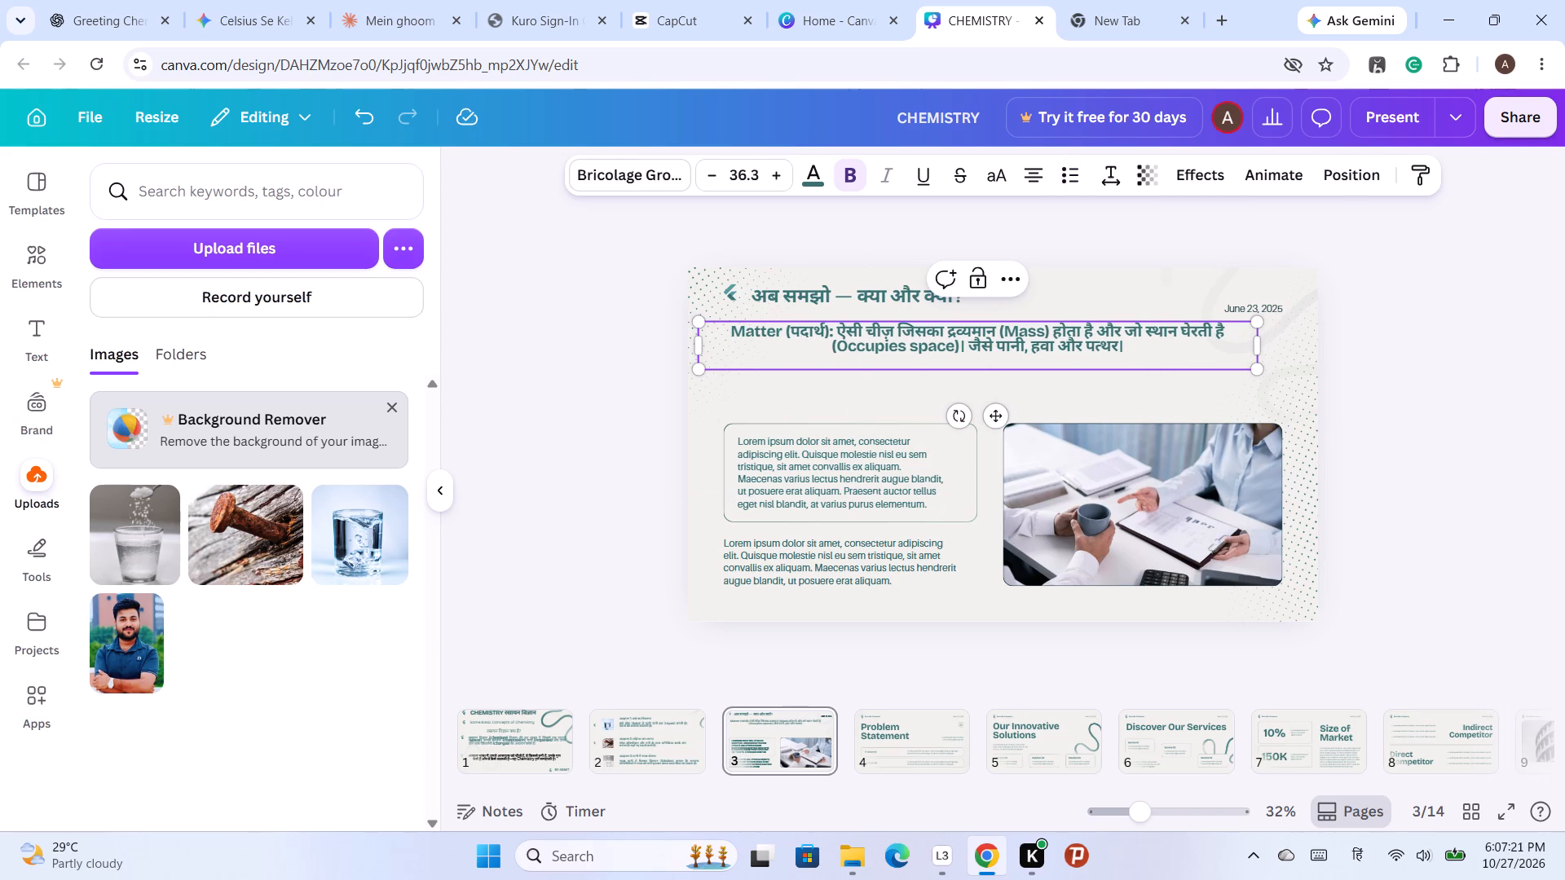
{"action": "left_click", "coordinate": [728, 328]}
{"action": "key", "text": "BackSpace"}
Delete the date text from slide 3's upper corner.
{"action": "left_click", "coordinate": [1488, 338]}
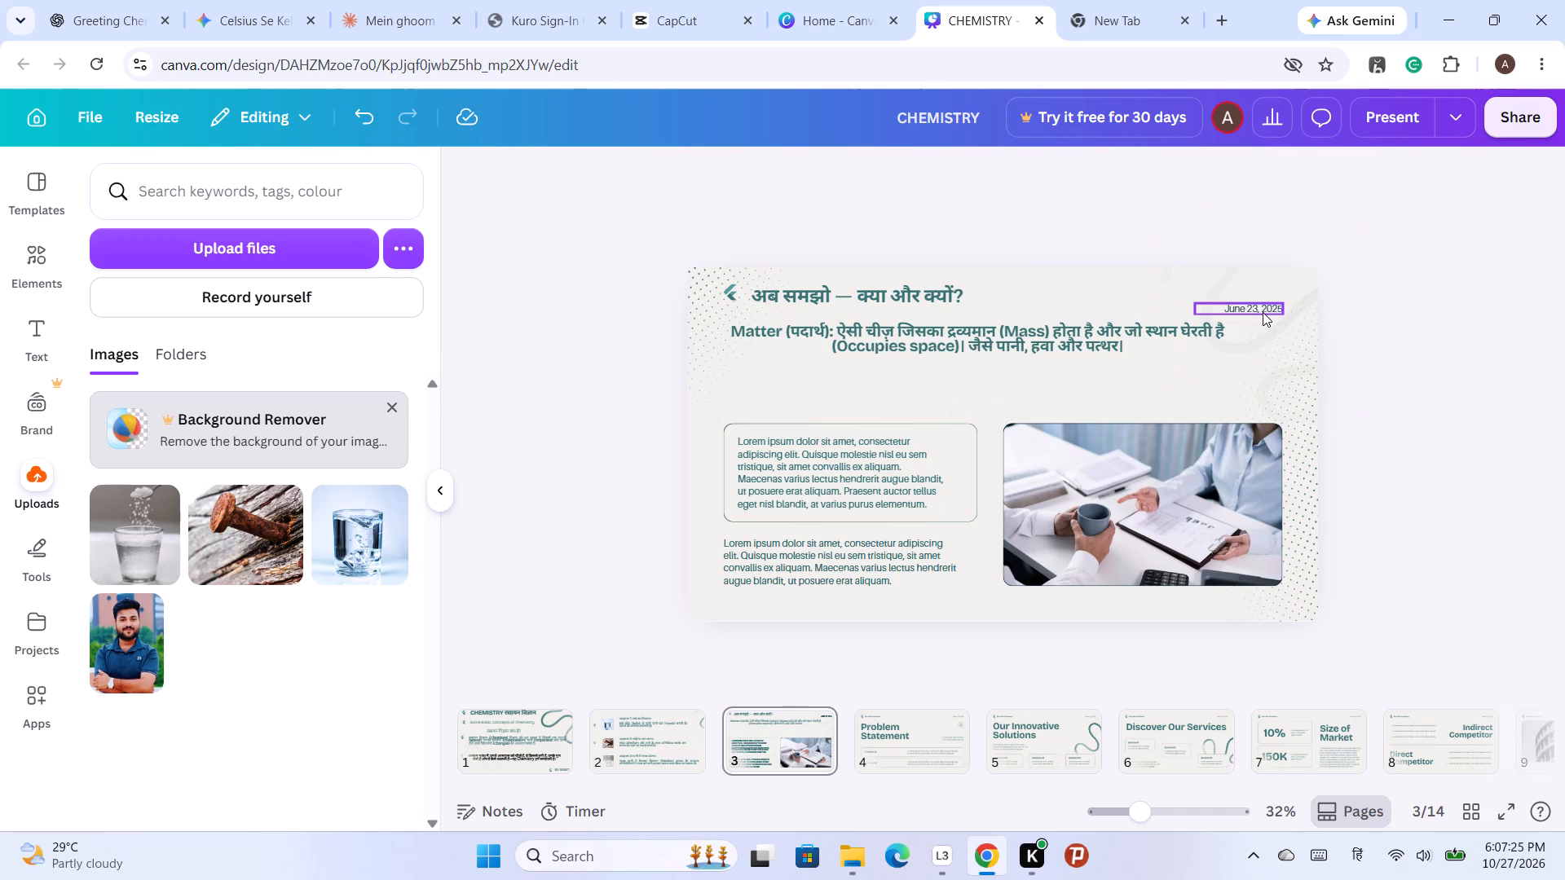
{"action": "left_click", "coordinate": [1263, 312]}
{"action": "key", "text": "BackSpace"}
Shift the Matter definition slightly right and place a duplicate of the heading's arrow icon in front of it.
{"action": "left_click", "coordinate": [1091, 337]}
{"action": "left_click", "coordinate": [1054, 344]}
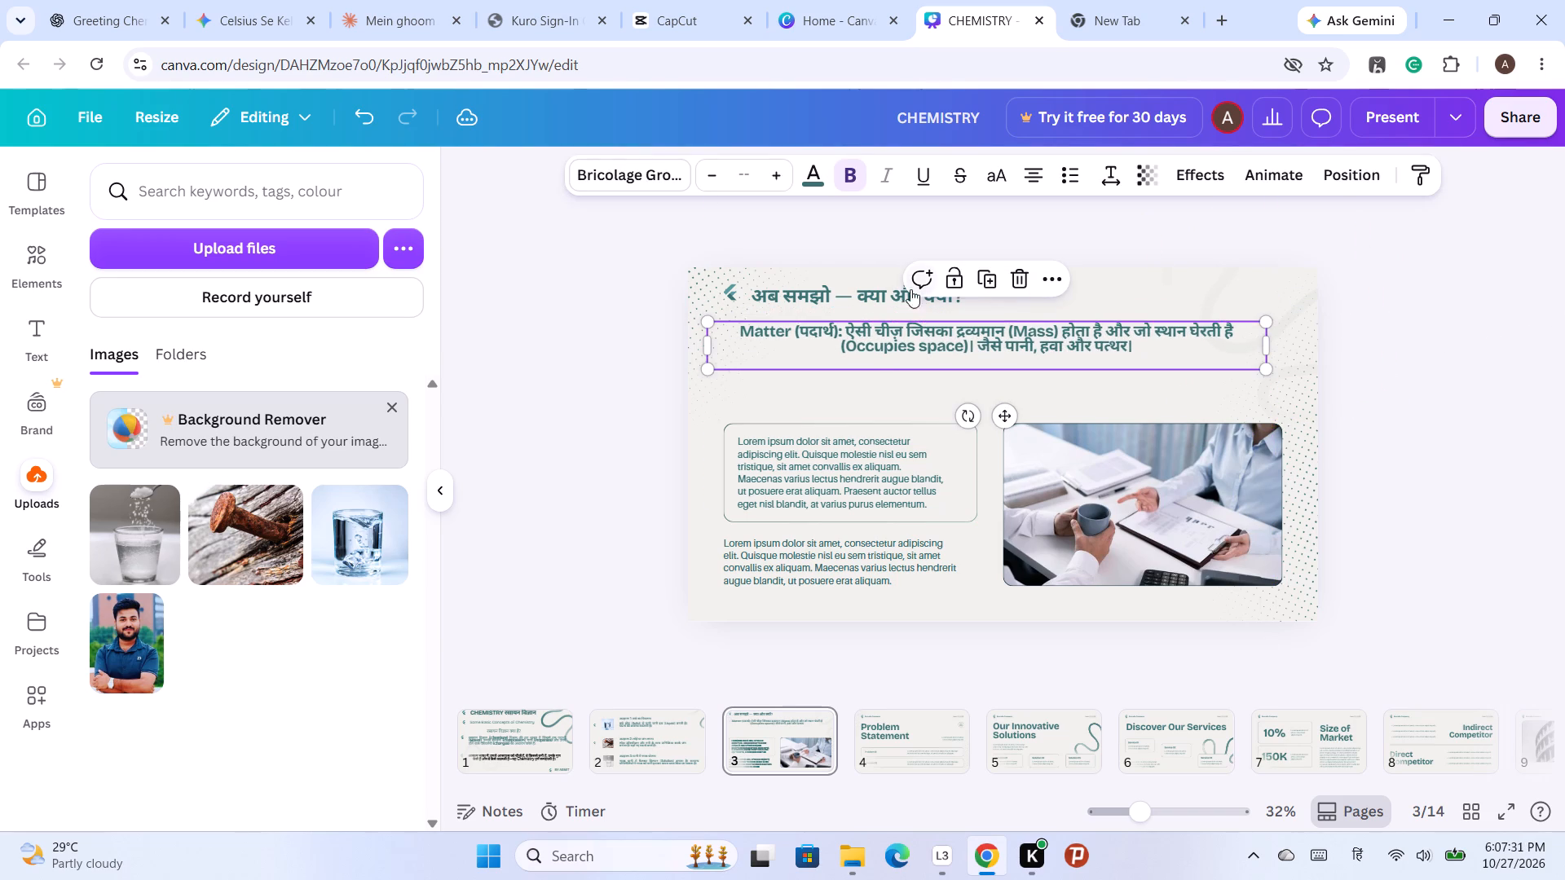
{"action": "left_click", "coordinate": [735, 292]}
{"action": "left_click", "coordinate": [738, 241]}
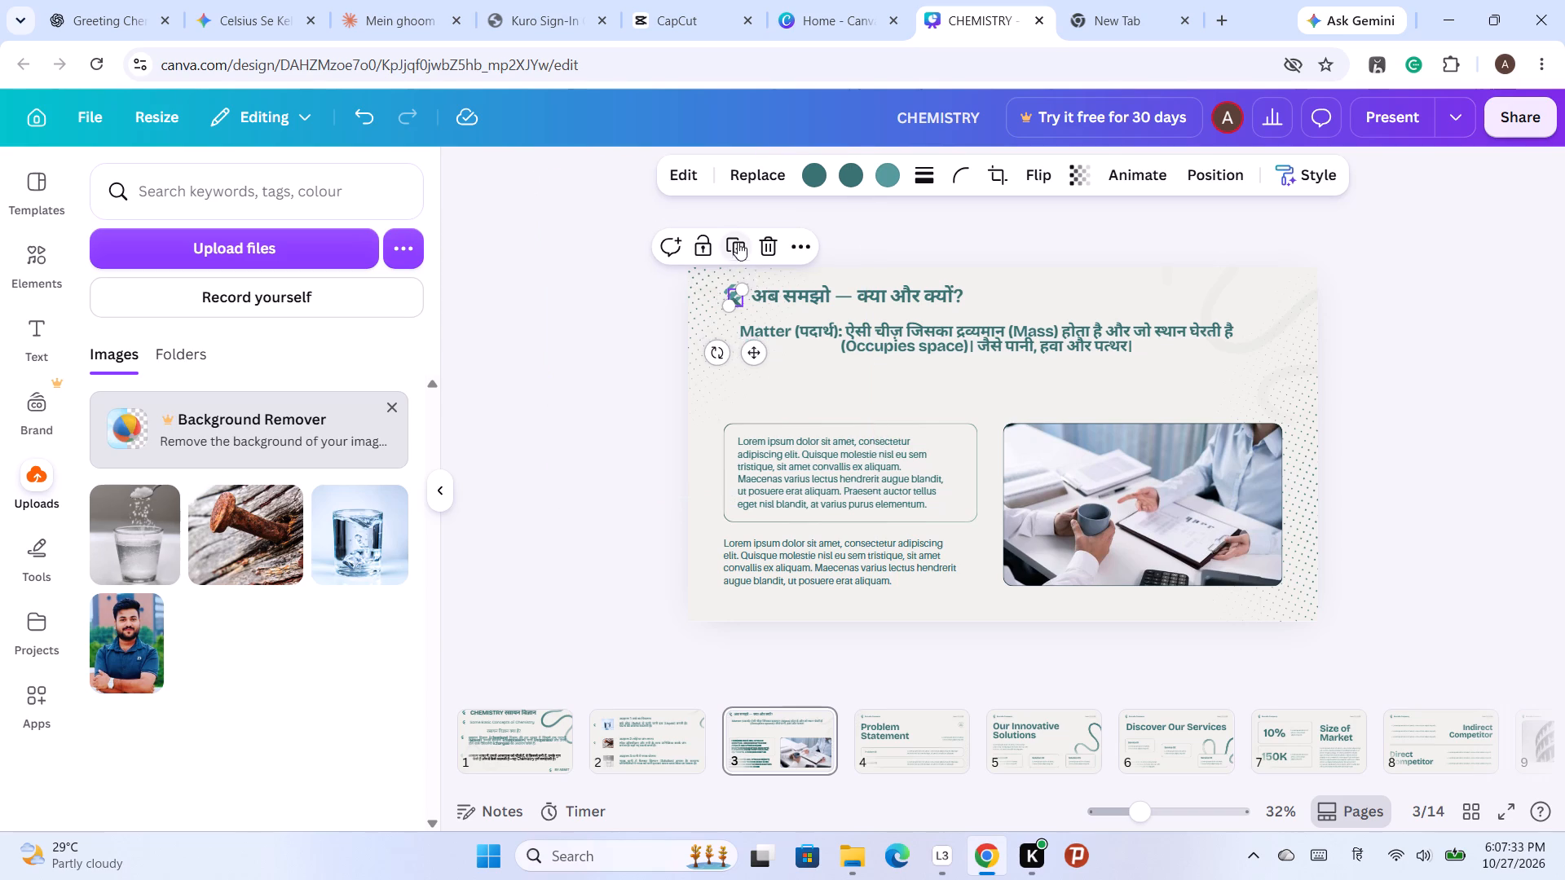
{"action": "left_click_drag", "start_coordinate": [753, 354], "coordinate": [740, 385]}
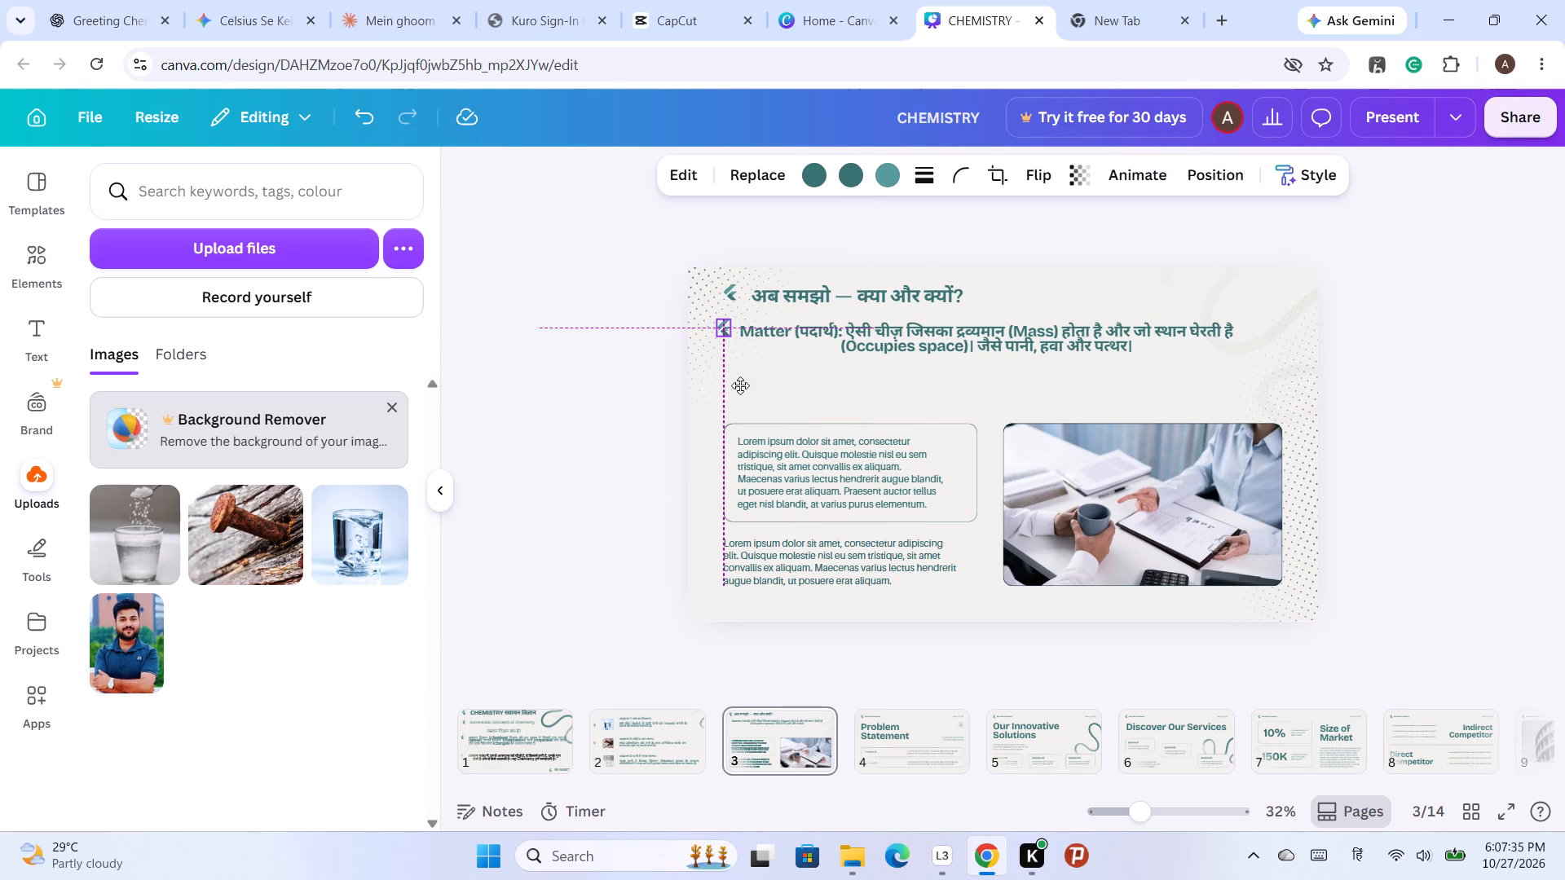
{"action": "left_click_drag", "start_coordinate": [740, 385], "coordinate": [741, 388]}
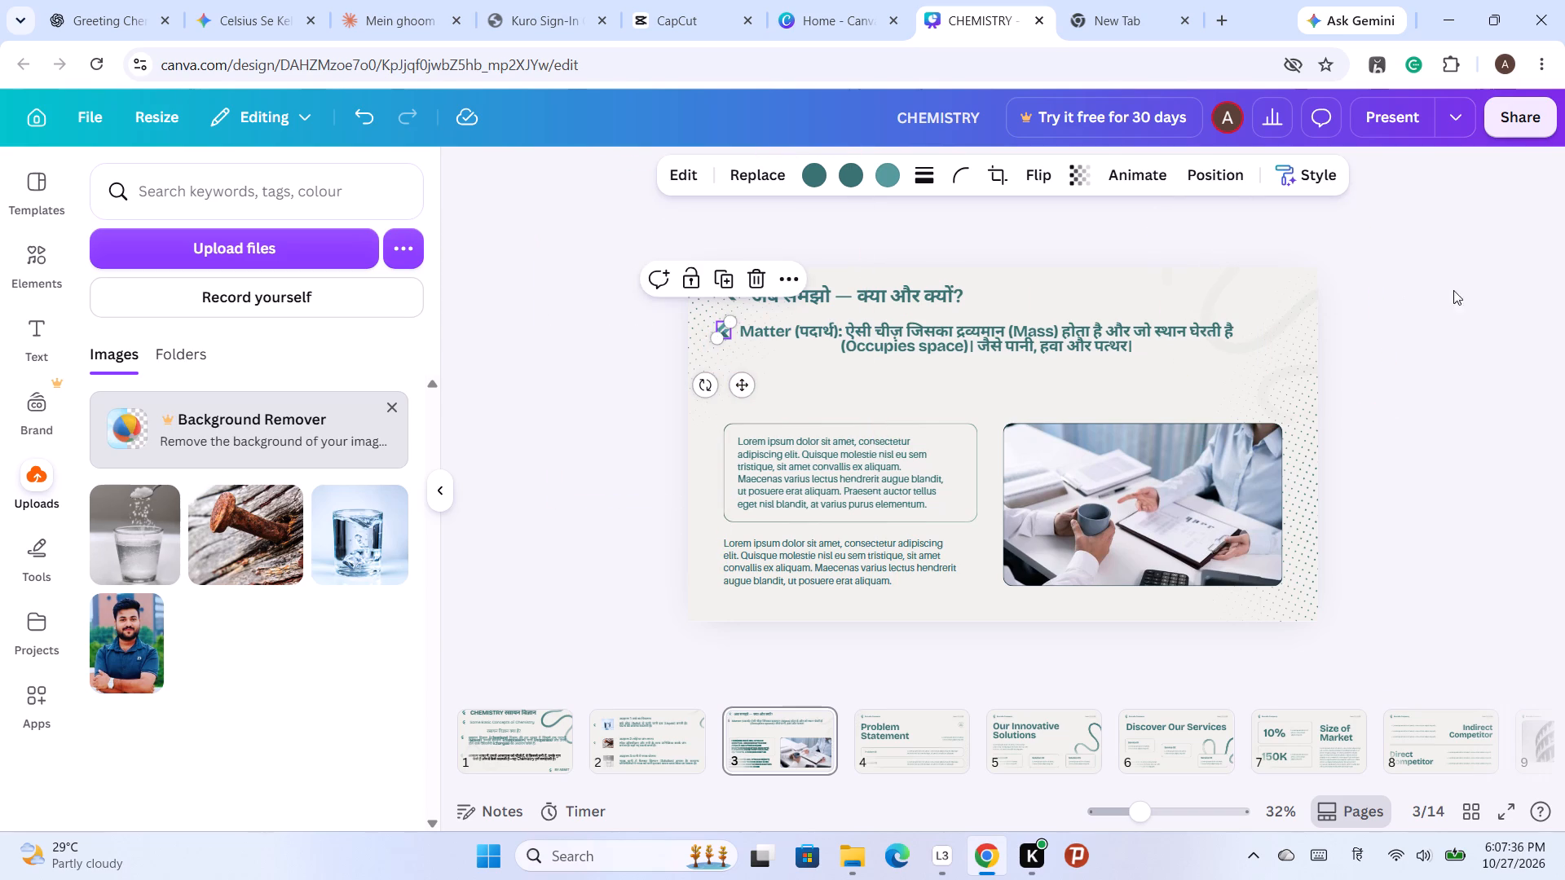
{"action": "left_click", "coordinate": [1466, 287]}
Copy the "Composition (संघटन)" bullet from the ChatGPT lesson and replace the placeholder paragraph in slide 3's outlined box with it.
{"action": "left_click", "coordinate": [97, 8]}
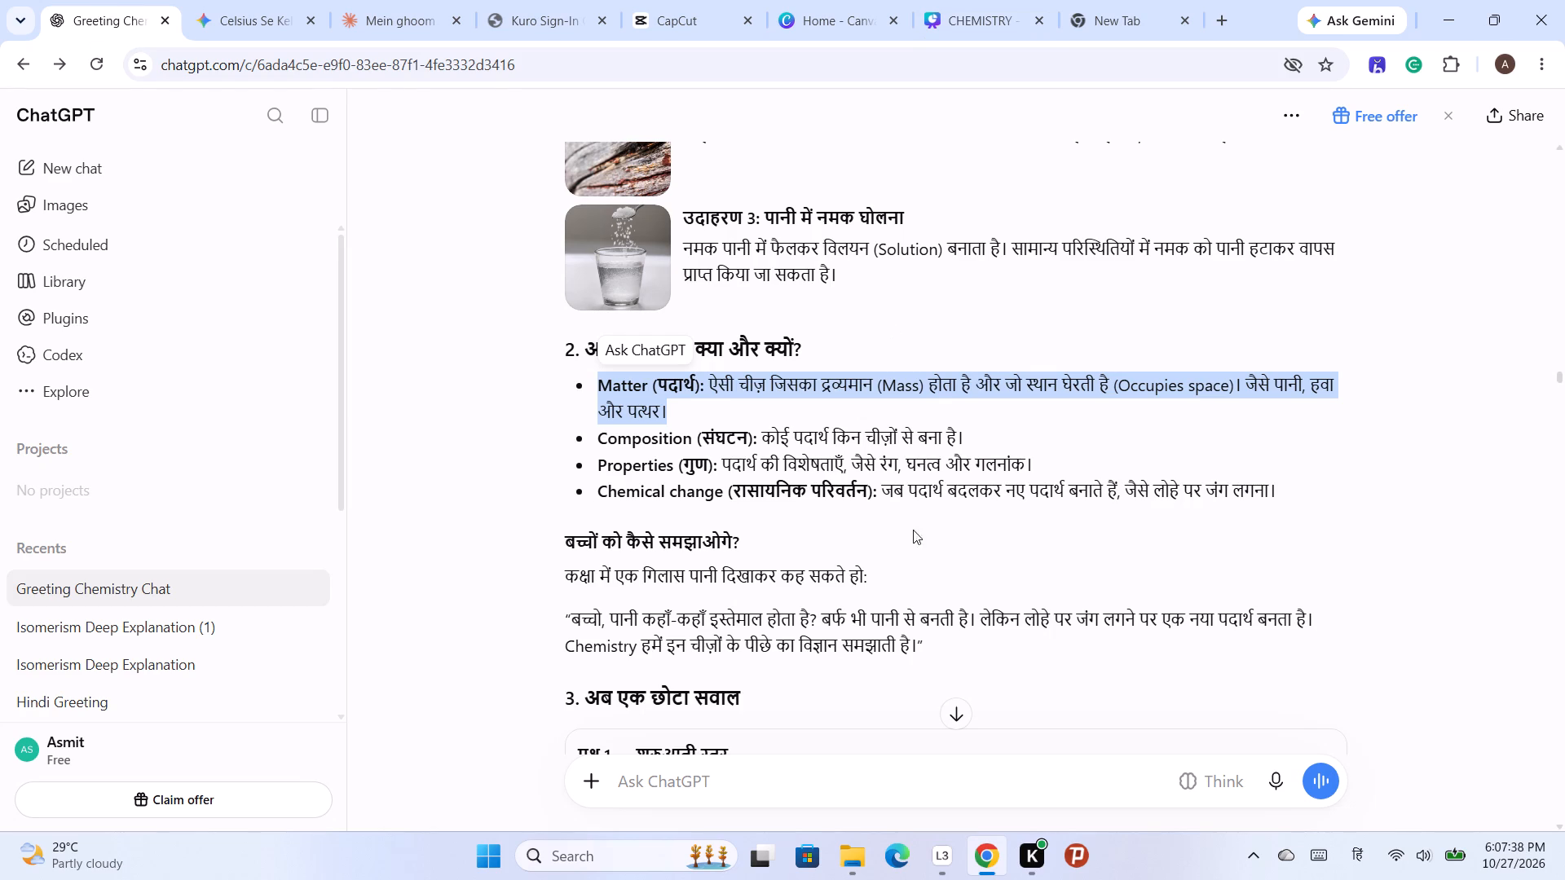
{"action": "triple_click", "coordinate": [712, 442]}
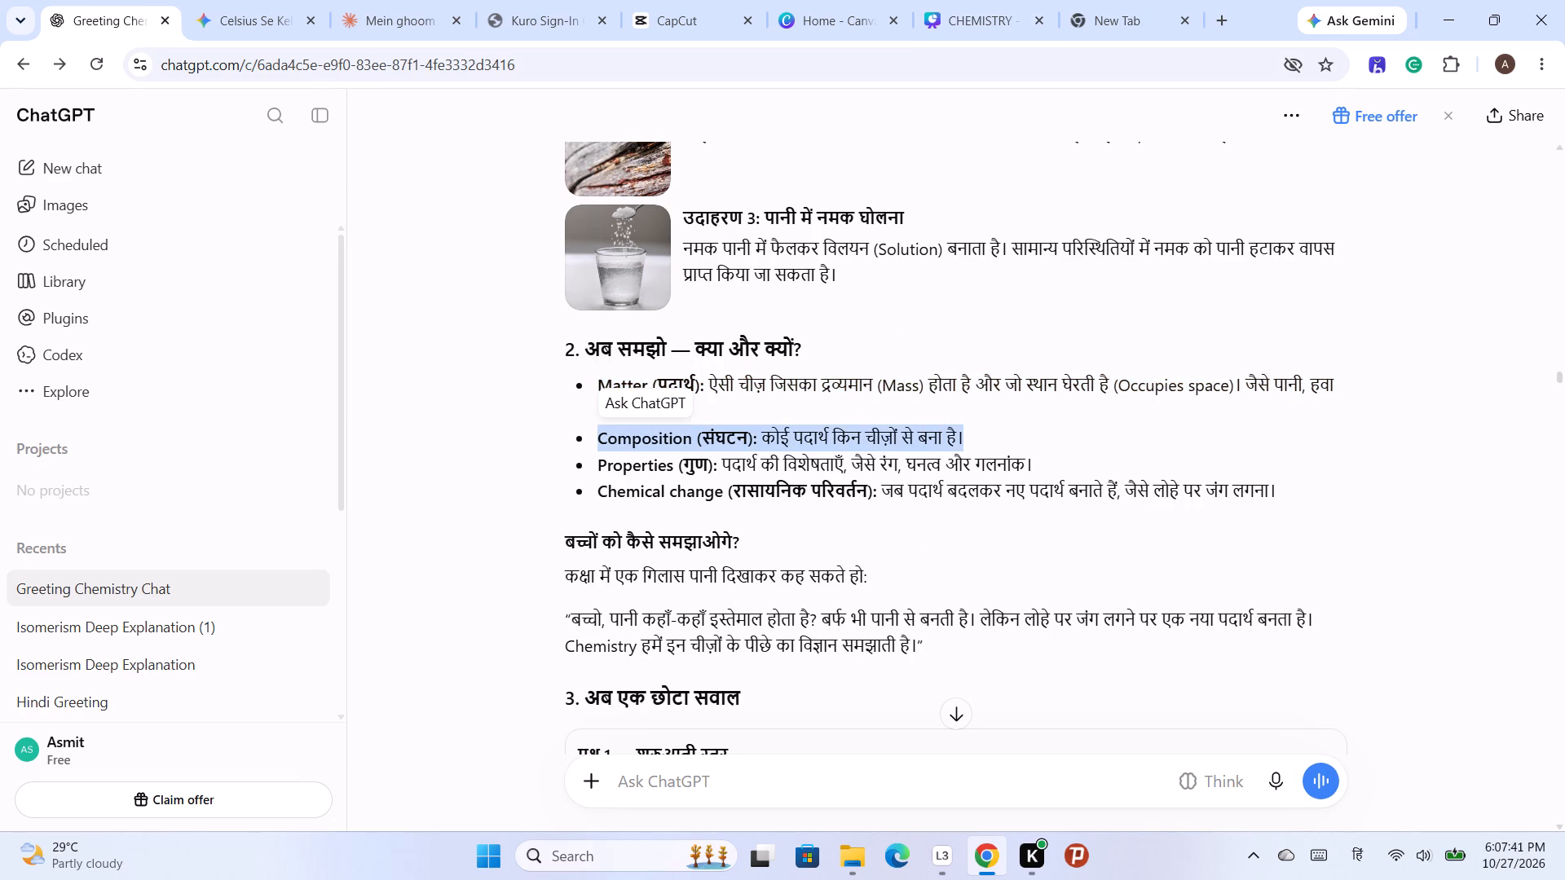
{"action": "key", "text": "ctrl+c"}
{"action": "key", "text": "ctrl+c"}
{"action": "left_click", "coordinate": [983, 24]}
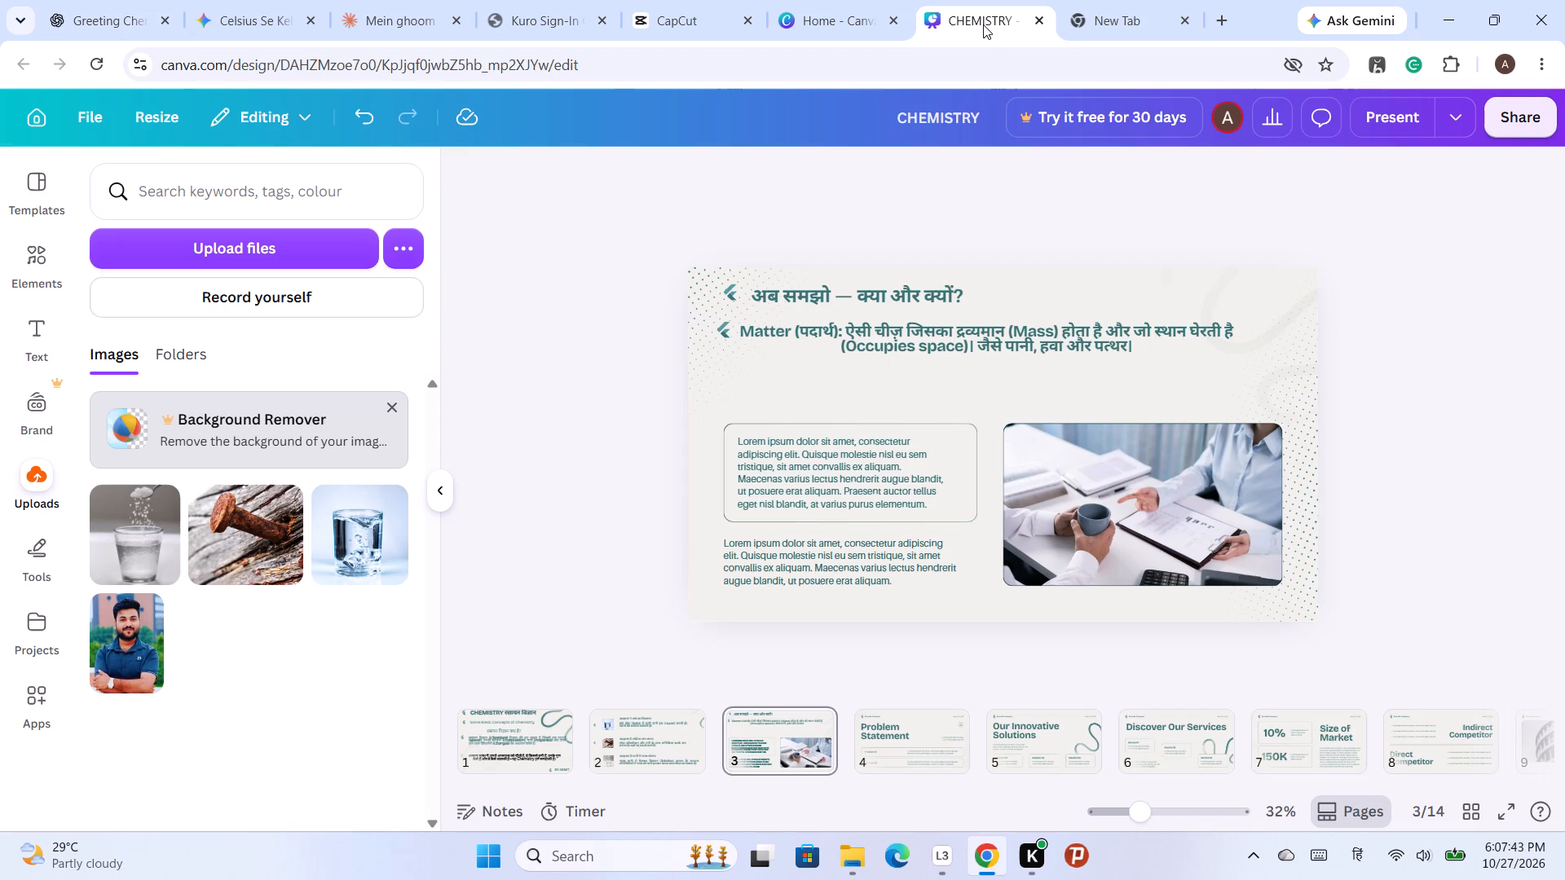
{"action": "left_click", "coordinate": [900, 453]}
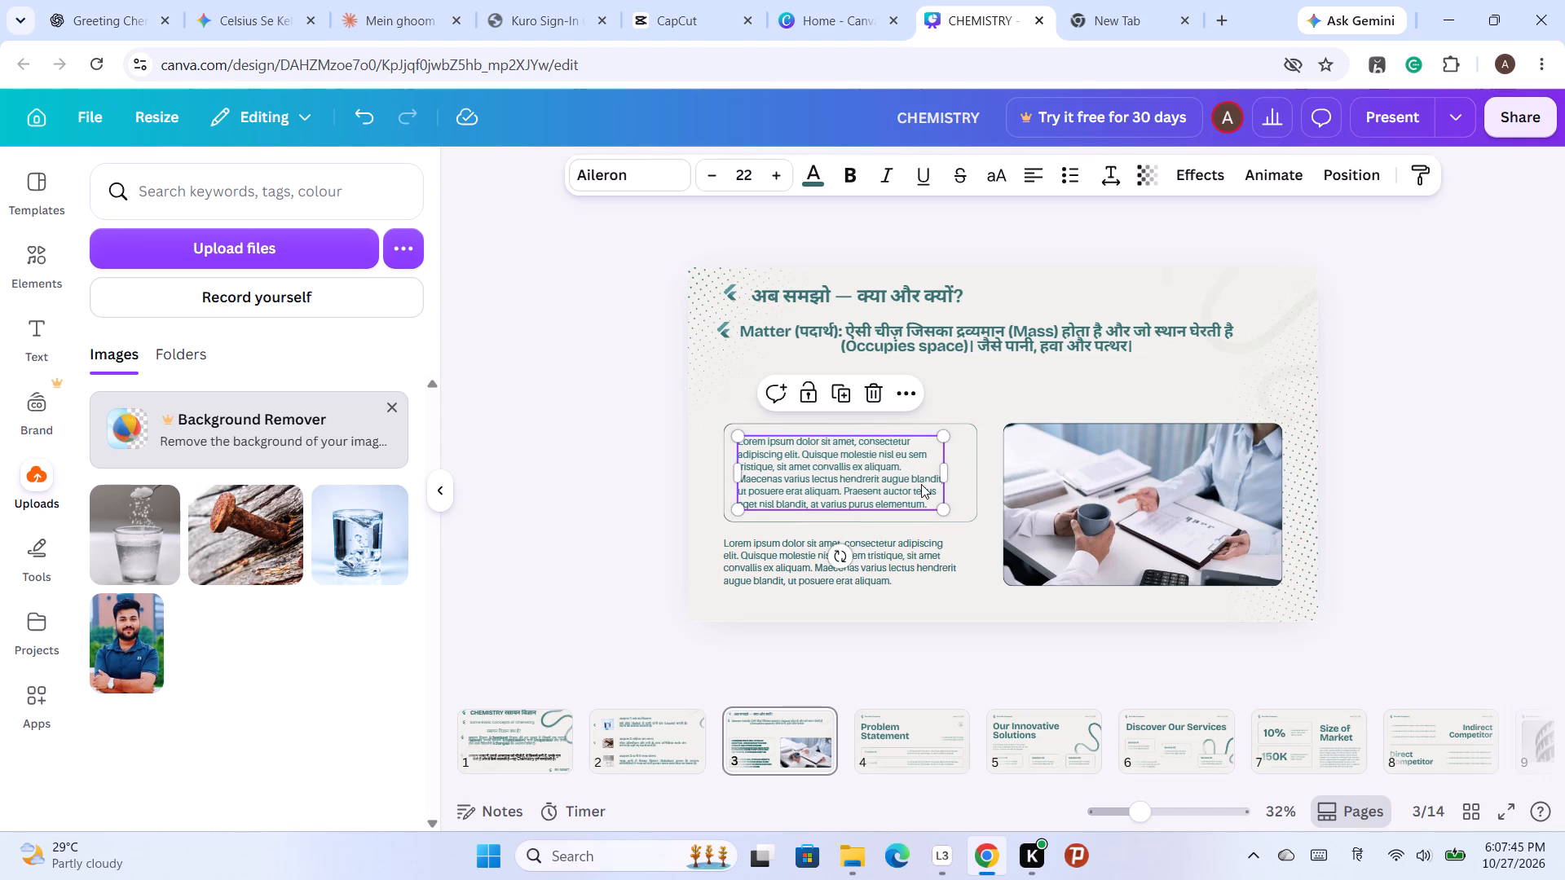
{"action": "triple_click", "coordinate": [915, 486]}
{"action": "key", "text": "ctrl+v"}
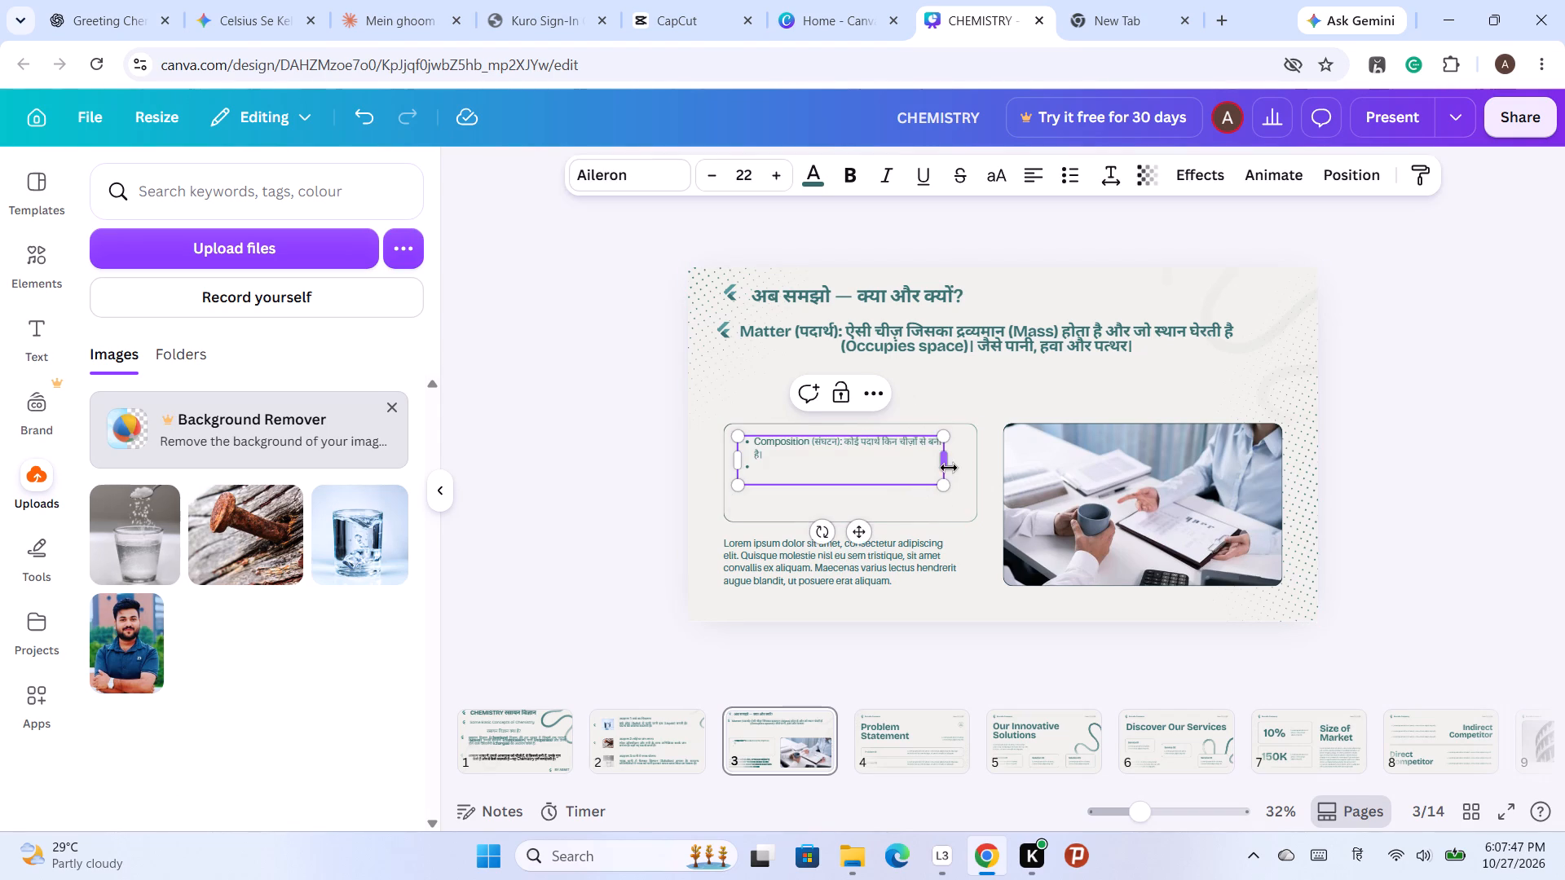
Widen the Composition text box so the definition fits on one line, and remove the empty bullet below it.
{"action": "left_click_drag", "start_coordinate": [949, 465], "coordinate": [1004, 456]}
{"action": "left_click", "coordinate": [972, 468]}
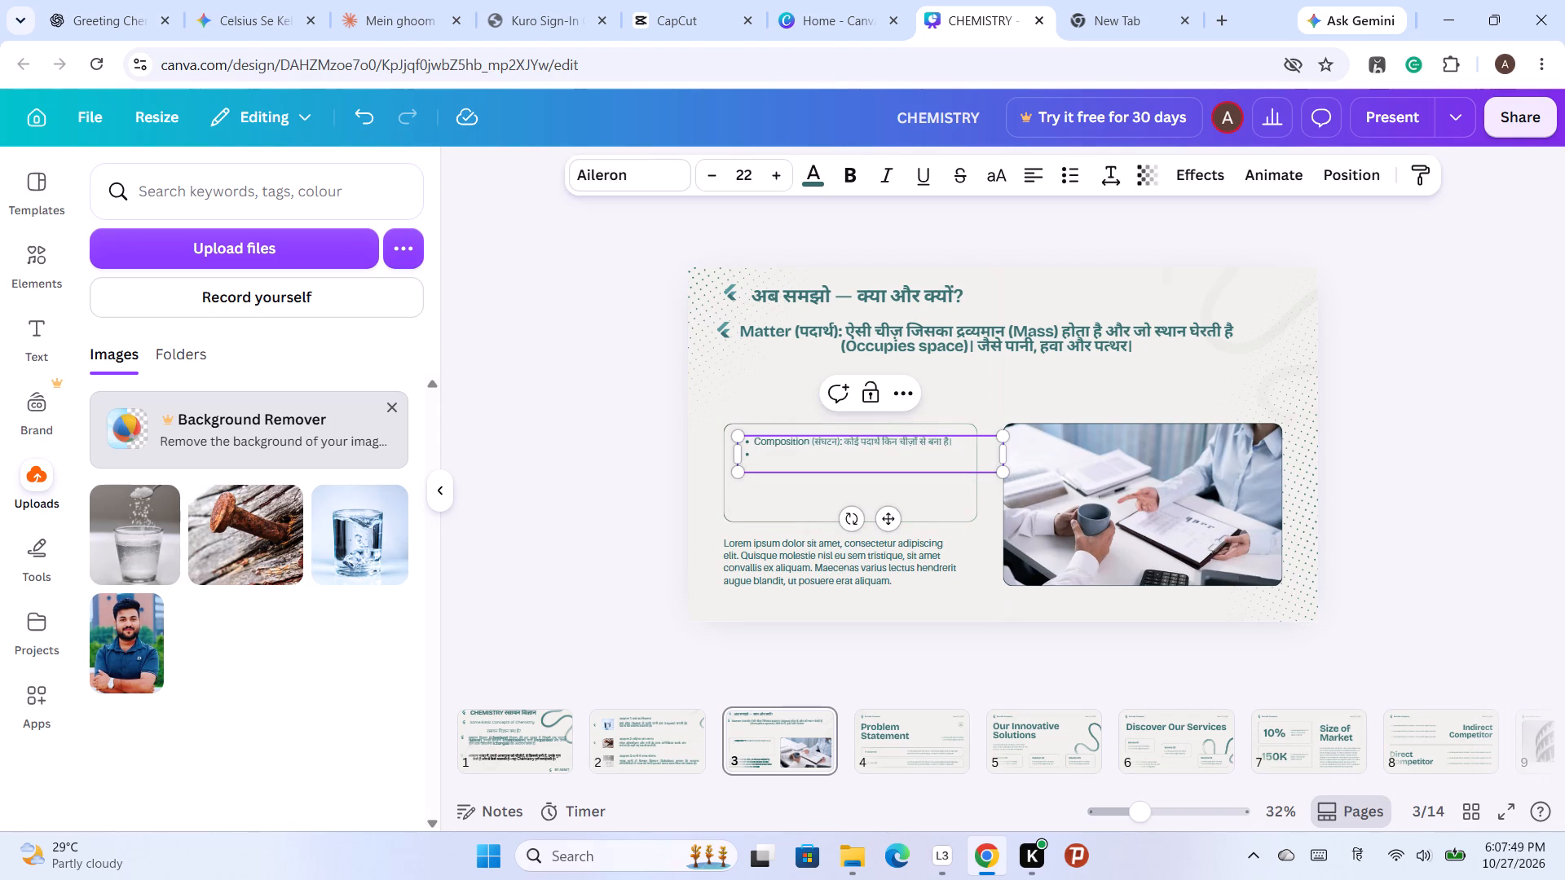
{"action": "left_click", "coordinate": [966, 464]}
{"action": "key", "text": "BackSpace"}
{"action": "key", "text": "BackSpace"}
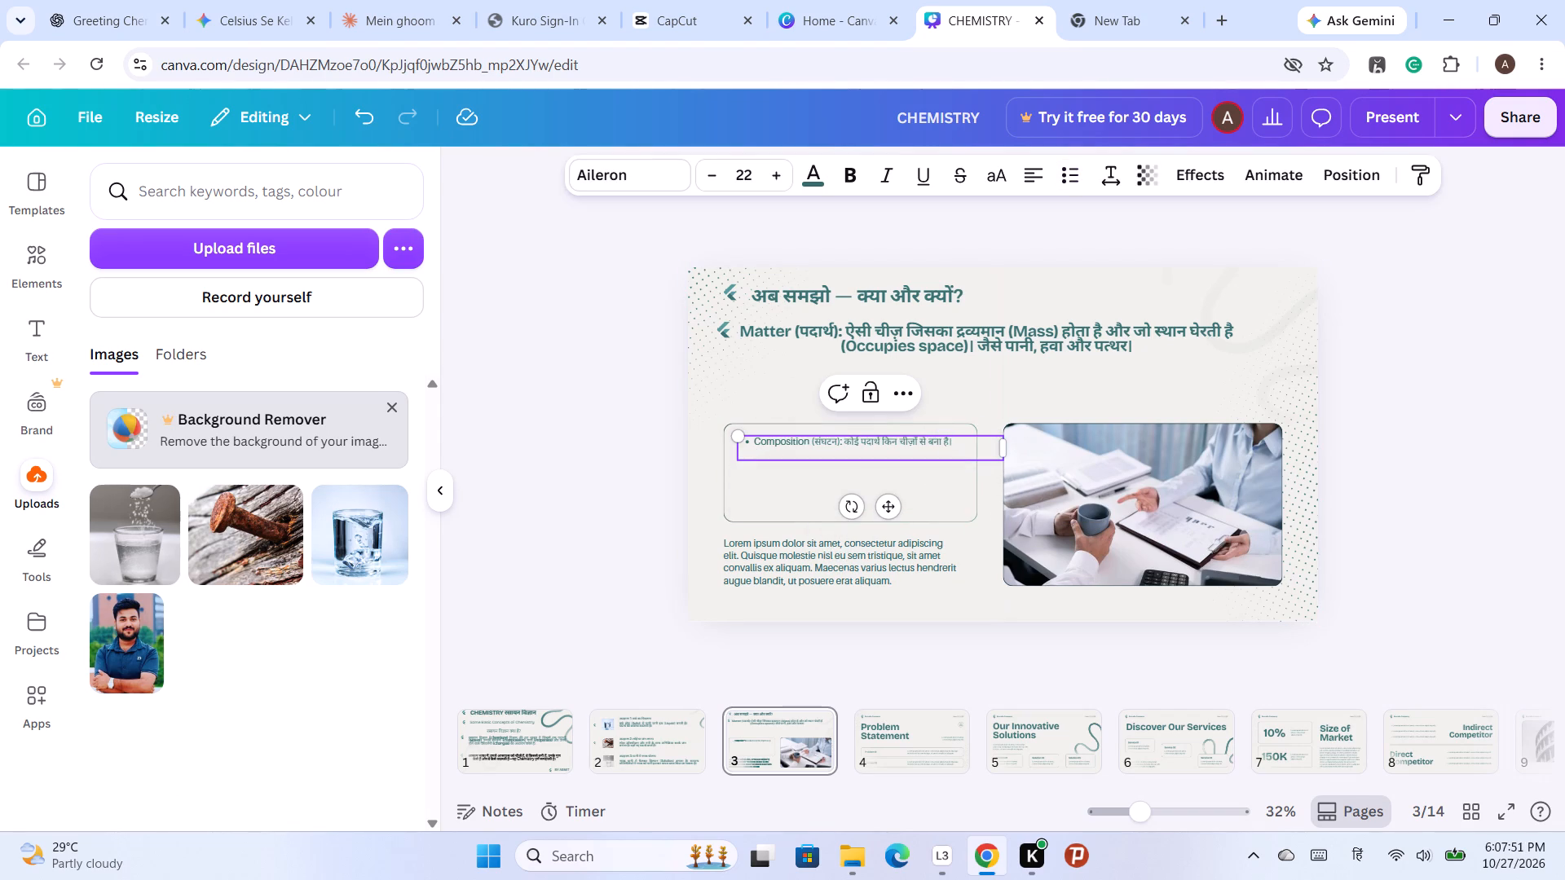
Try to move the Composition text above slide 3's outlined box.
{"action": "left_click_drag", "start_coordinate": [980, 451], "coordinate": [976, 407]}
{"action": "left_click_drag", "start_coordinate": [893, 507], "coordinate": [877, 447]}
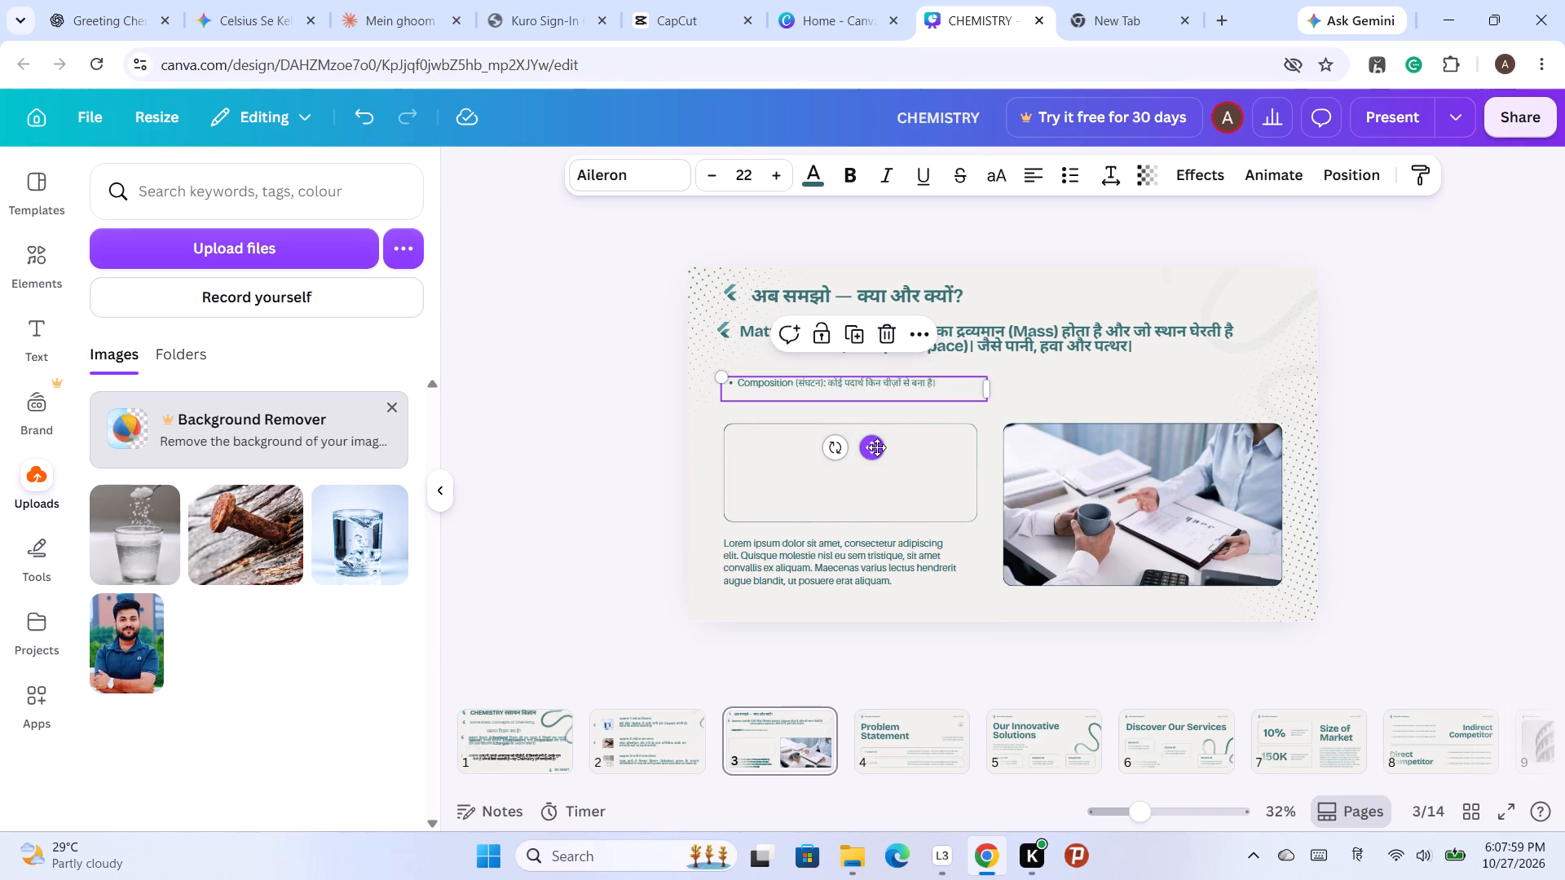
Undo the Composition text changes on slide 3 back to the original placeholder paragraph in the outlined box.
{"action": "key", "text": "ctrl+z"}
{"action": "key", "text": "ctrl+z"}
{"action": "key", "text": "ctrl+z"}
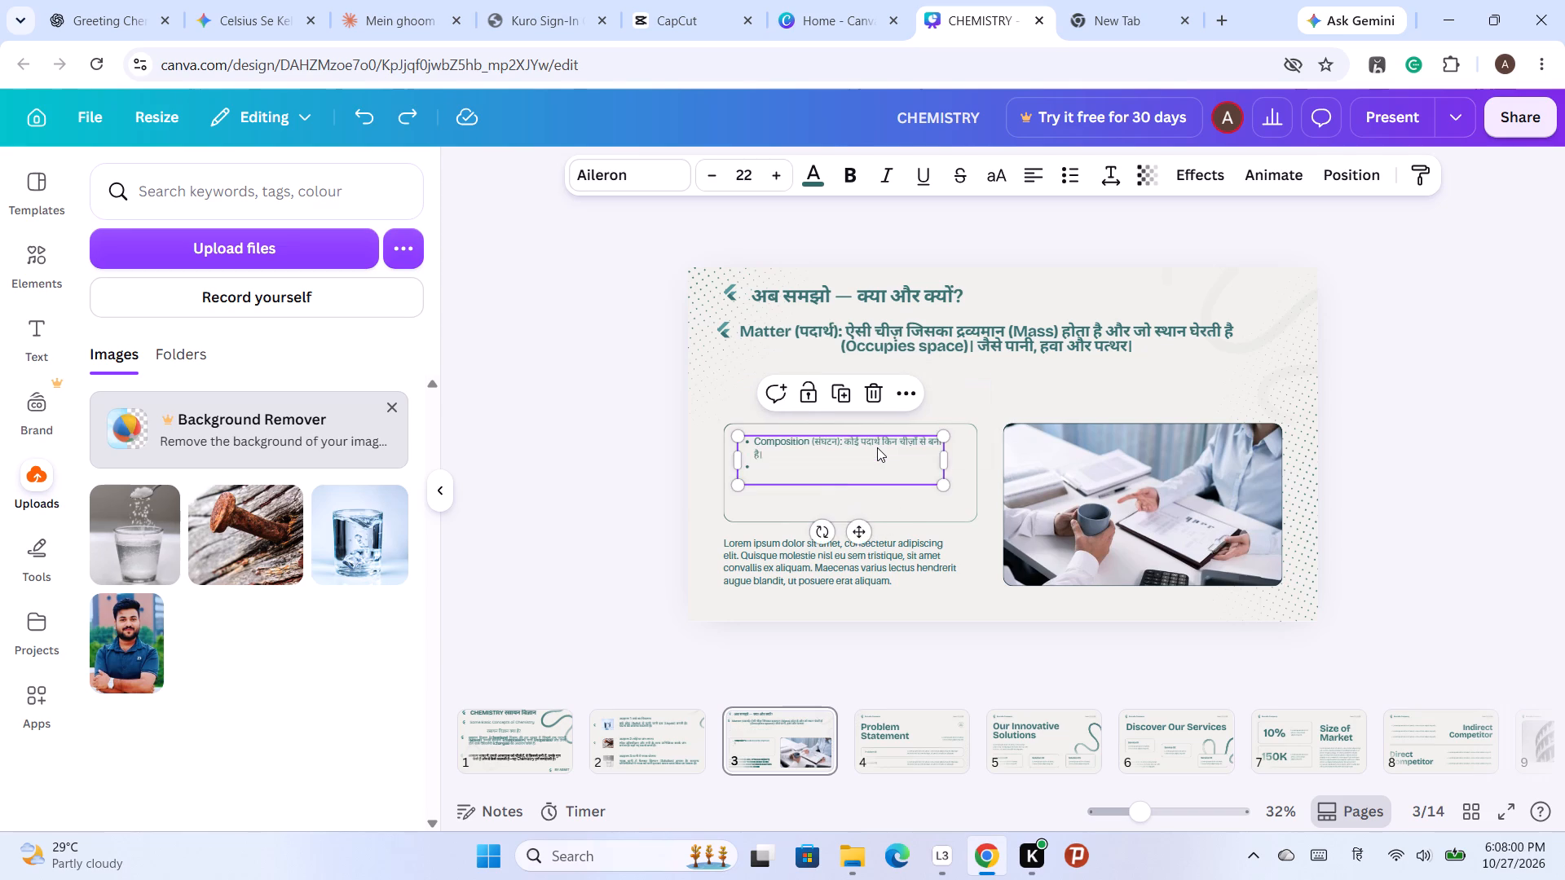
{"action": "key", "text": "ctrl+z"}
{"action": "key", "text": "ctrl+z"}
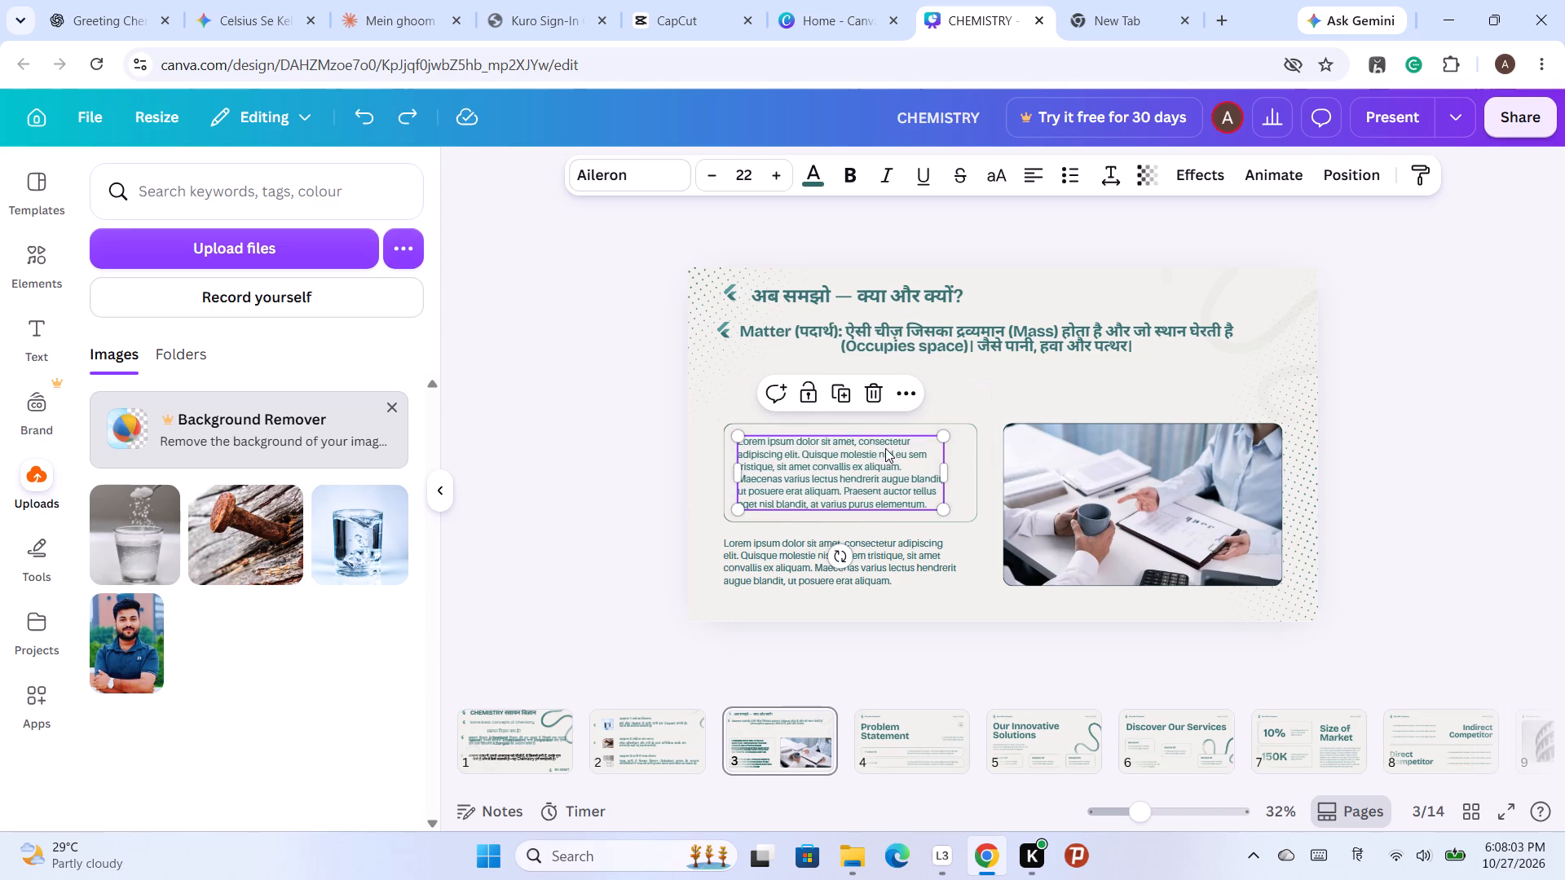
Delete the Matter definition, the arrow icon in front of it and the office photo from slide 3.
{"action": "left_click", "coordinate": [1018, 347]}
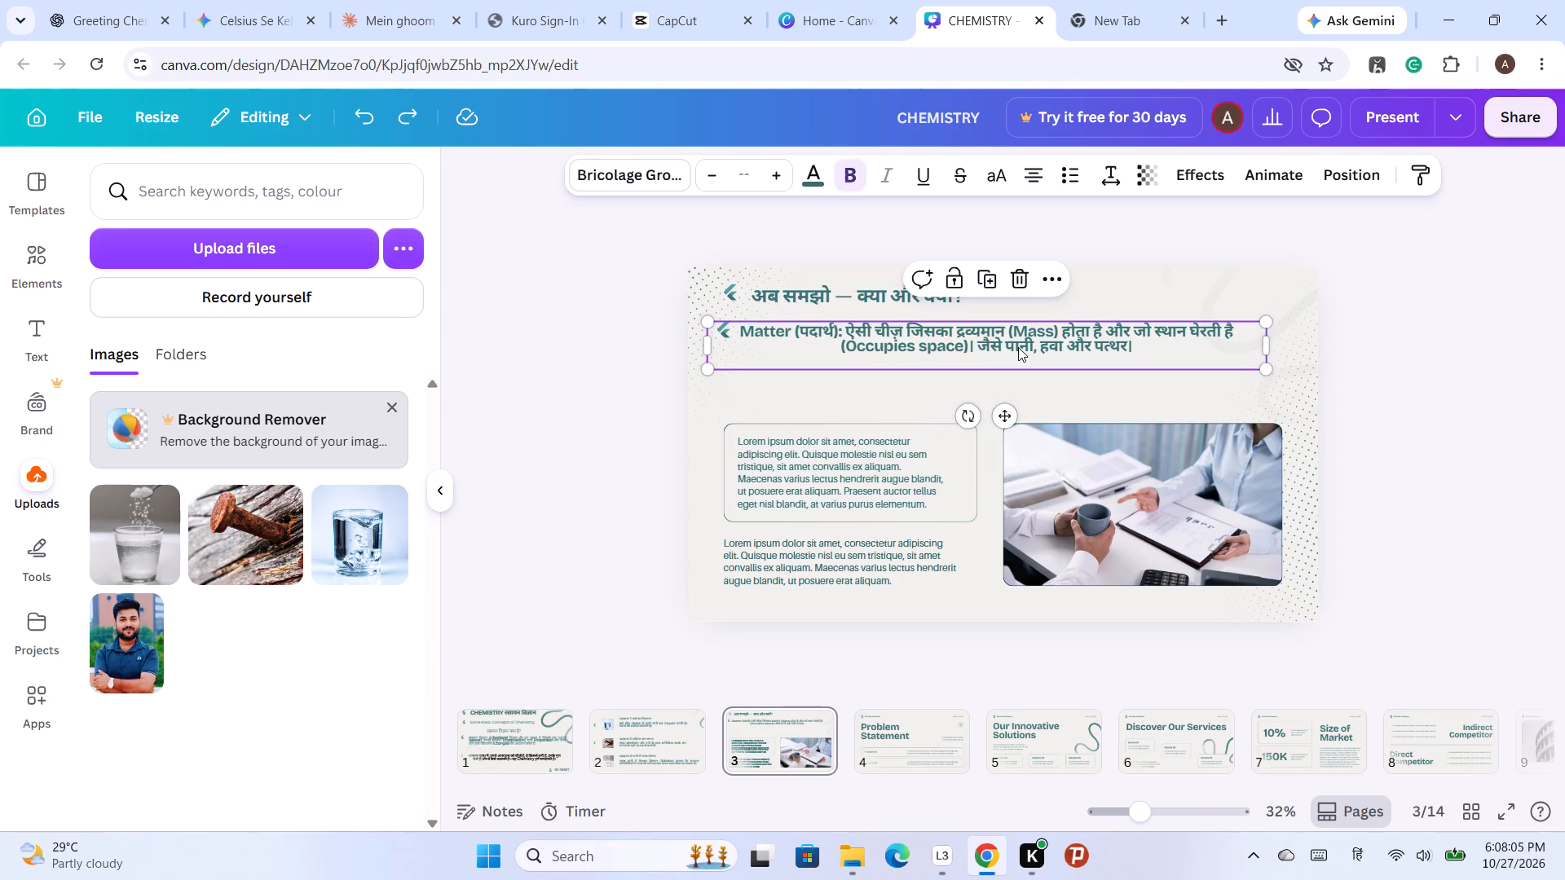
{"action": "key", "text": "BackSpace"}
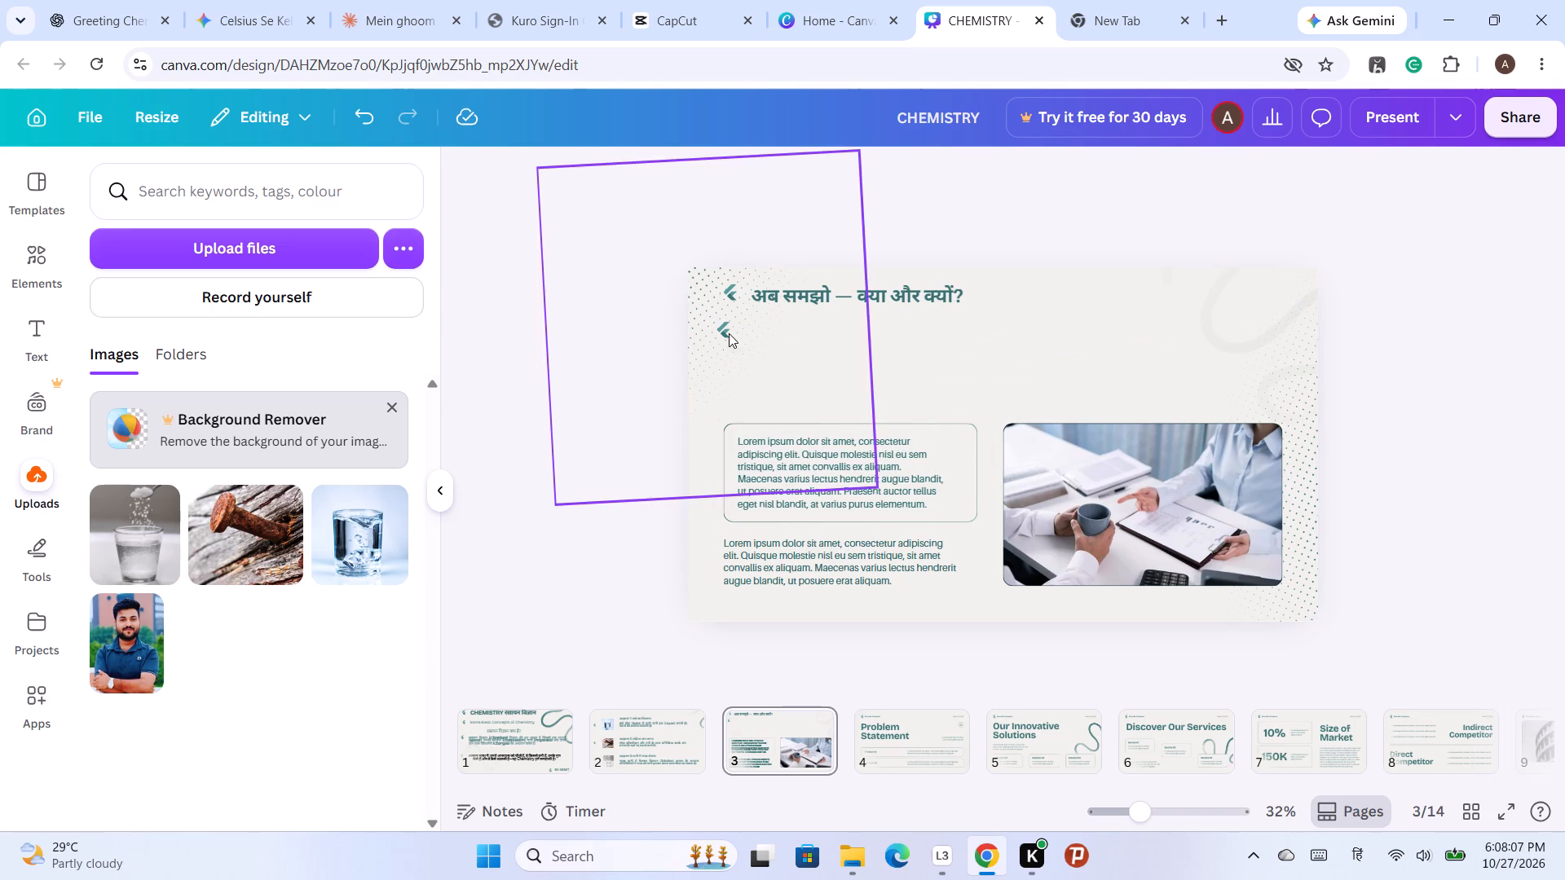
{"action": "left_click", "coordinate": [727, 332]}
{"action": "key", "text": "BackSpace"}
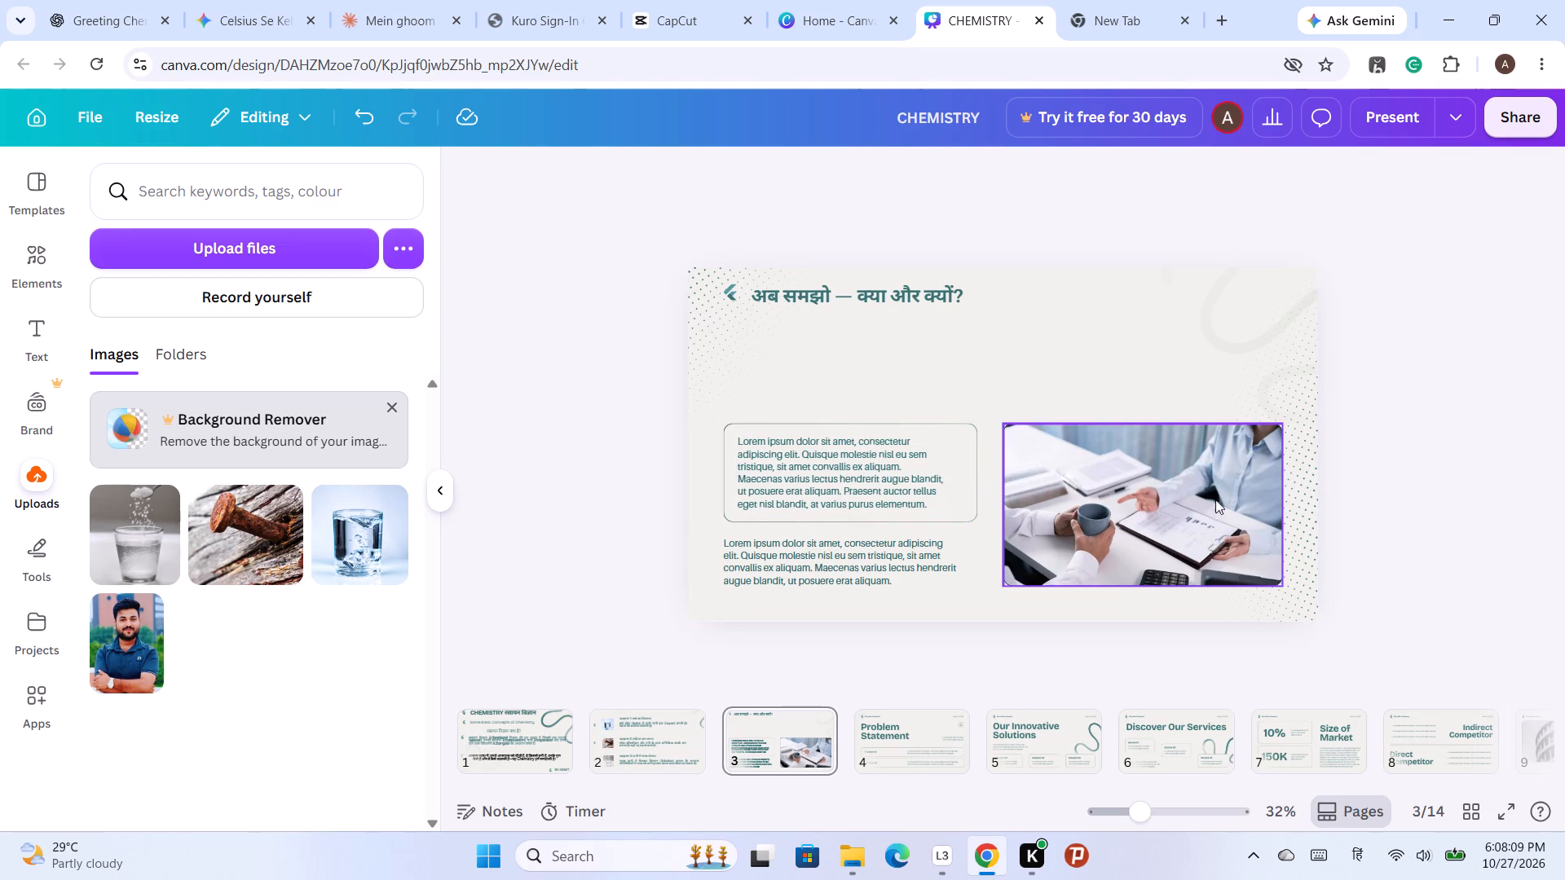
{"action": "left_click", "coordinate": [1259, 502]}
{"action": "key", "text": "BackSpace"}
{"action": "left_click", "coordinate": [1175, 385]}
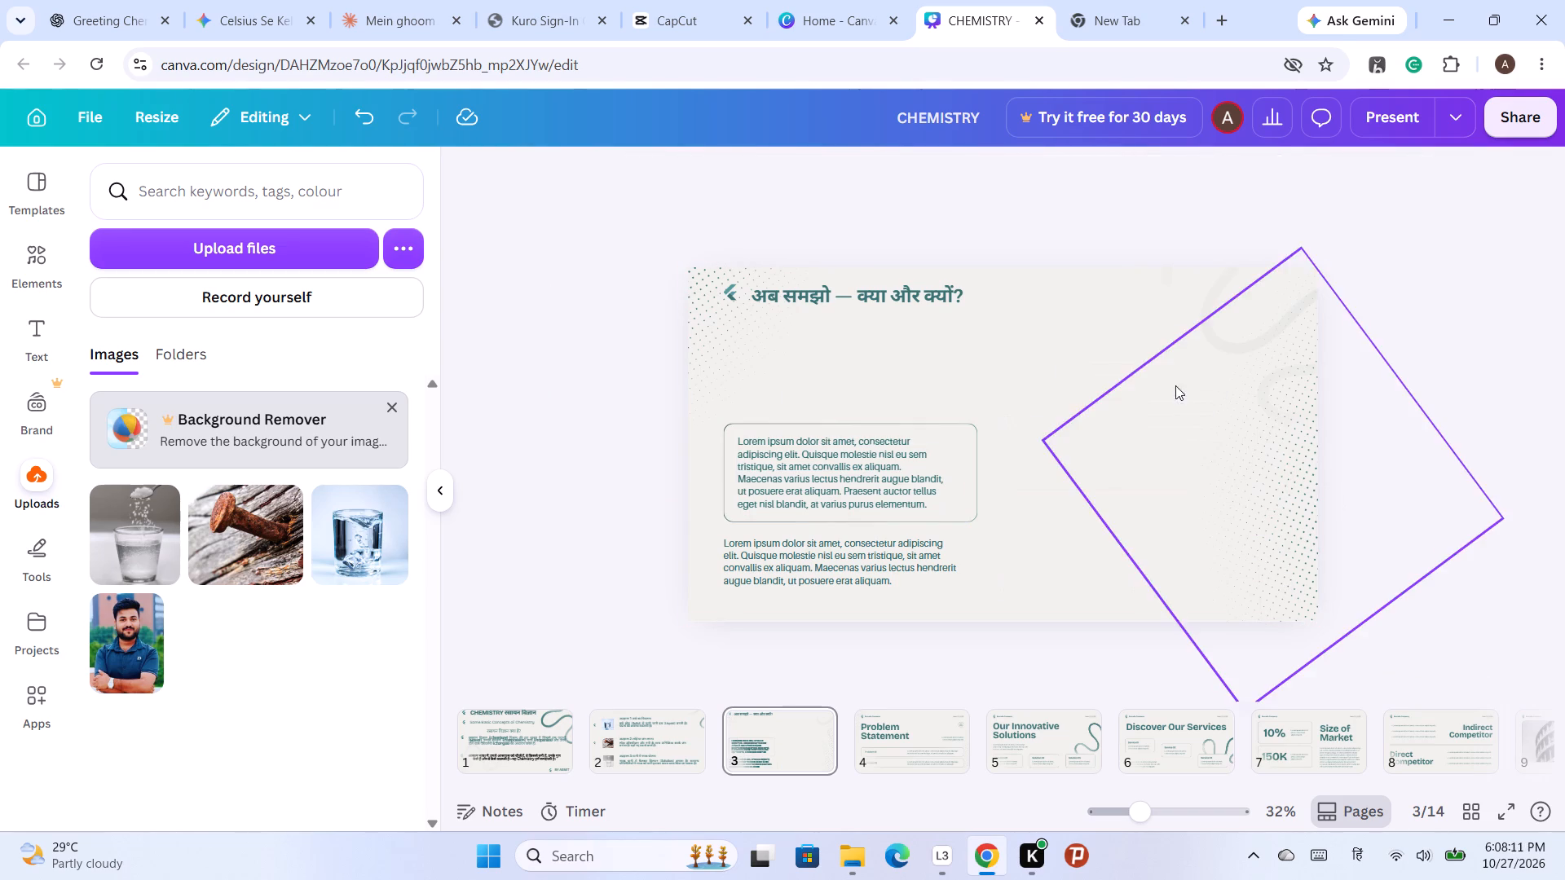
Enlarge slide 3's outlined box to nearly the slide's width below the heading, and scale its placeholder paragraph up to font size 41.3.
{"action": "left_click", "coordinate": [952, 474]}
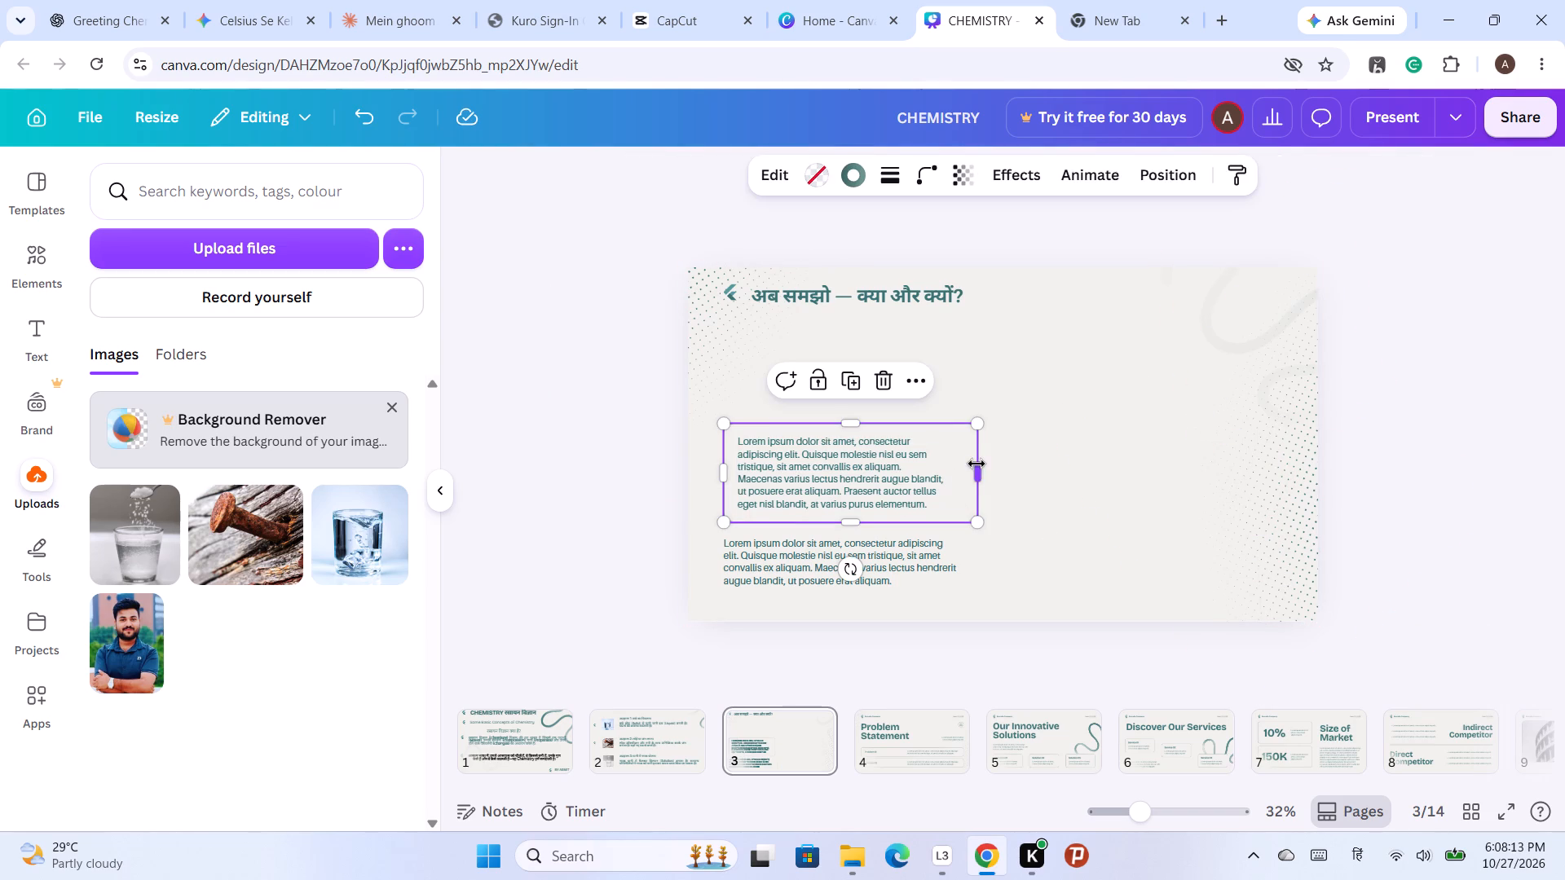
{"action": "left_click_drag", "start_coordinate": [981, 418], "coordinate": [1175, 372]}
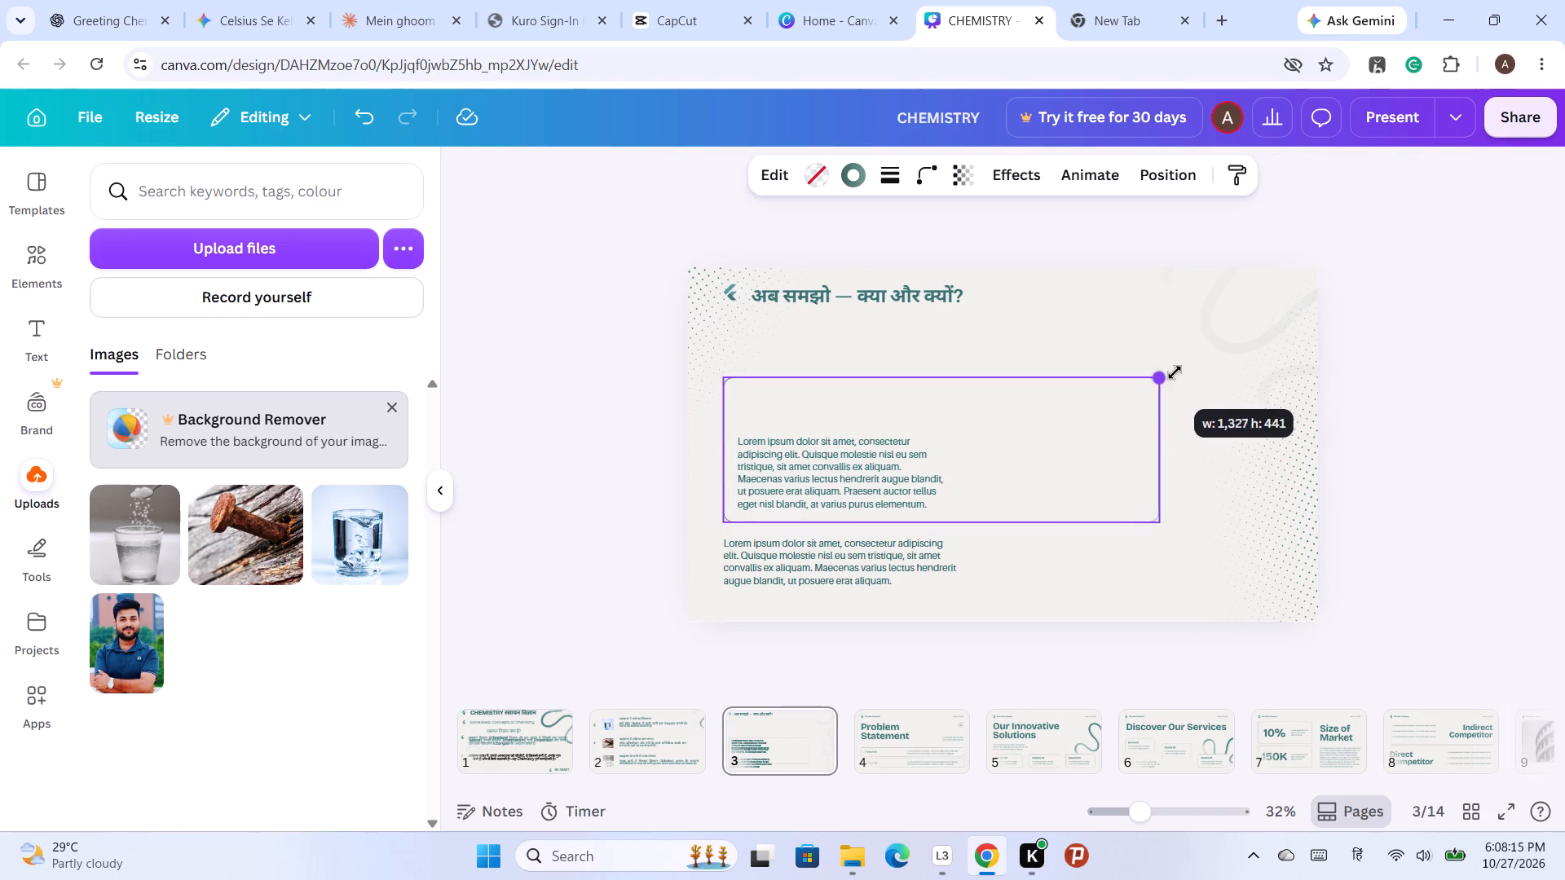
{"action": "left_click_drag", "start_coordinate": [1175, 372], "coordinate": [1270, 338]}
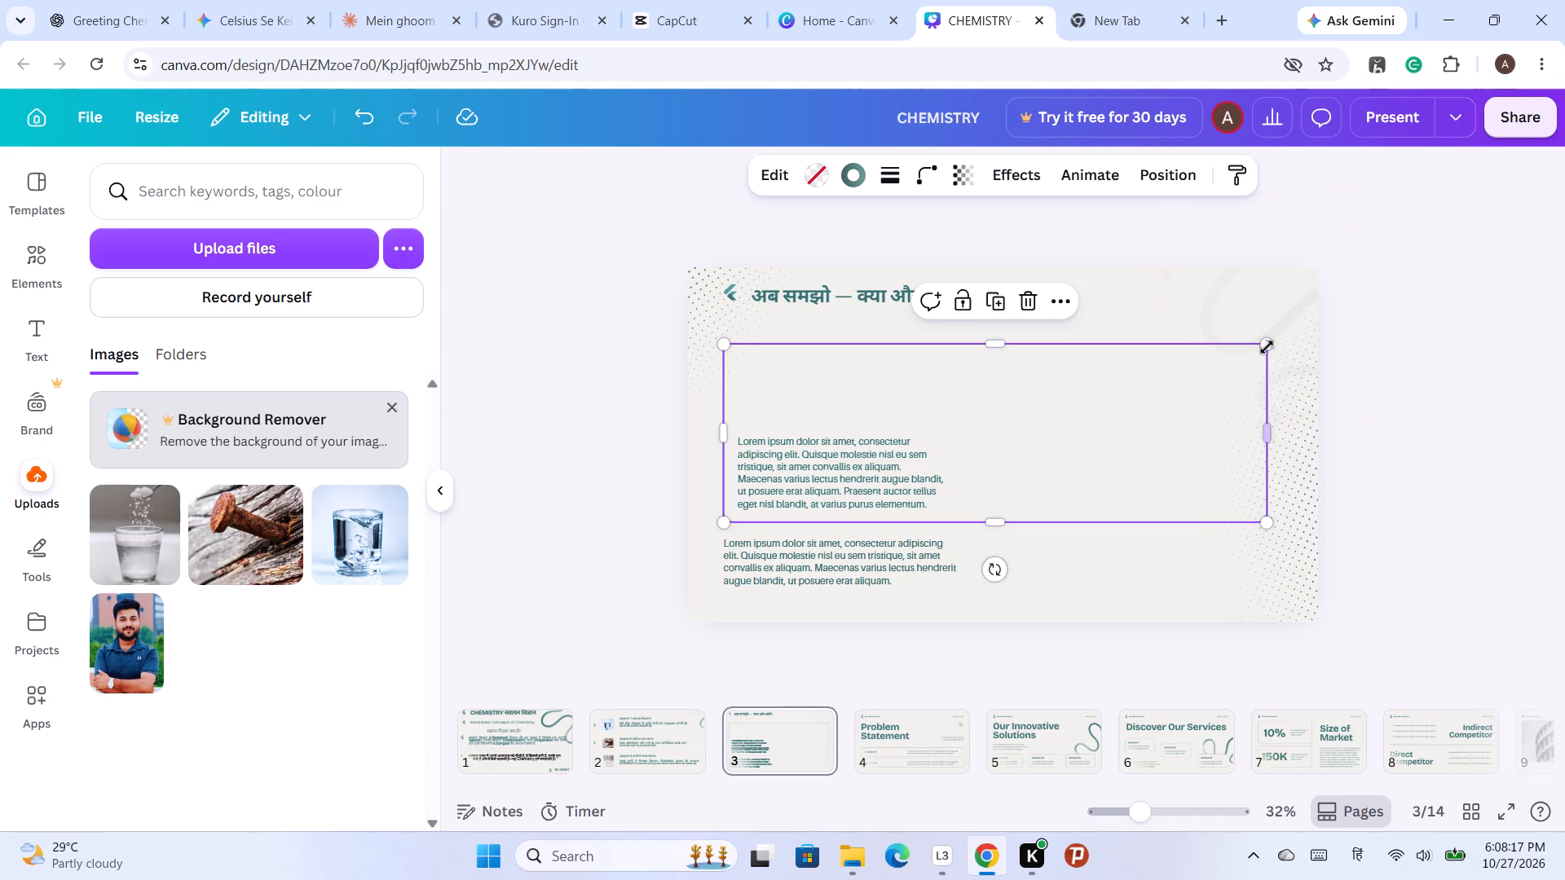
{"action": "left_click_drag", "start_coordinate": [1267, 347], "coordinate": [1272, 326]}
{"action": "left_click", "coordinate": [897, 495]}
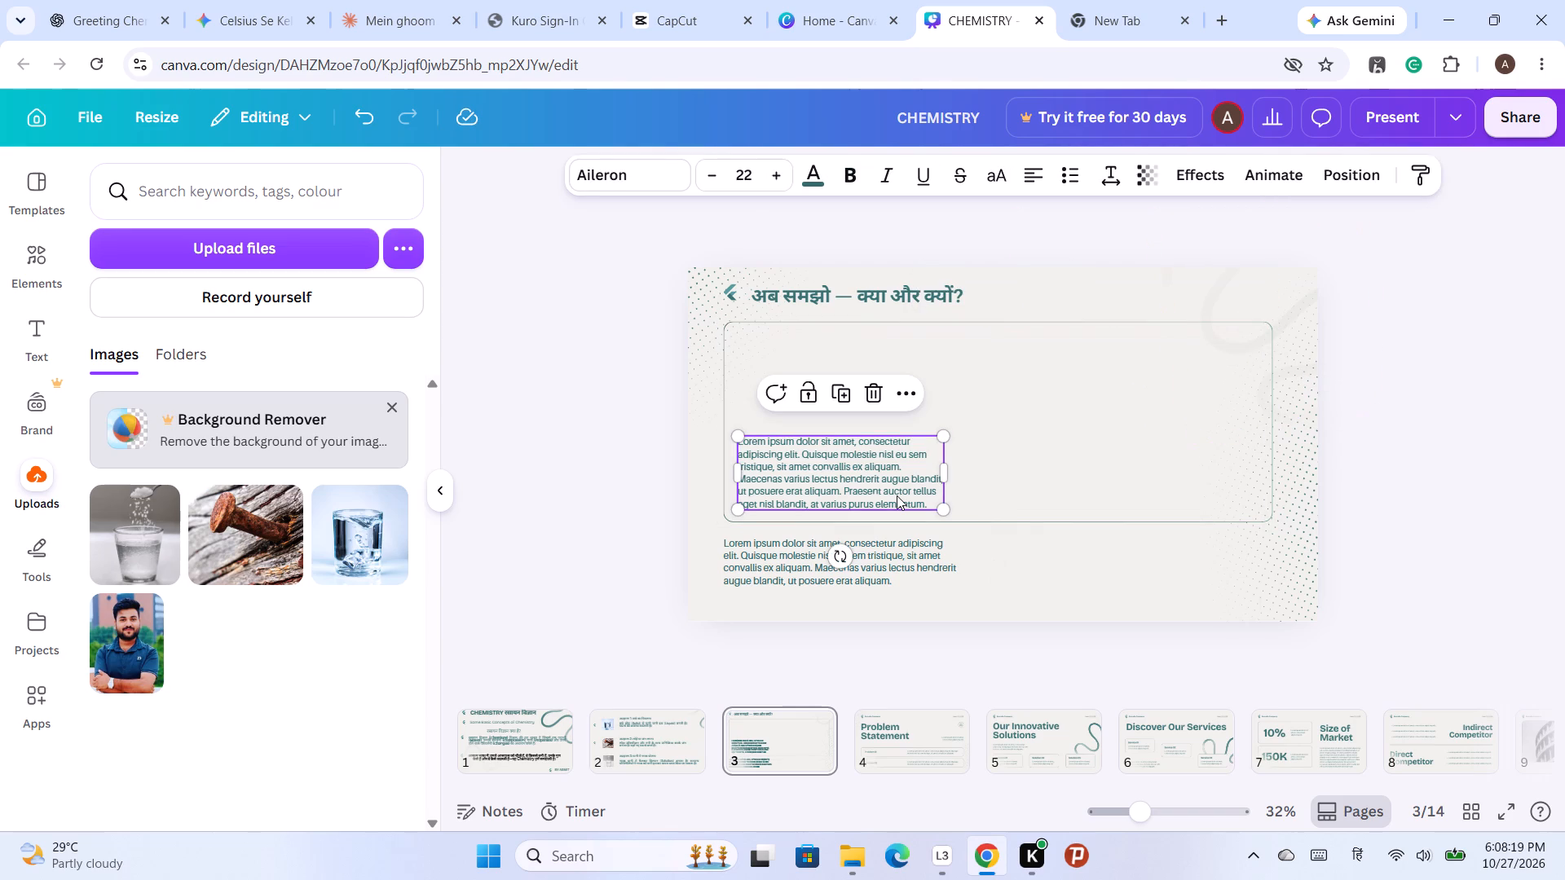
{"action": "left_click_drag", "start_coordinate": [943, 433], "coordinate": [1126, 374]}
Copy the four definition bullets, Matter through Chemical change, from the ChatGPT lesson and replace the outlined box's placeholder paragraph with them.
{"action": "left_click", "coordinate": [90, 17]}
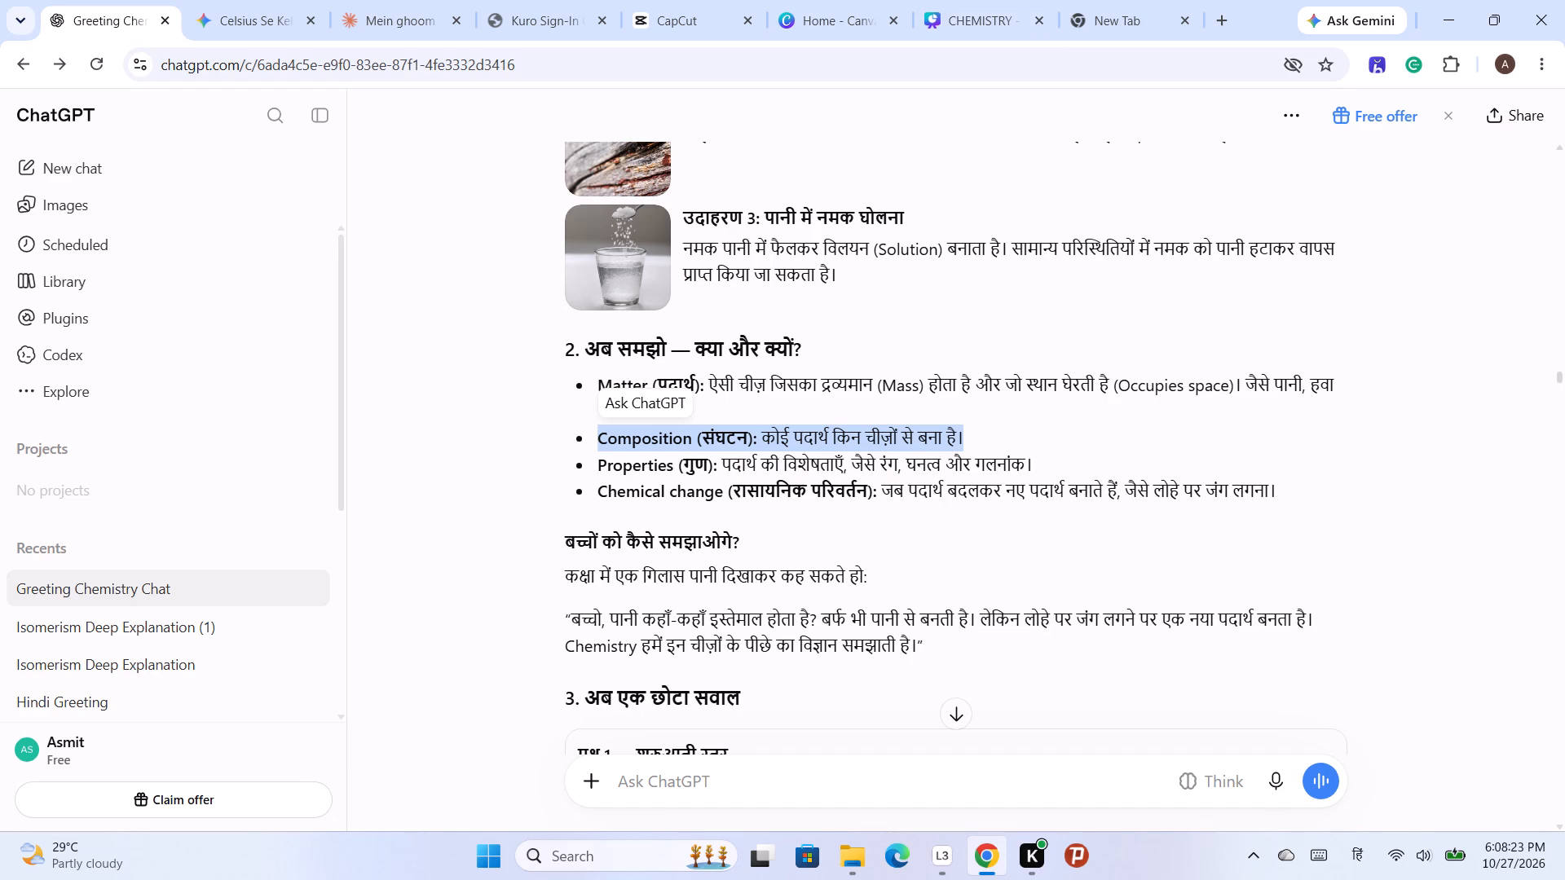
{"action": "left_click", "coordinate": [553, 385]}
{"action": "left_click_drag", "start_coordinate": [573, 385], "coordinate": [598, 405]}
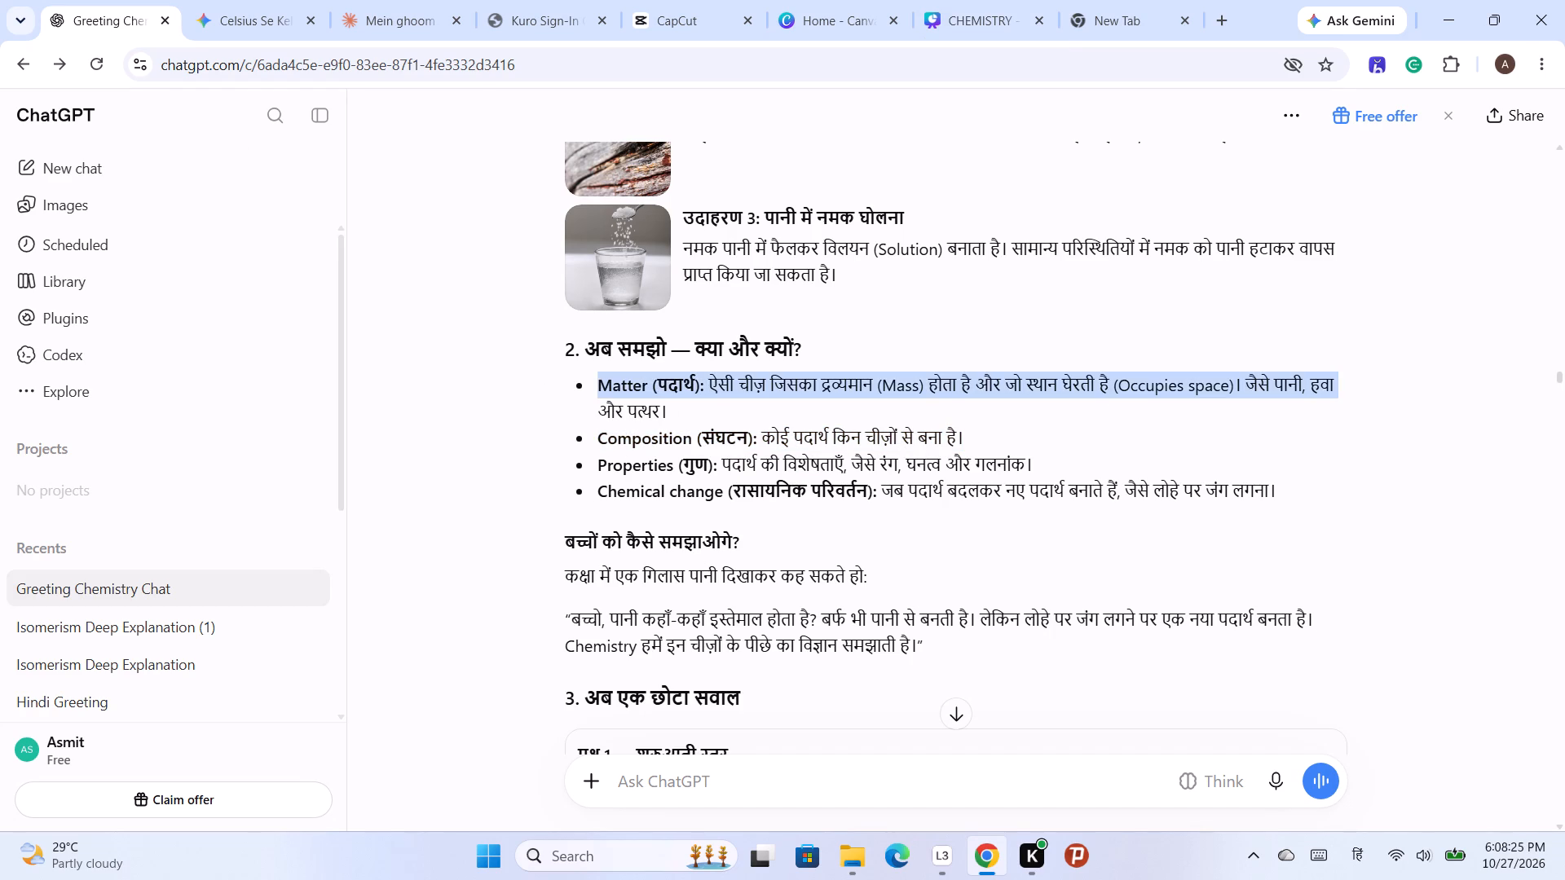
{"action": "left_click_drag", "start_coordinate": [598, 405], "coordinate": [1281, 489]}
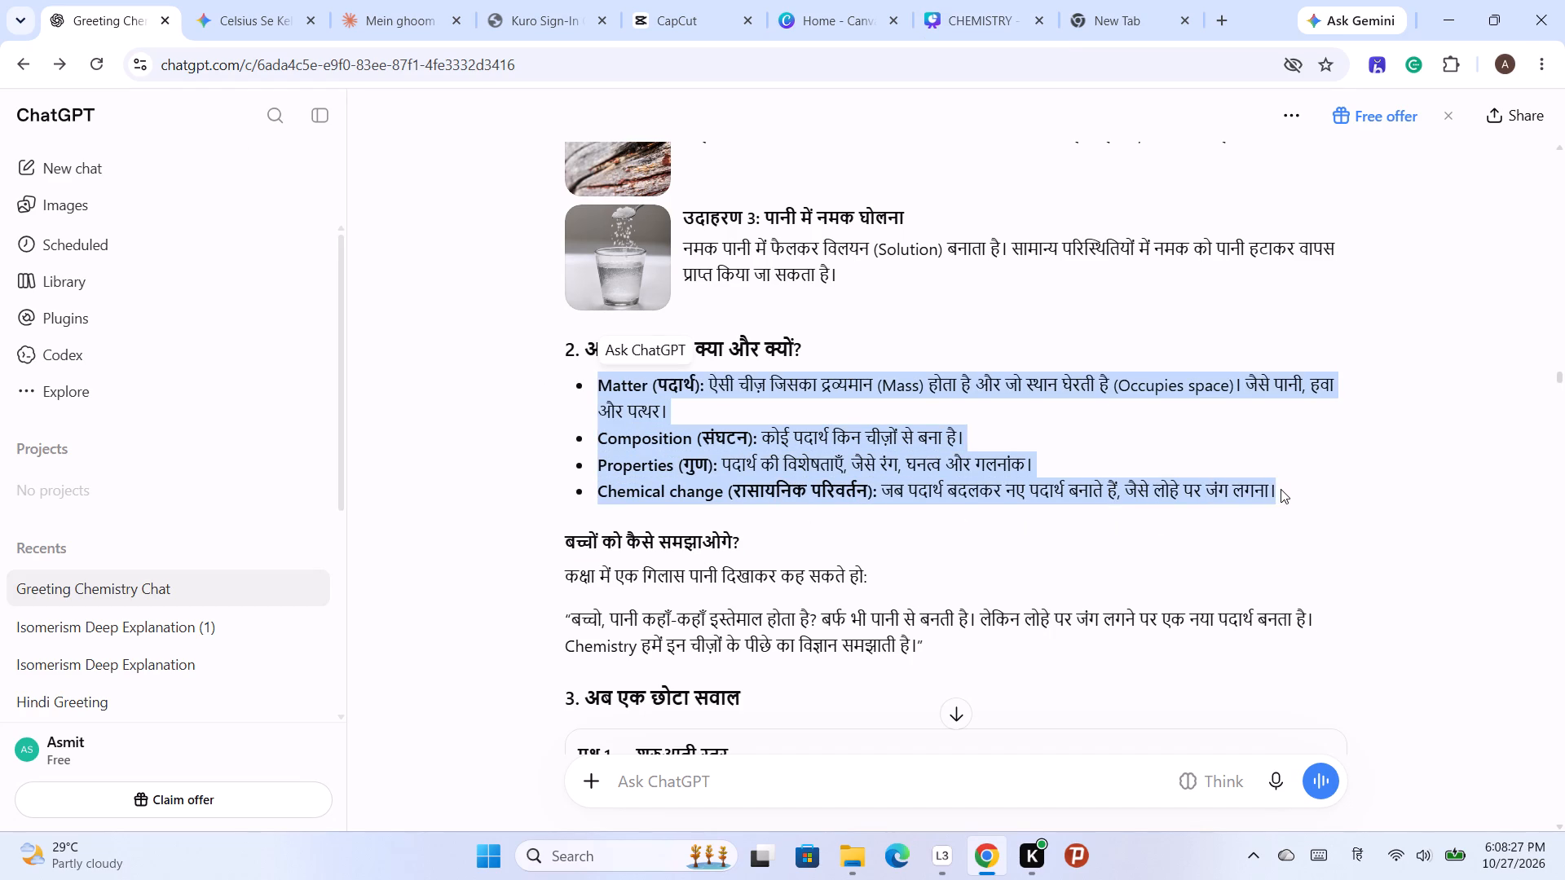
{"action": "key", "text": "ctrl+c"}
{"action": "key", "text": "ctrl+c"}
{"action": "left_click", "coordinate": [967, 20]}
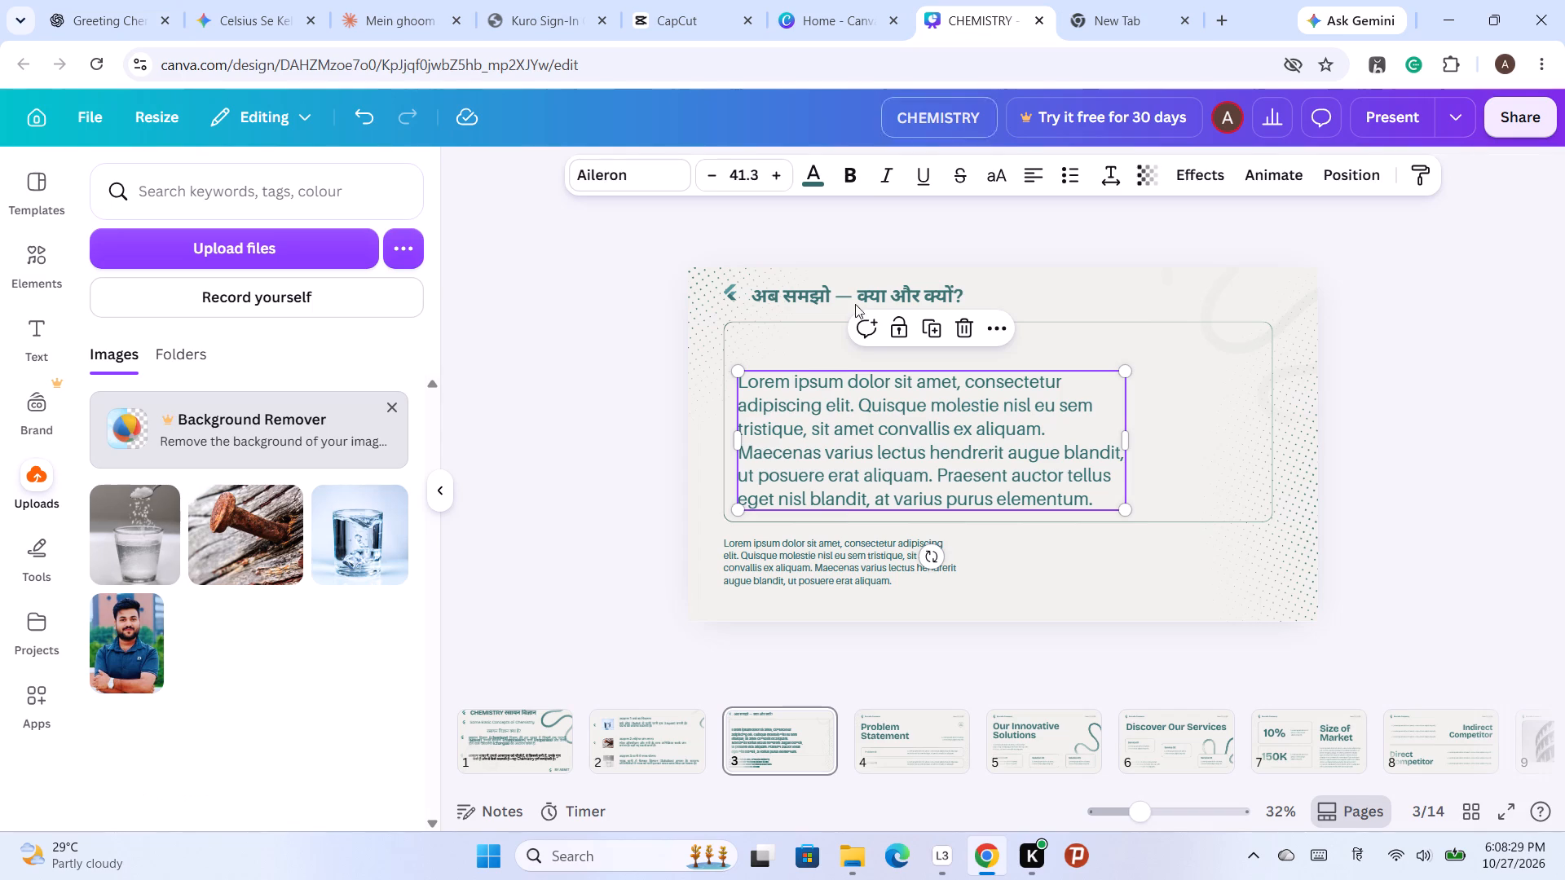
{"action": "triple_click", "coordinate": [835, 486]}
{"action": "key", "text": "ctrl+v"}
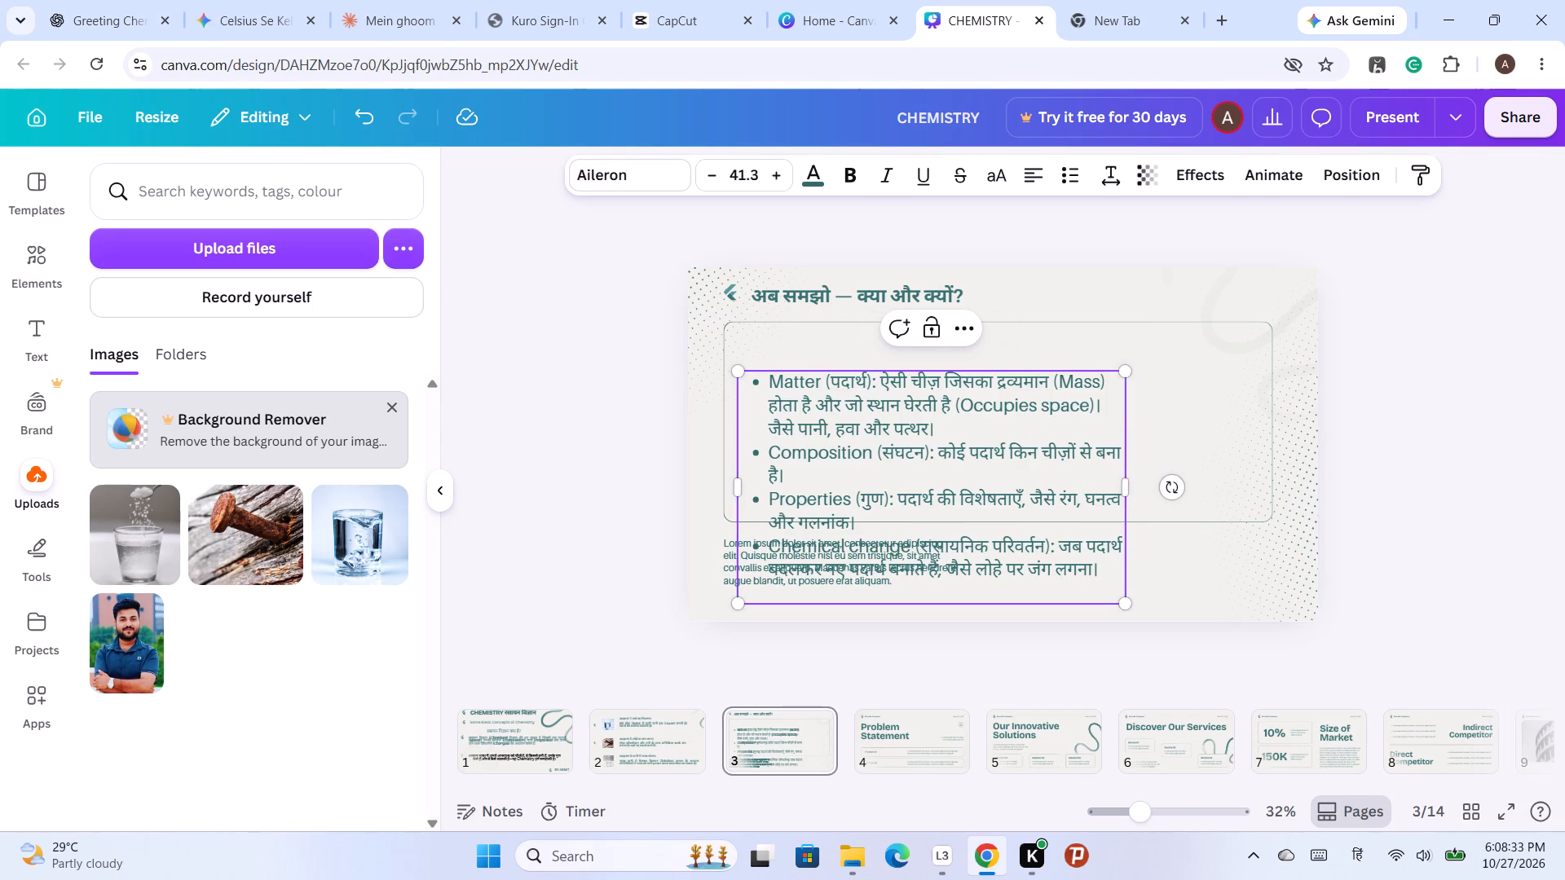
Widen the definitions text, move it up inside the outlined box and scale it to font size 45.4.
{"action": "left_click_drag", "start_coordinate": [1133, 484], "coordinate": [1227, 468]}
{"action": "left_click_drag", "start_coordinate": [1220, 535], "coordinate": [1235, 522]}
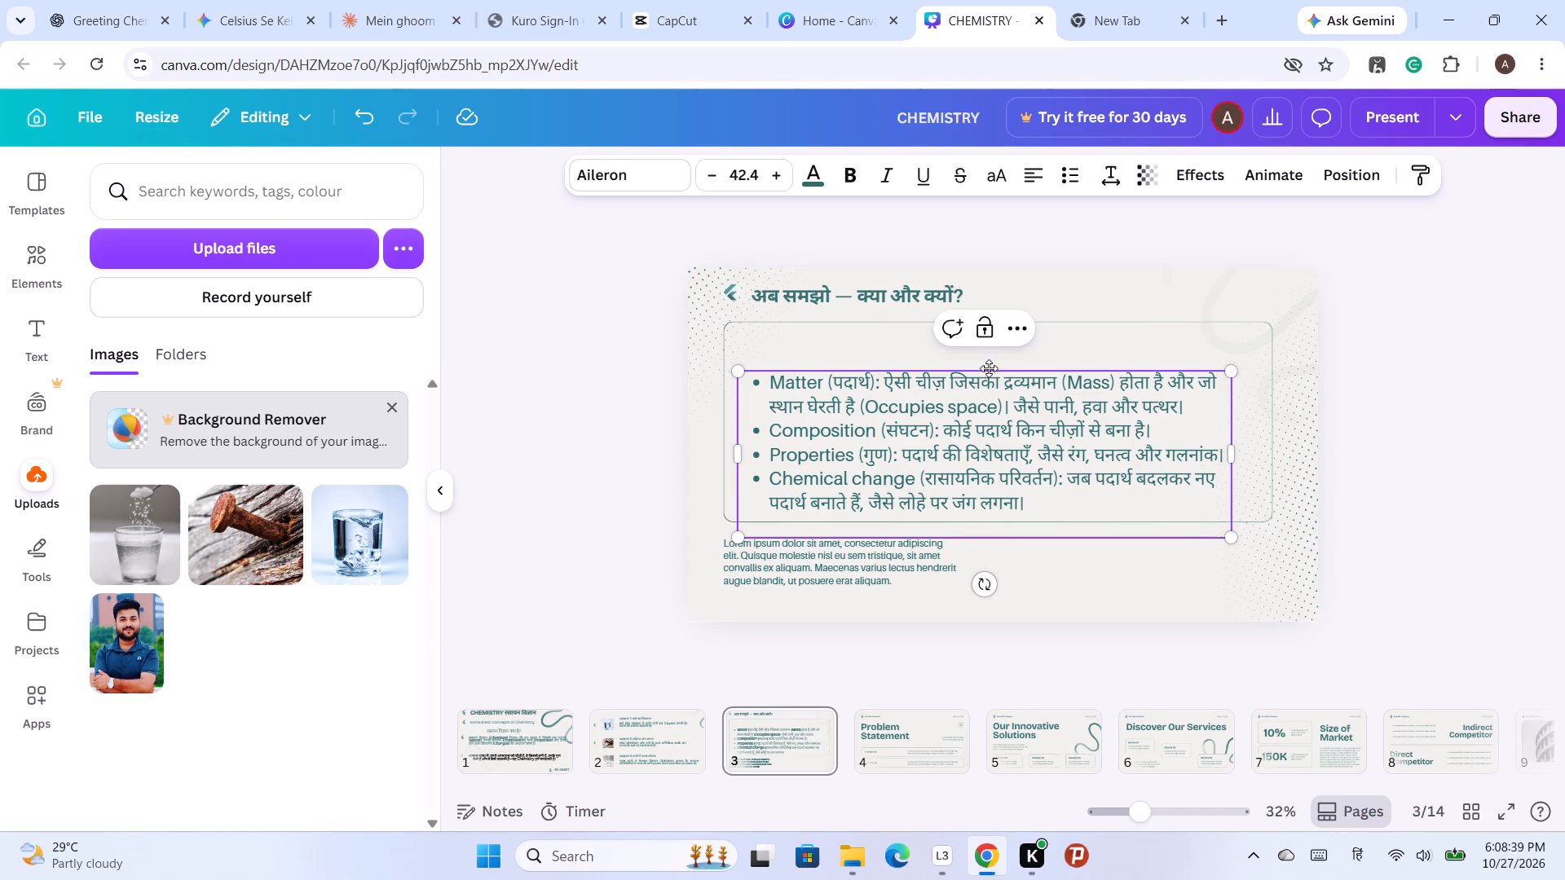
{"action": "left_click_drag", "start_coordinate": [989, 367], "coordinate": [976, 331]}
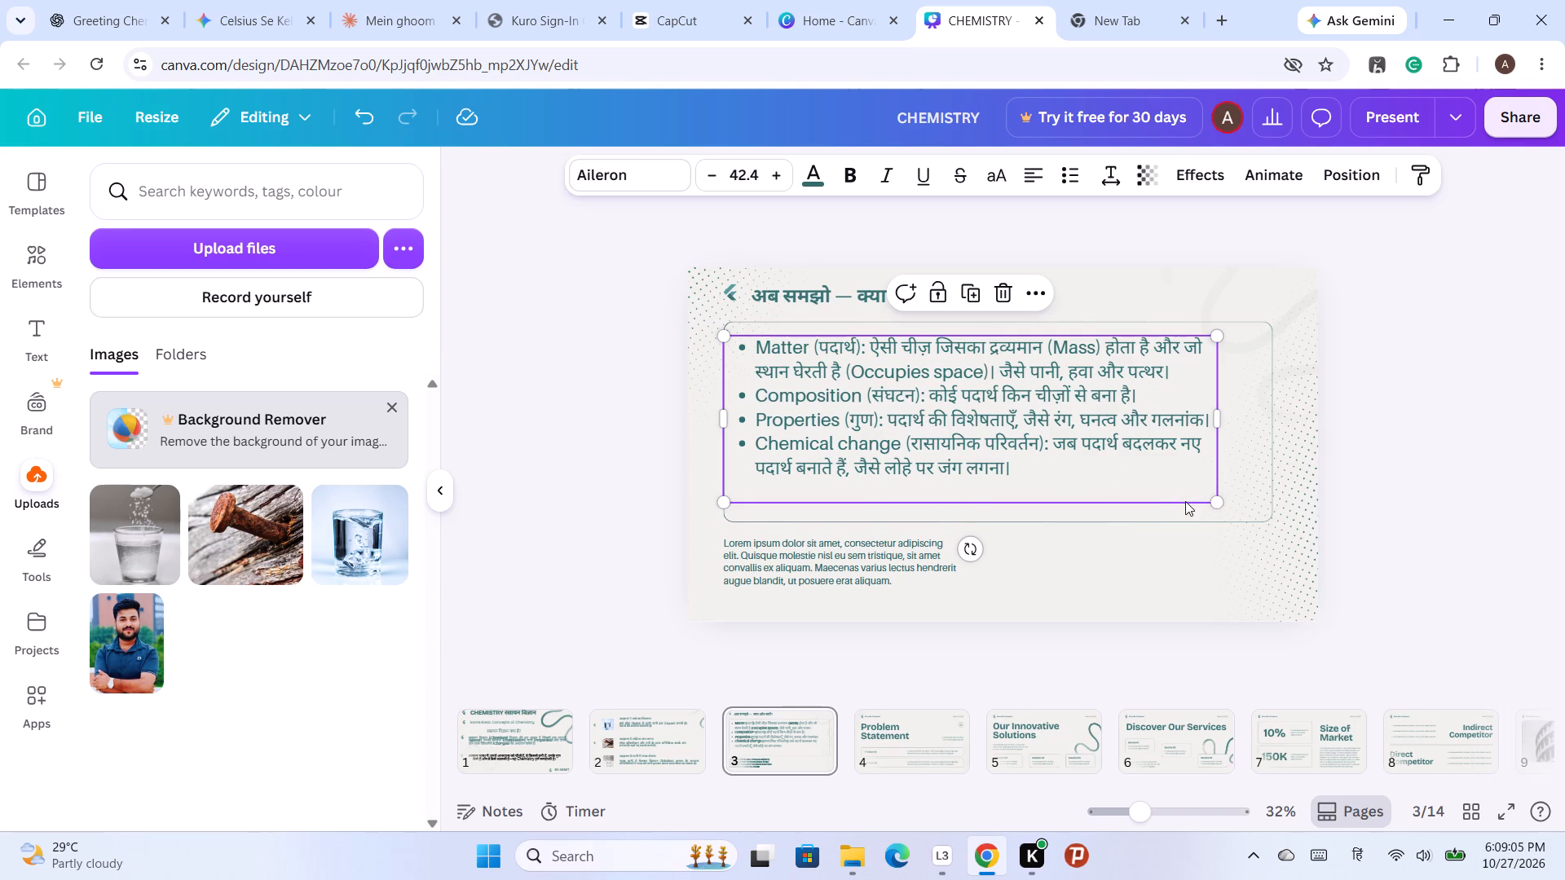
{"action": "left_click_drag", "start_coordinate": [1215, 506], "coordinate": [1243, 511]}
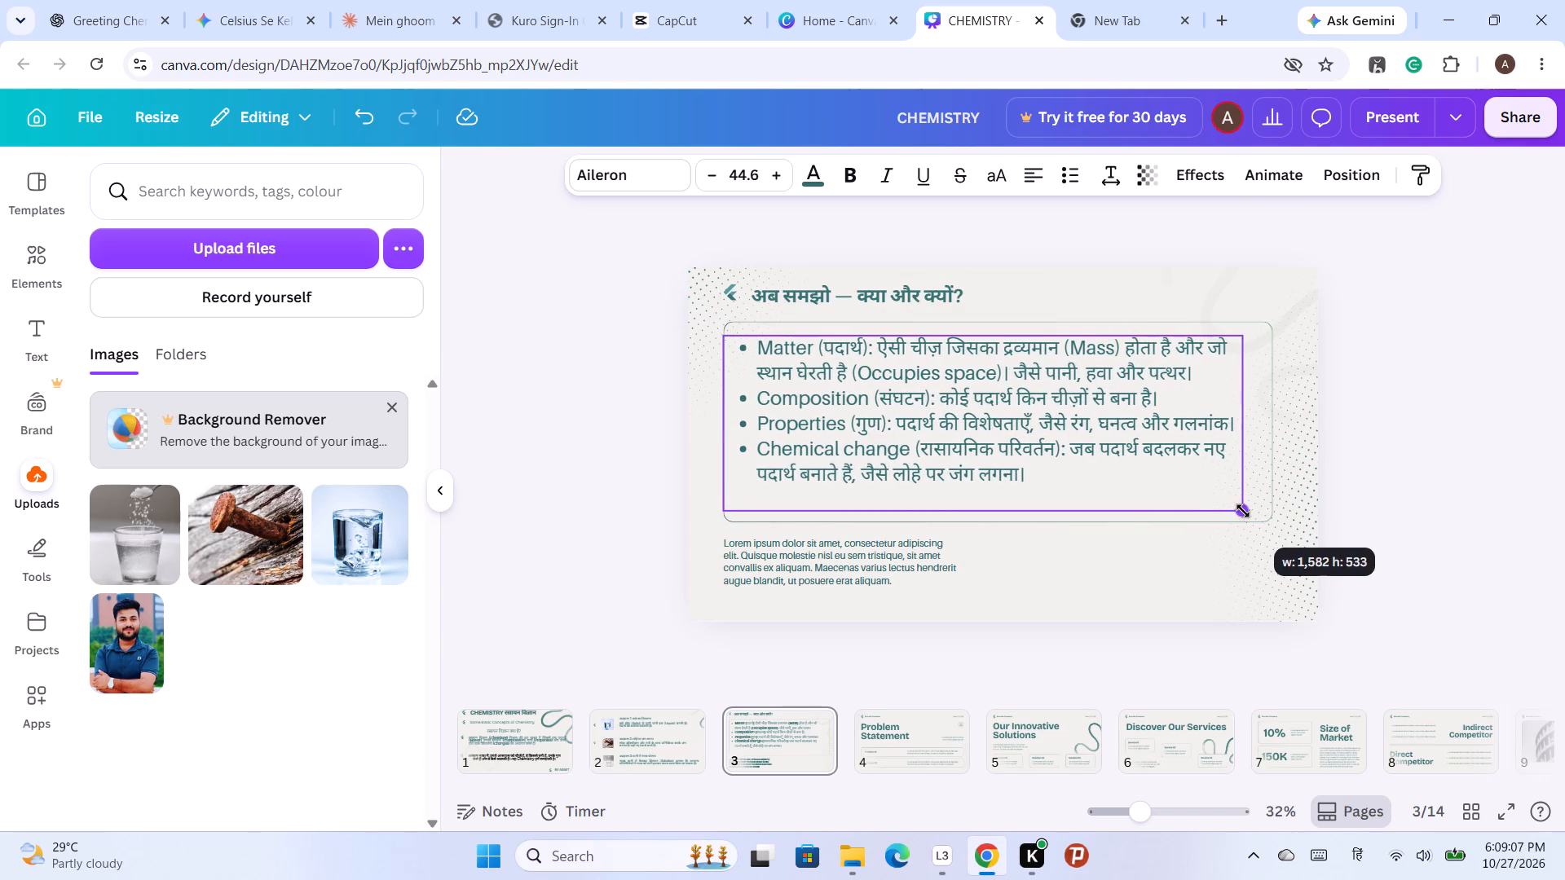
{"action": "left_click_drag", "start_coordinate": [1243, 511], "coordinate": [1248, 521]}
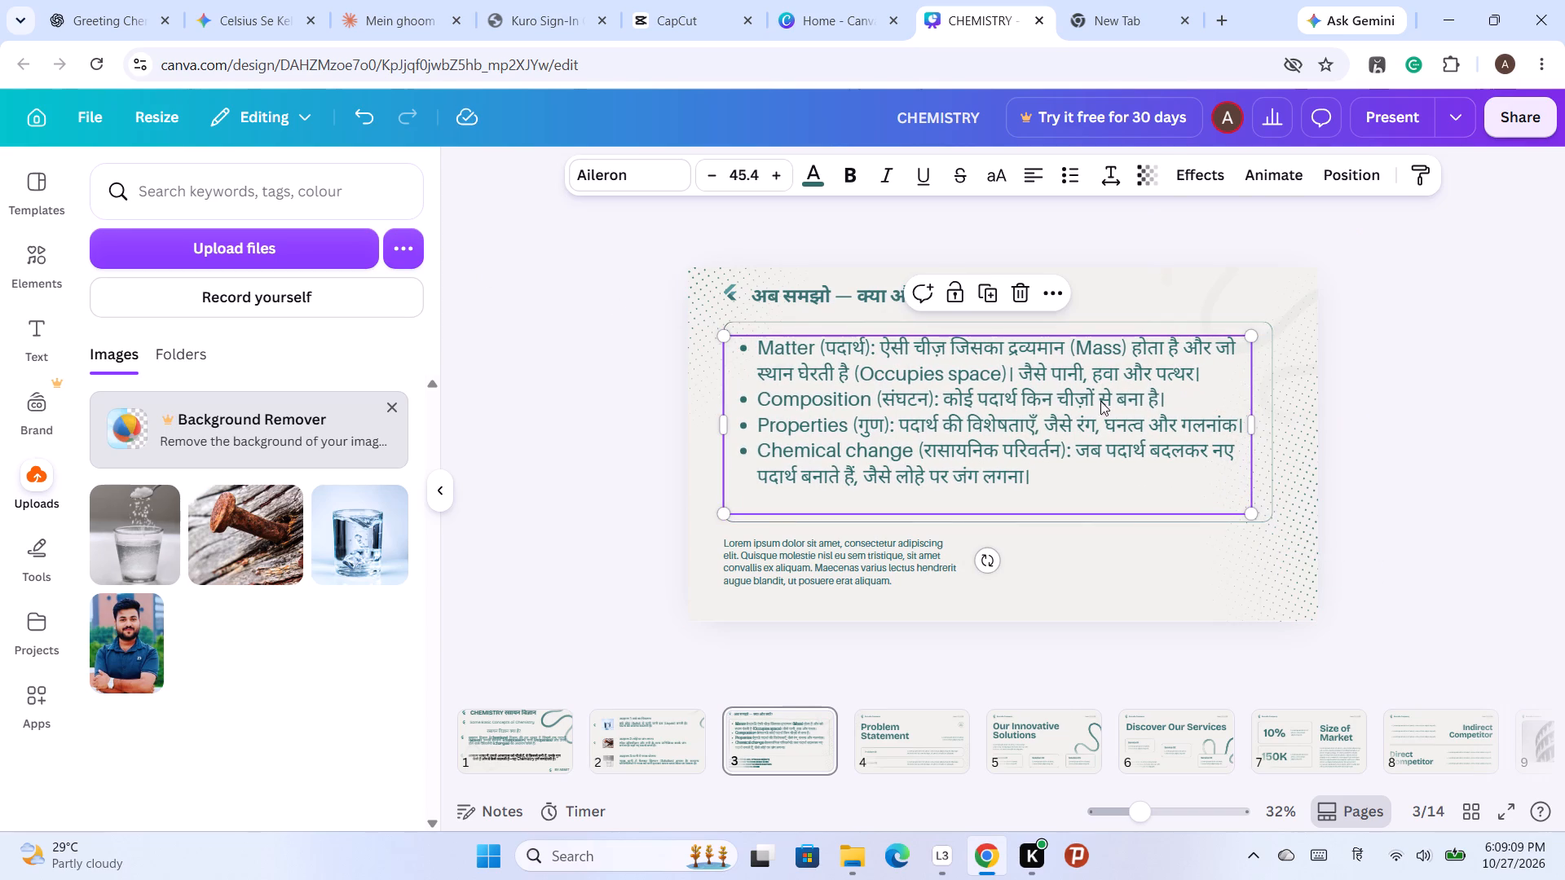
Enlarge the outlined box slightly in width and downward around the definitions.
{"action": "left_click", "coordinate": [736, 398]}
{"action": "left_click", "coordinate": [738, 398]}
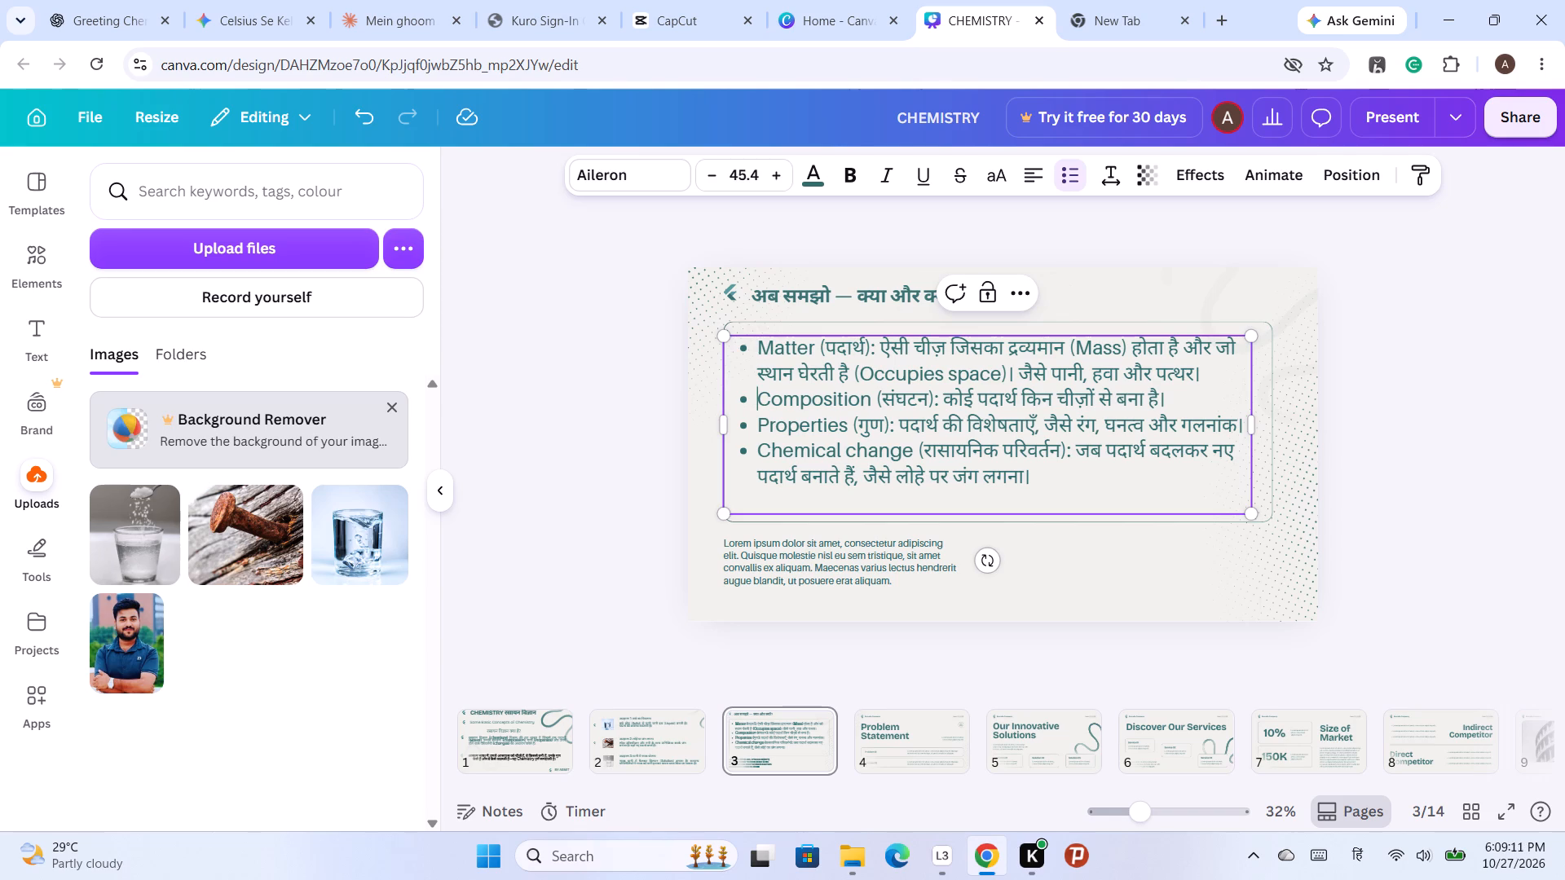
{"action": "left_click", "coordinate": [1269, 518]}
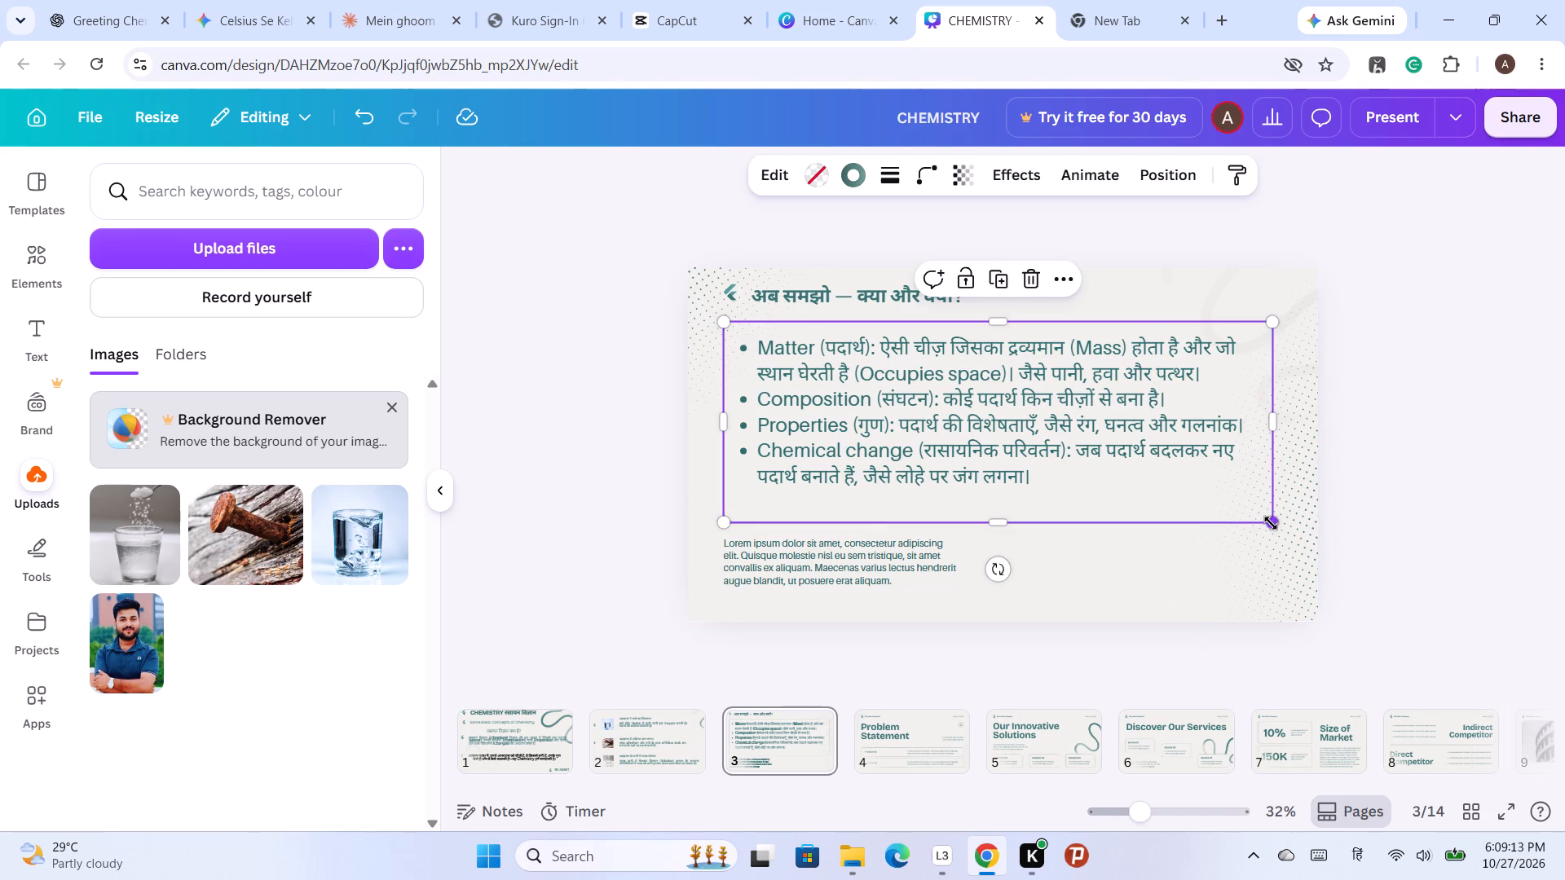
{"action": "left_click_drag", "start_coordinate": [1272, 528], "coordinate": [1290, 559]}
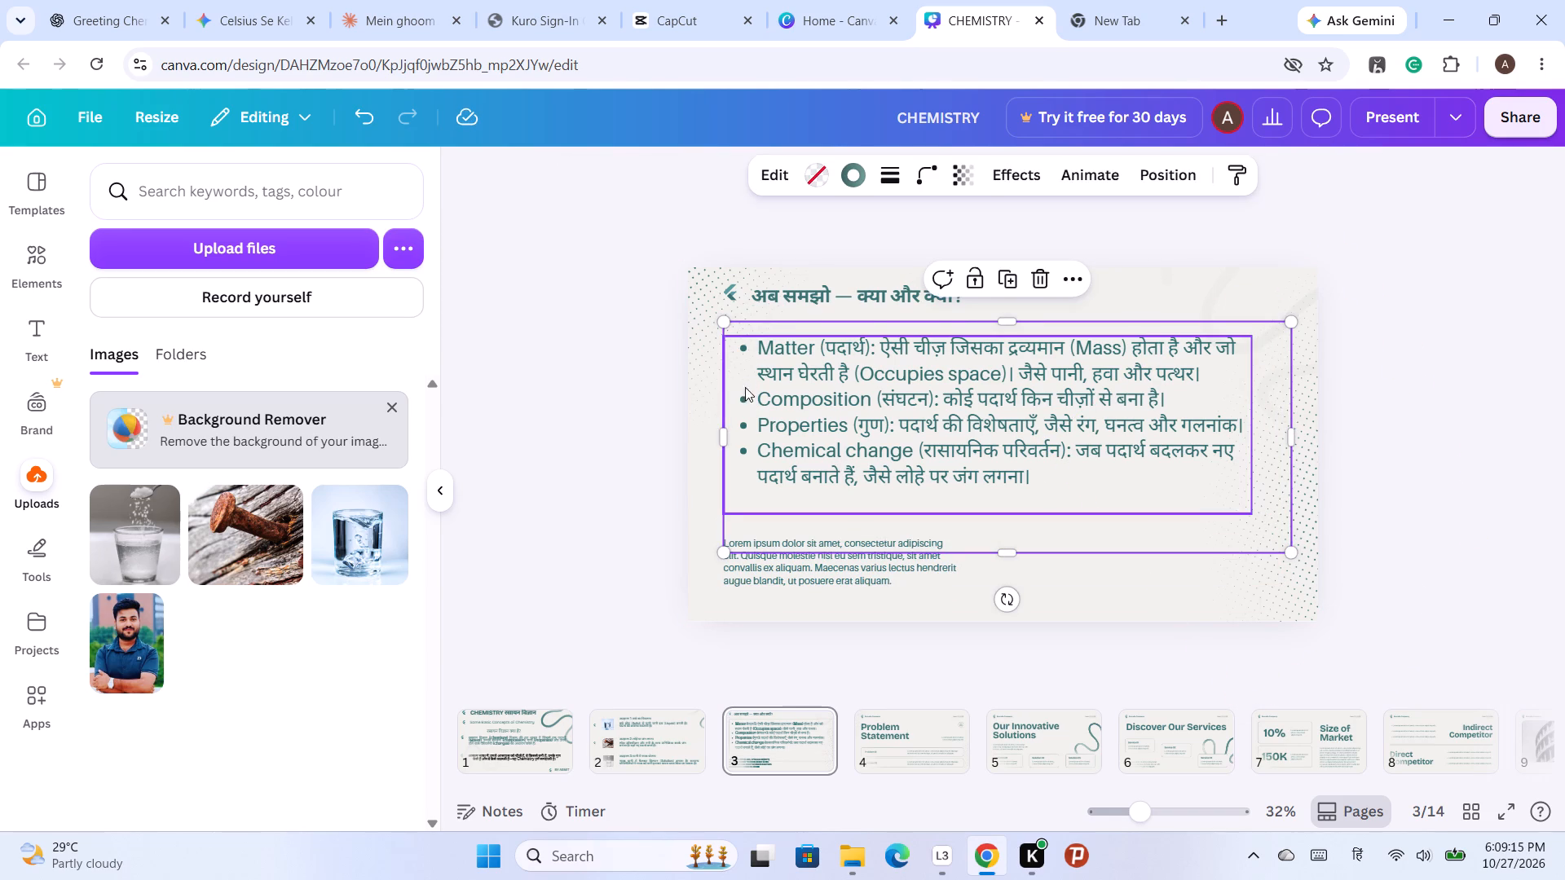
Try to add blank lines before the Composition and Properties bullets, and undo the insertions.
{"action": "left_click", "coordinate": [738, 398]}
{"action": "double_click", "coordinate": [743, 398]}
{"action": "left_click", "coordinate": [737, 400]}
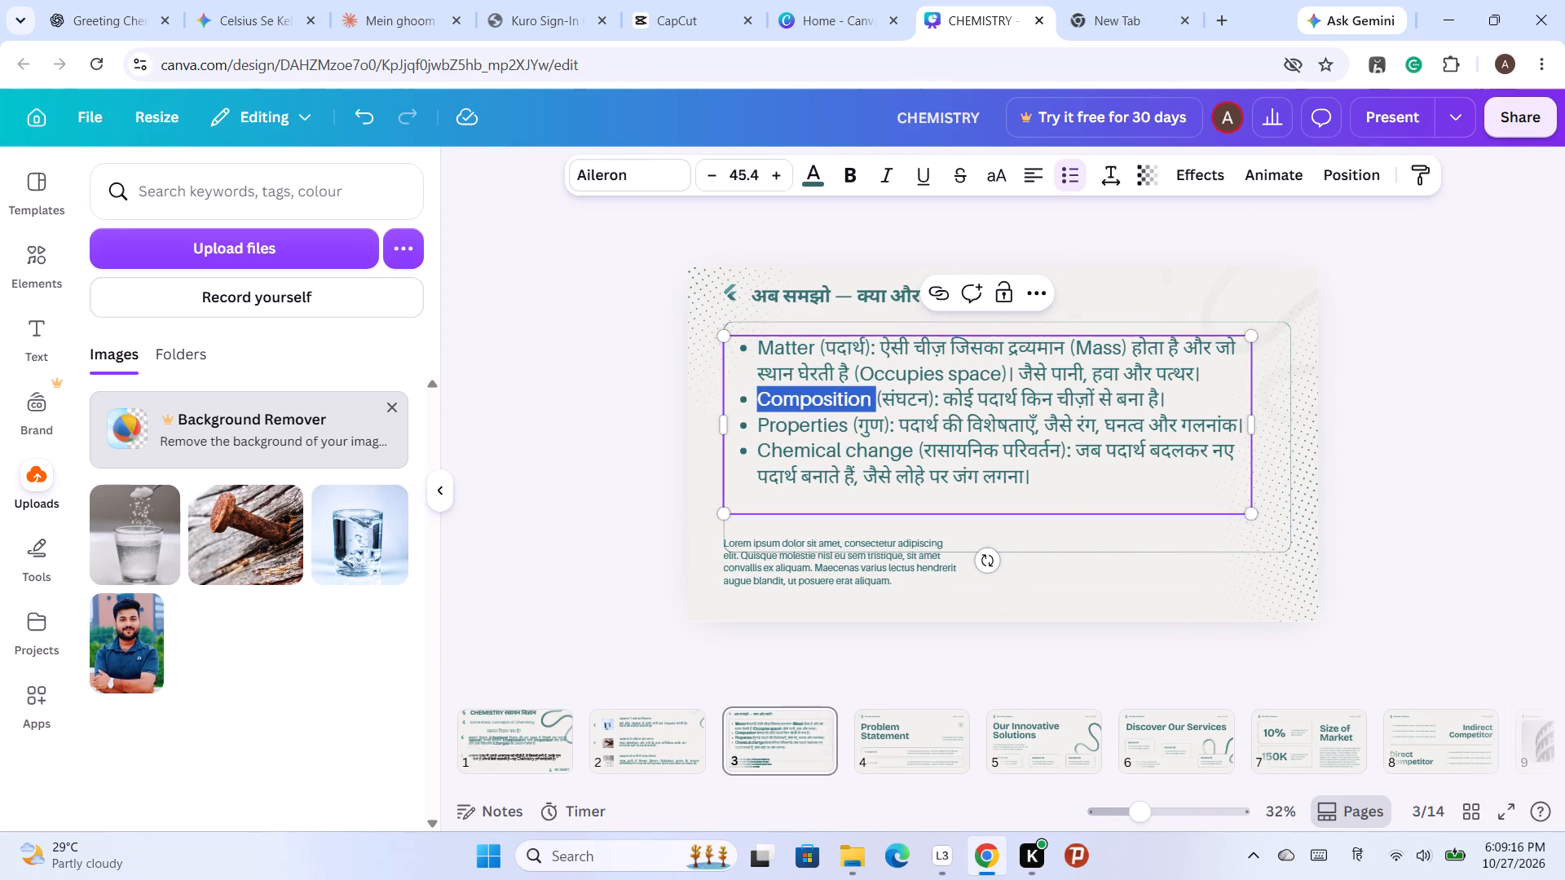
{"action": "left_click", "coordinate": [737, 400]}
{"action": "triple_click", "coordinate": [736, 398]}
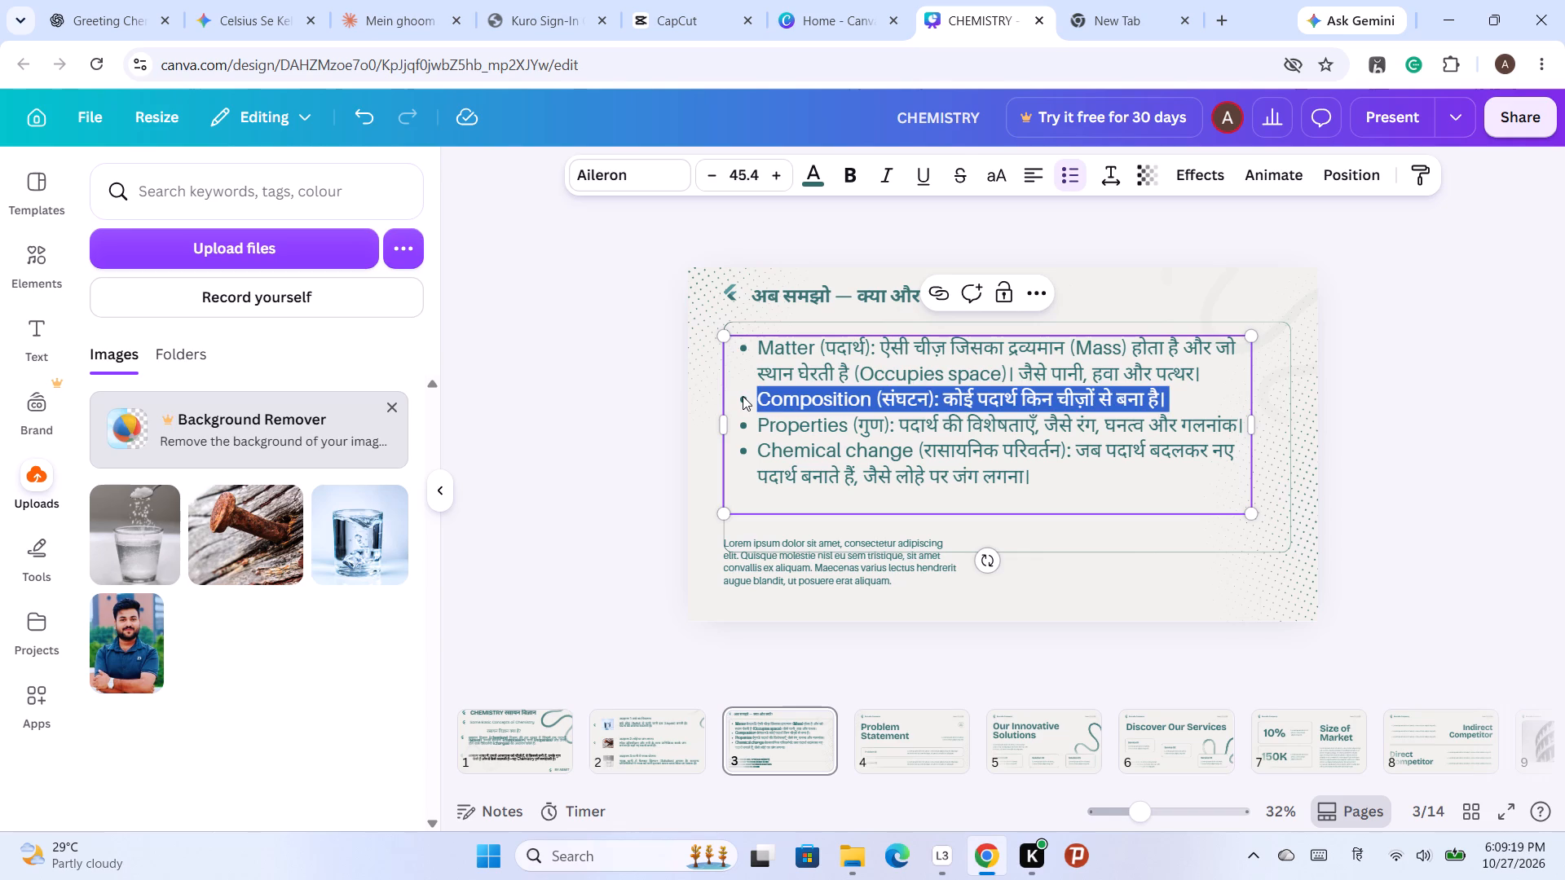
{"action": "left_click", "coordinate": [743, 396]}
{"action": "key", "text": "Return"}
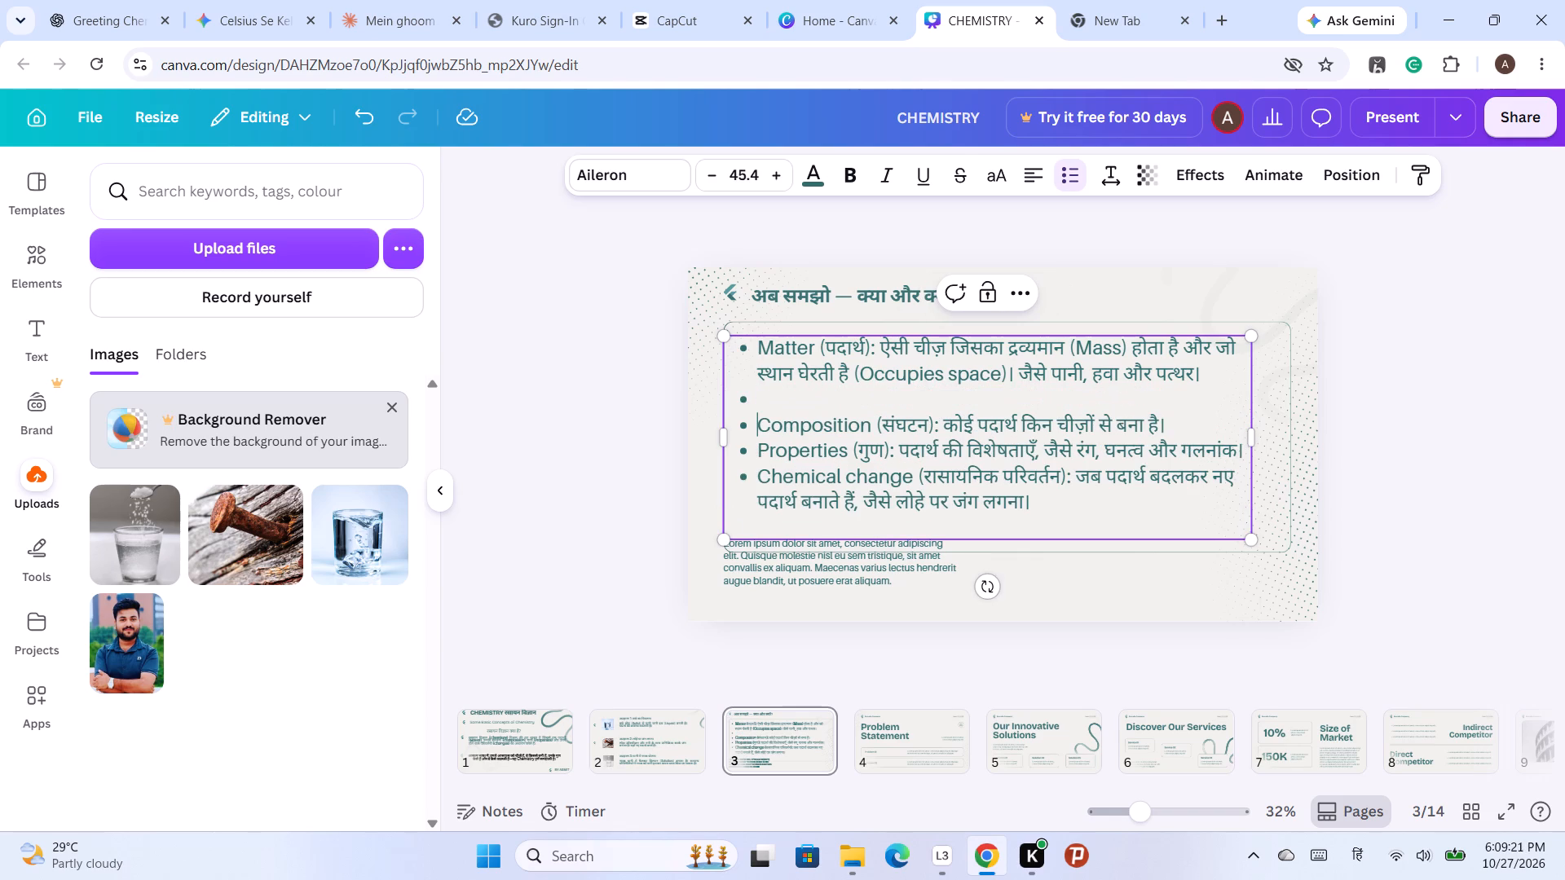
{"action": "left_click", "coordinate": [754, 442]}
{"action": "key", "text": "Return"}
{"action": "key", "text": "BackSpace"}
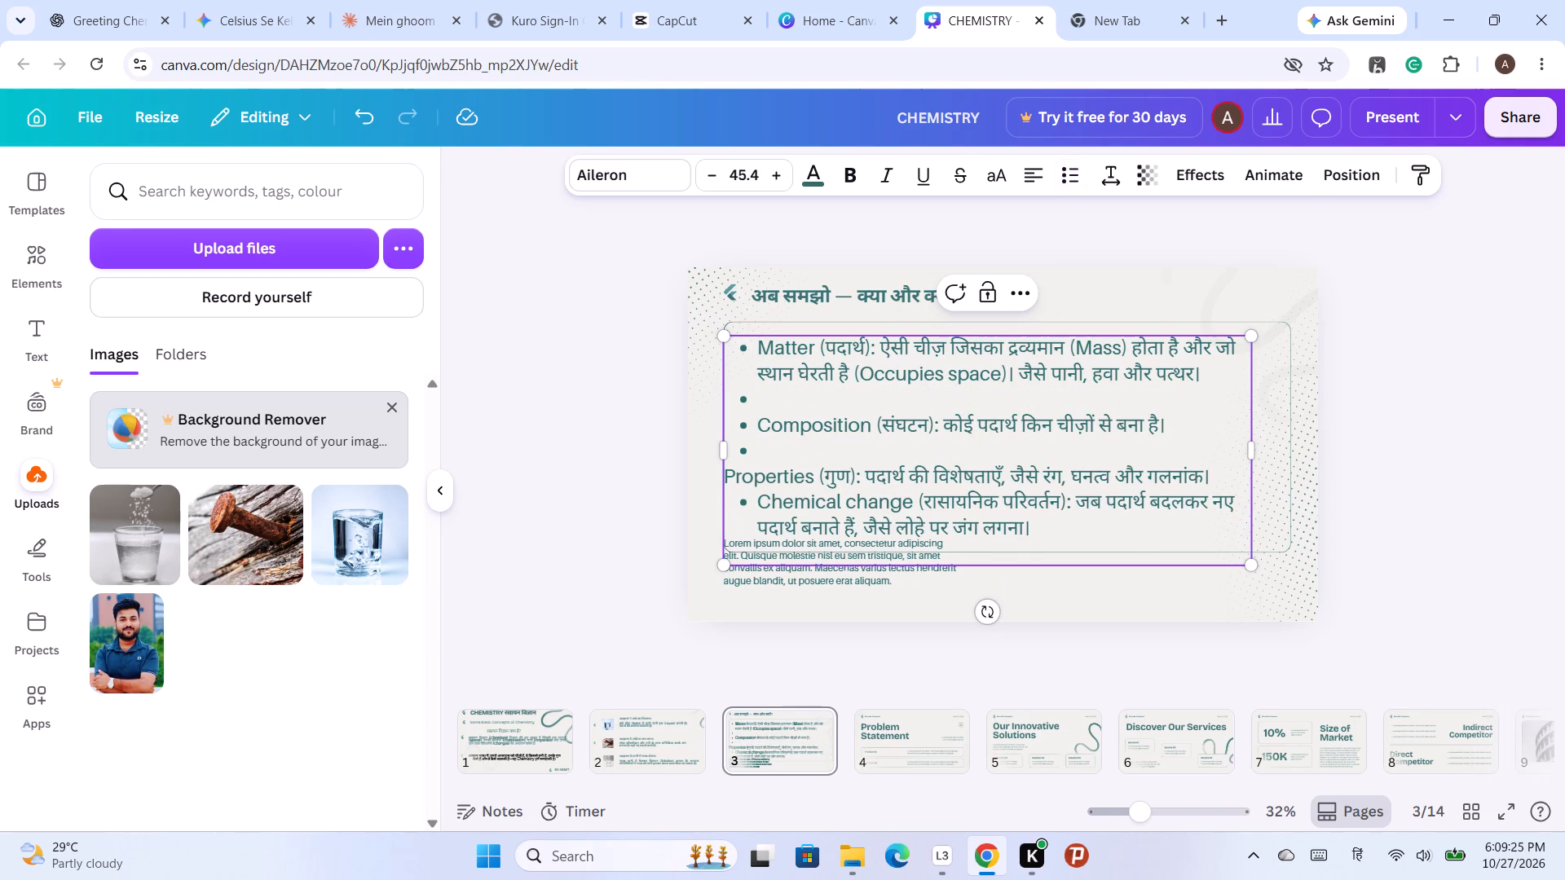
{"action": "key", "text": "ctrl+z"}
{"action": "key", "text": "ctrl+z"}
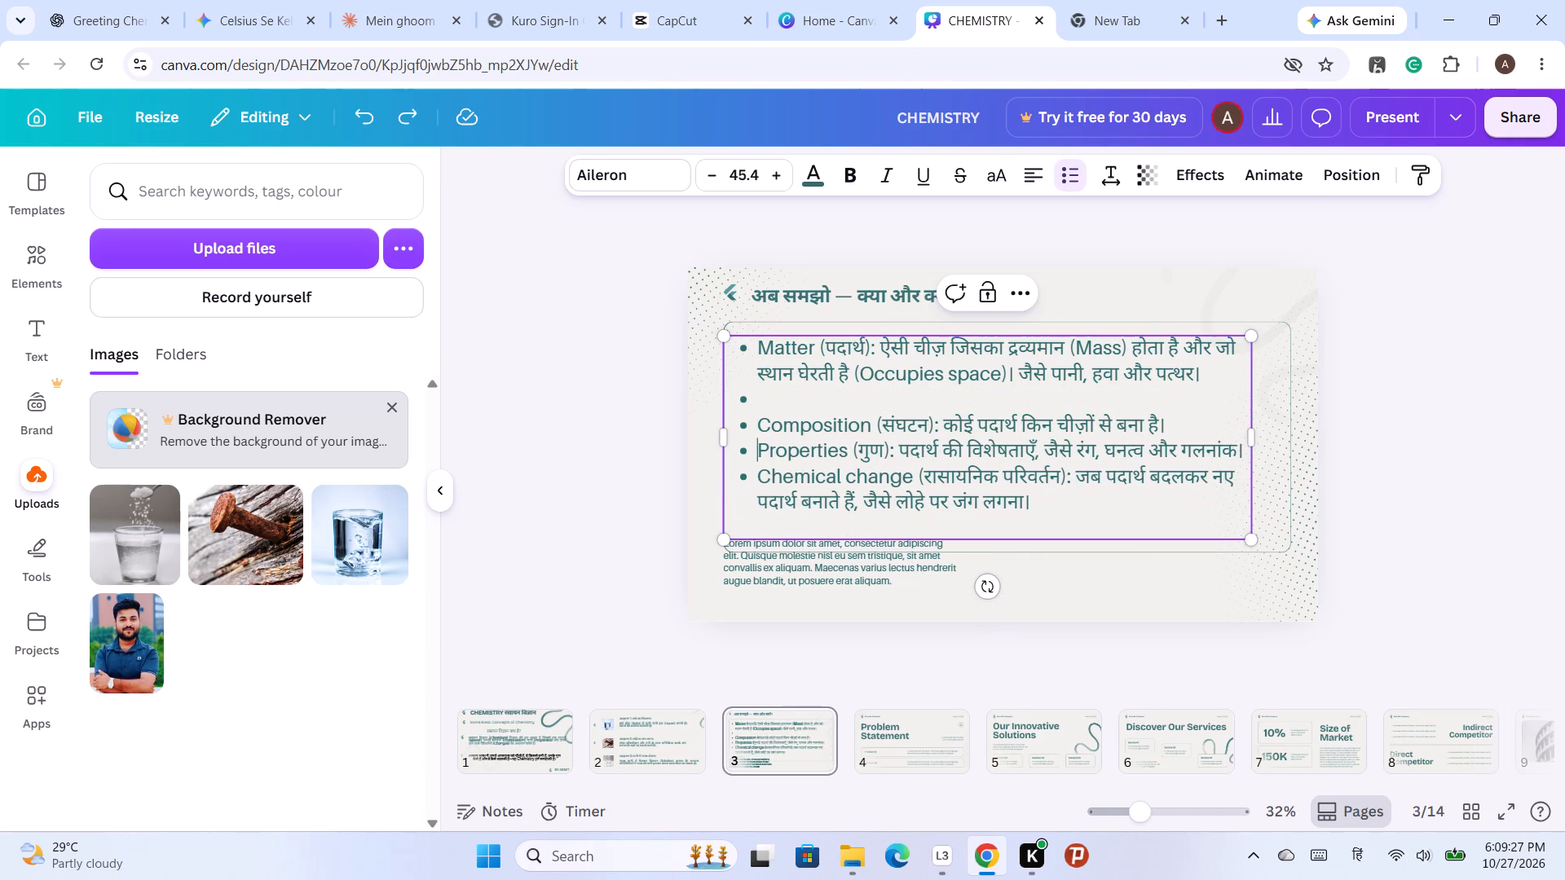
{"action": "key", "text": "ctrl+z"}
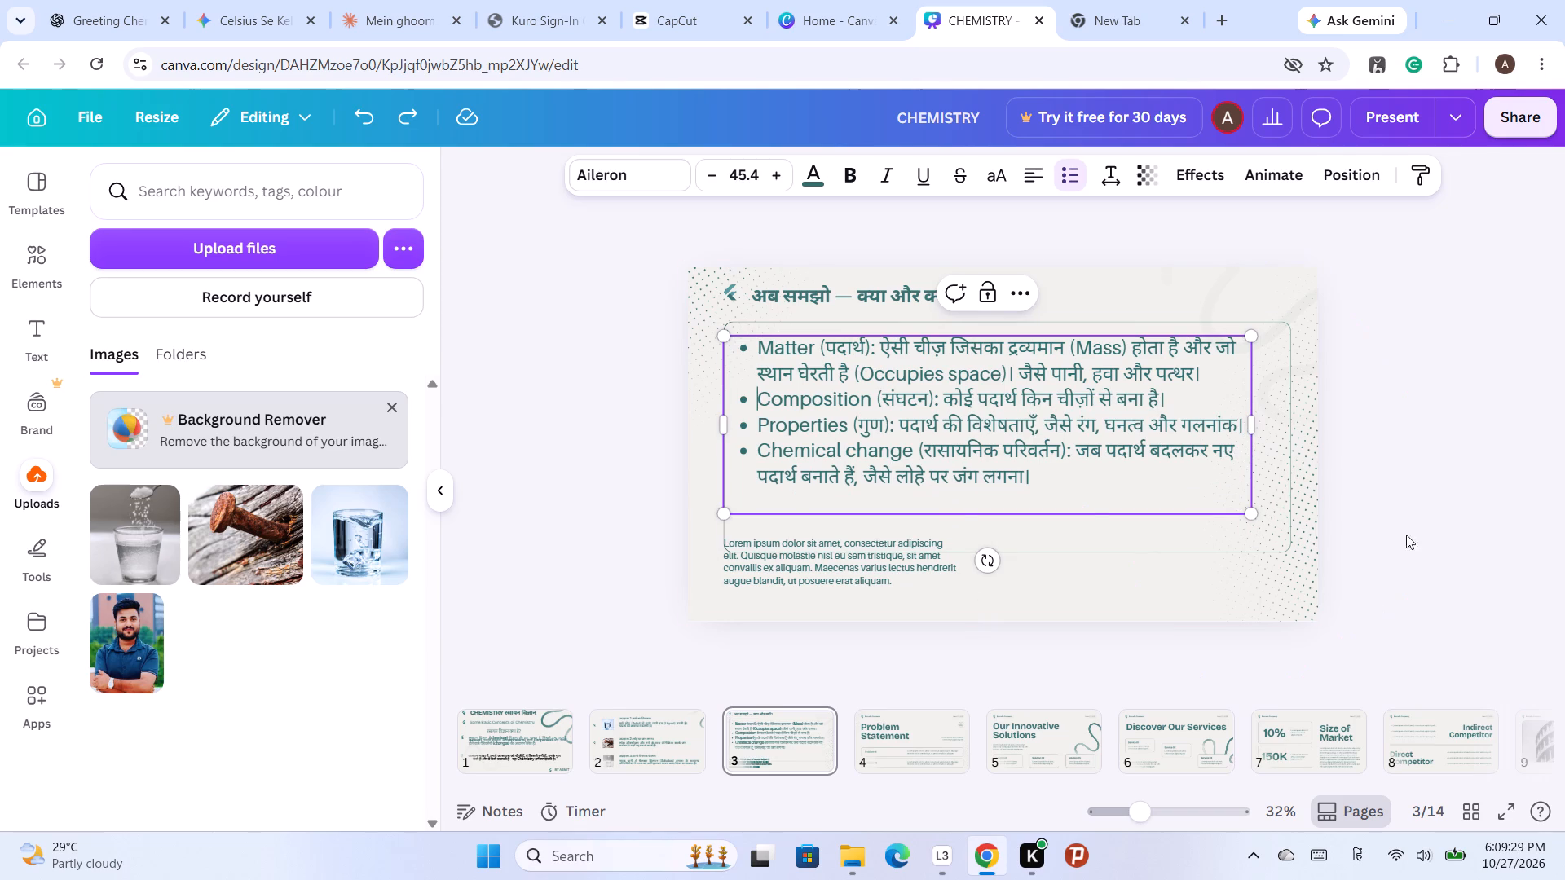
{"action": "left_click_drag", "start_coordinate": [1254, 515], "coordinate": [1271, 532]}
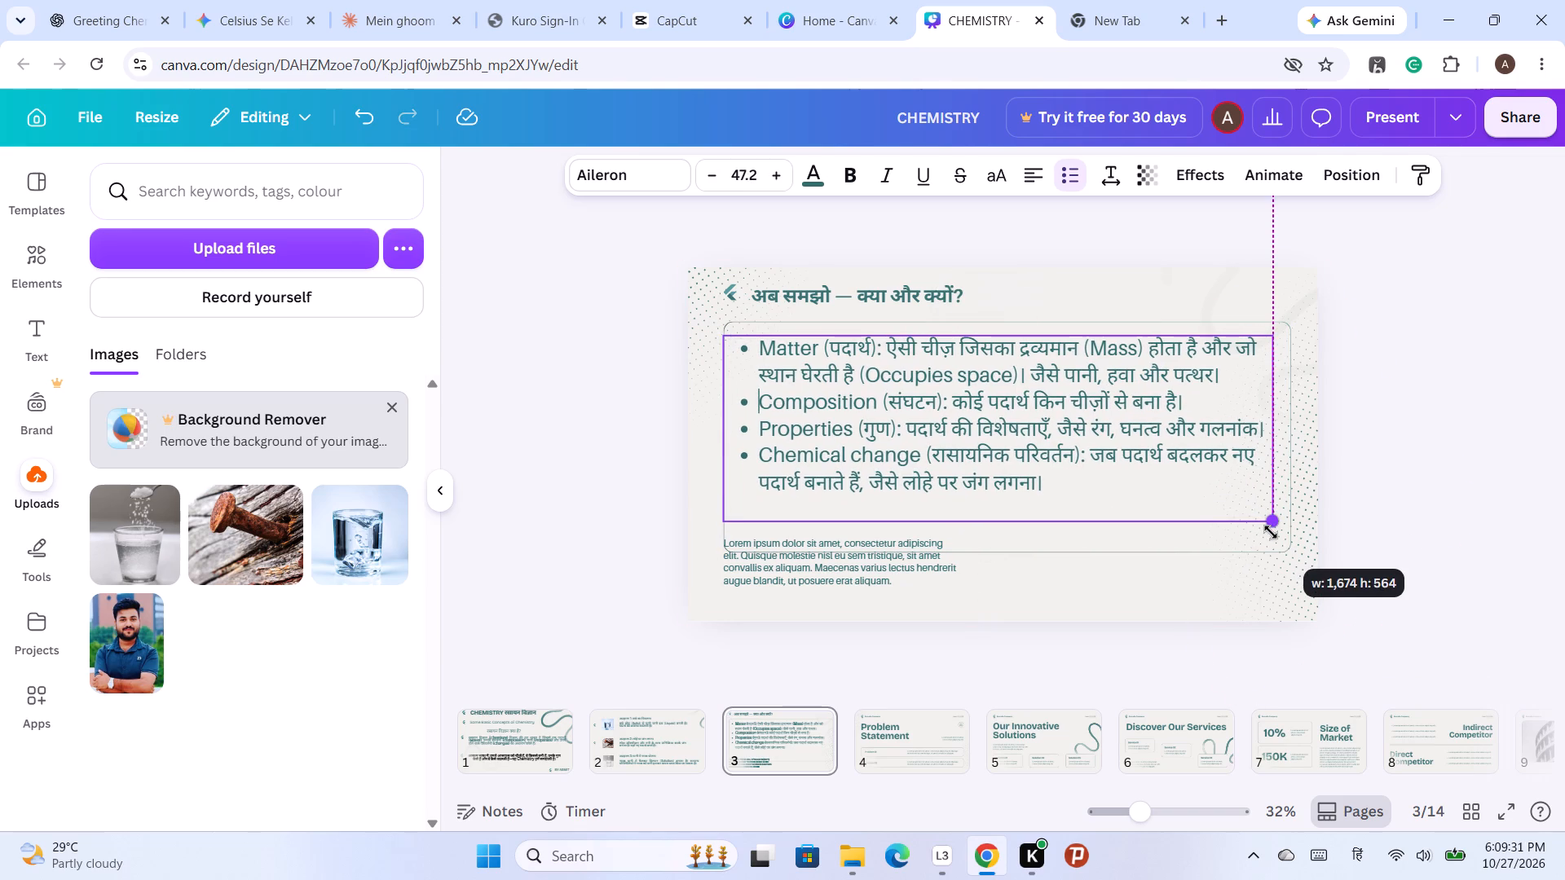
{"action": "left_click_drag", "start_coordinate": [1271, 532], "coordinate": [1225, 499]}
{"action": "left_click", "coordinate": [1291, 549]}
{"action": "left_click", "coordinate": [1281, 550]}
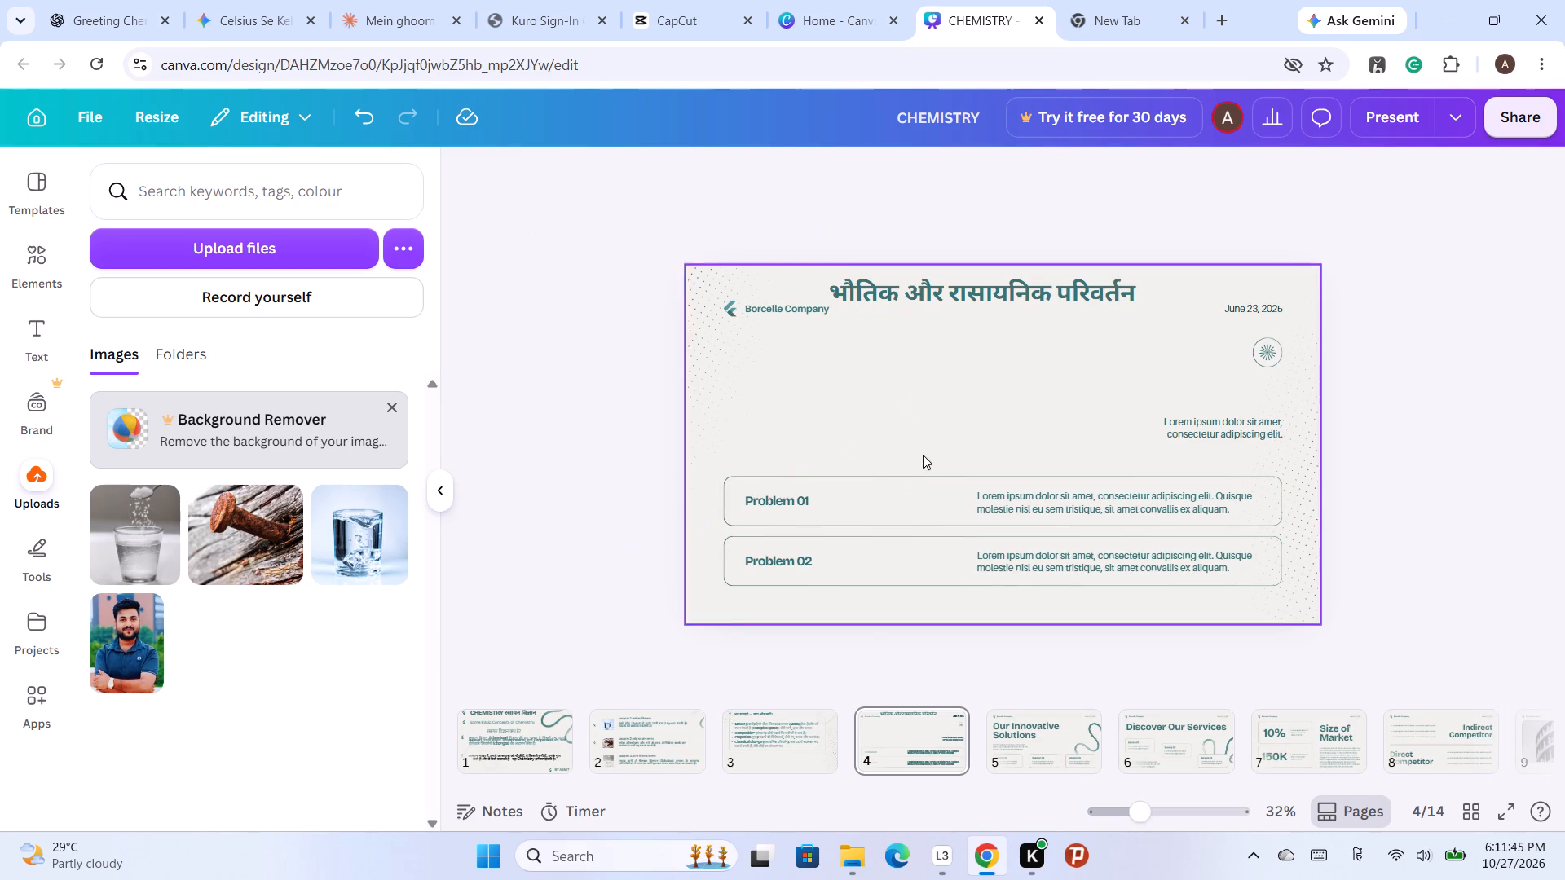
{"action": "left_click", "coordinate": [772, 311]}
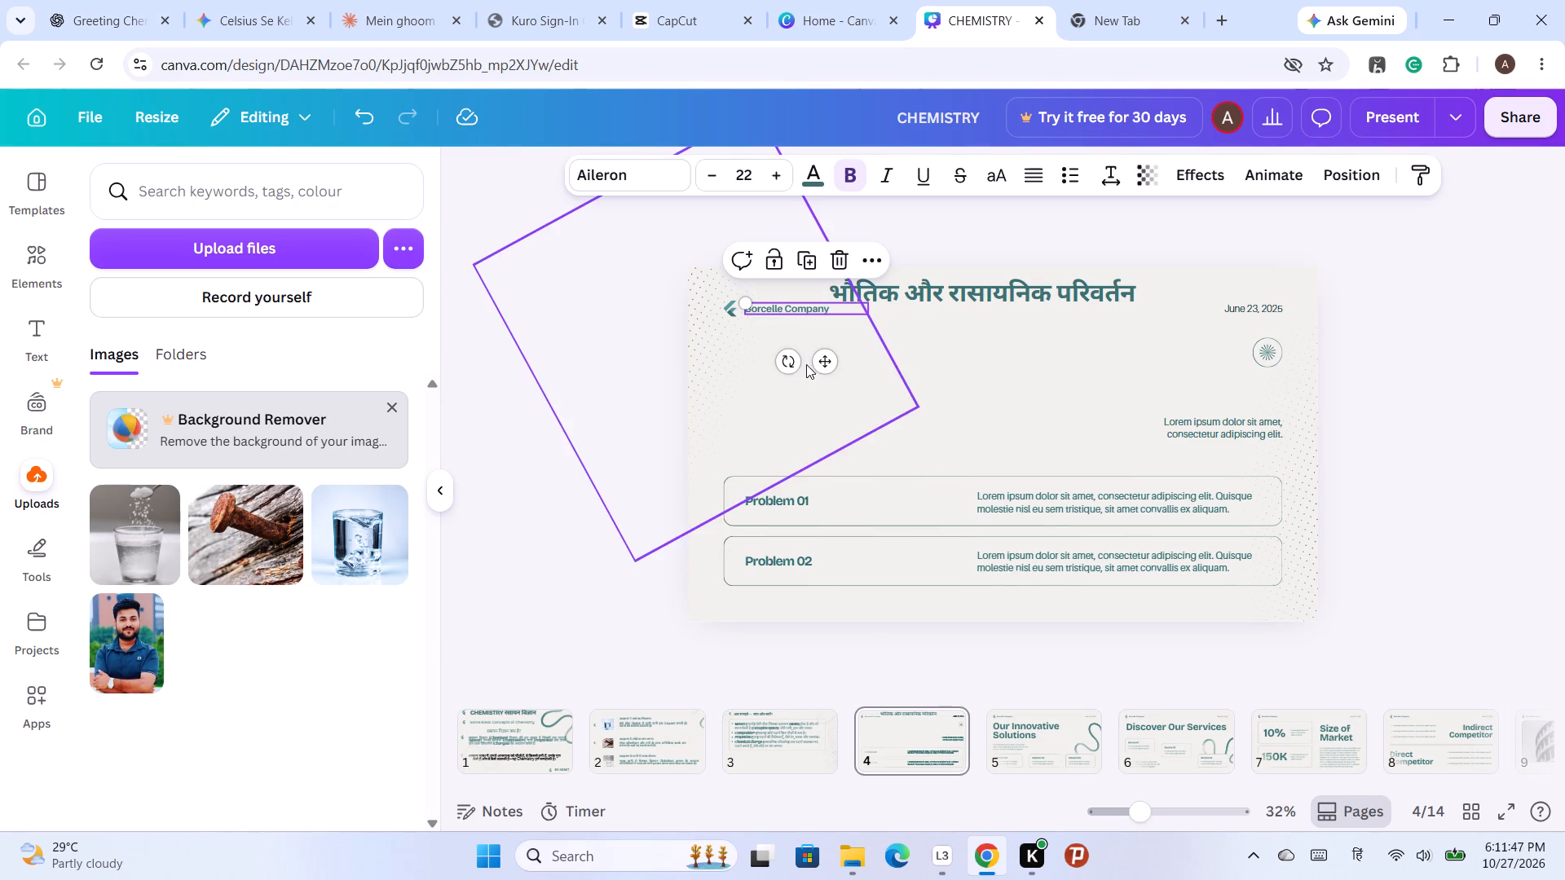
{"action": "left_click_drag", "start_coordinate": [821, 362], "coordinate": [869, 456]}
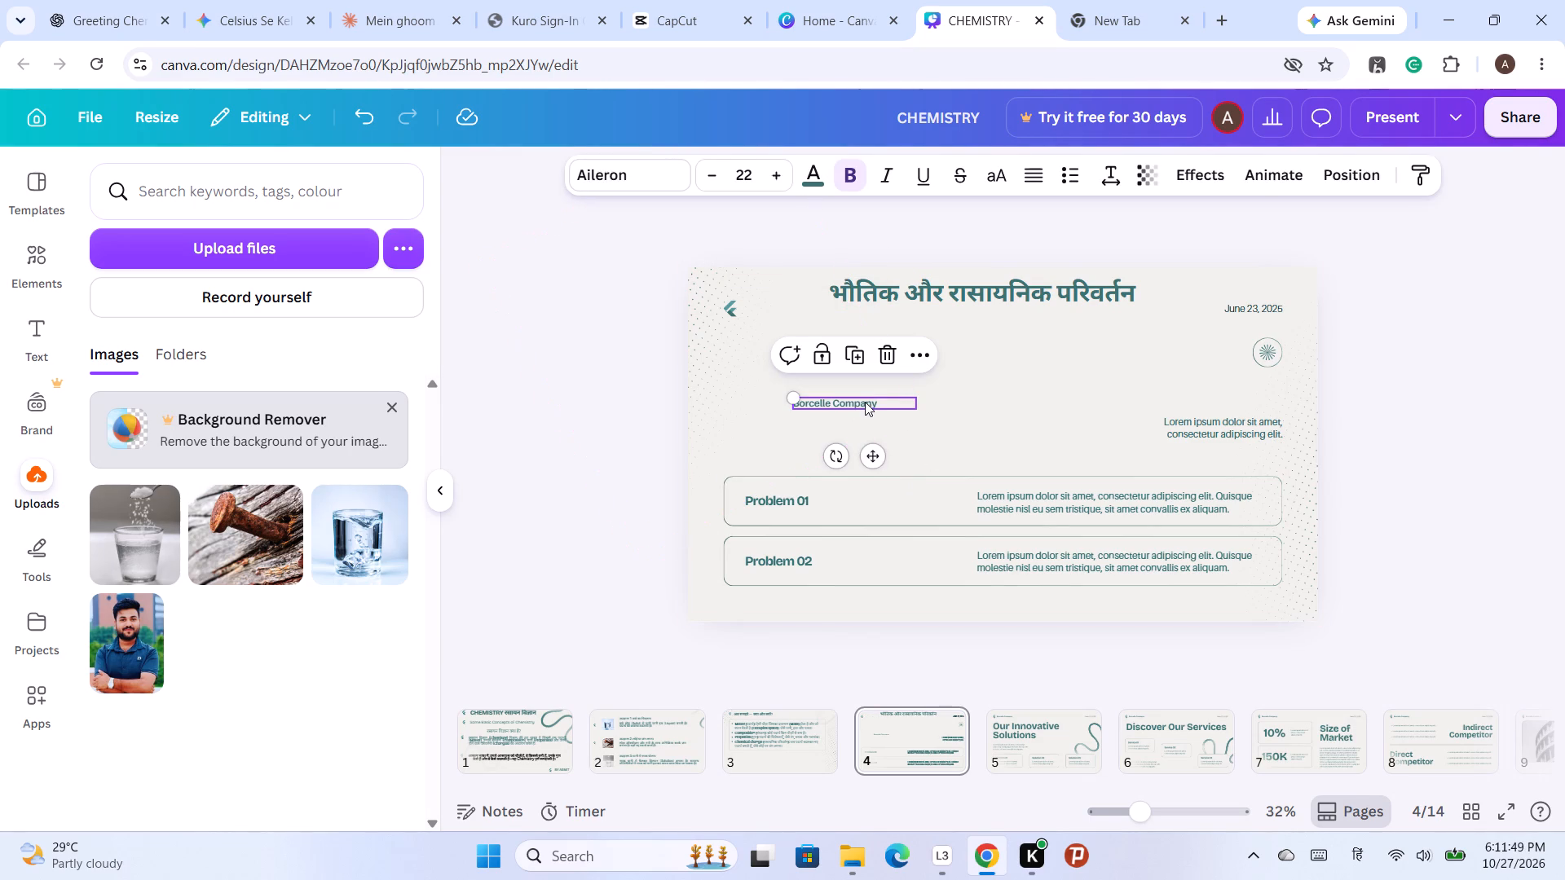
{"action": "double_click", "coordinate": [865, 402]}
{"action": "key", "text": "ctrl+v"}
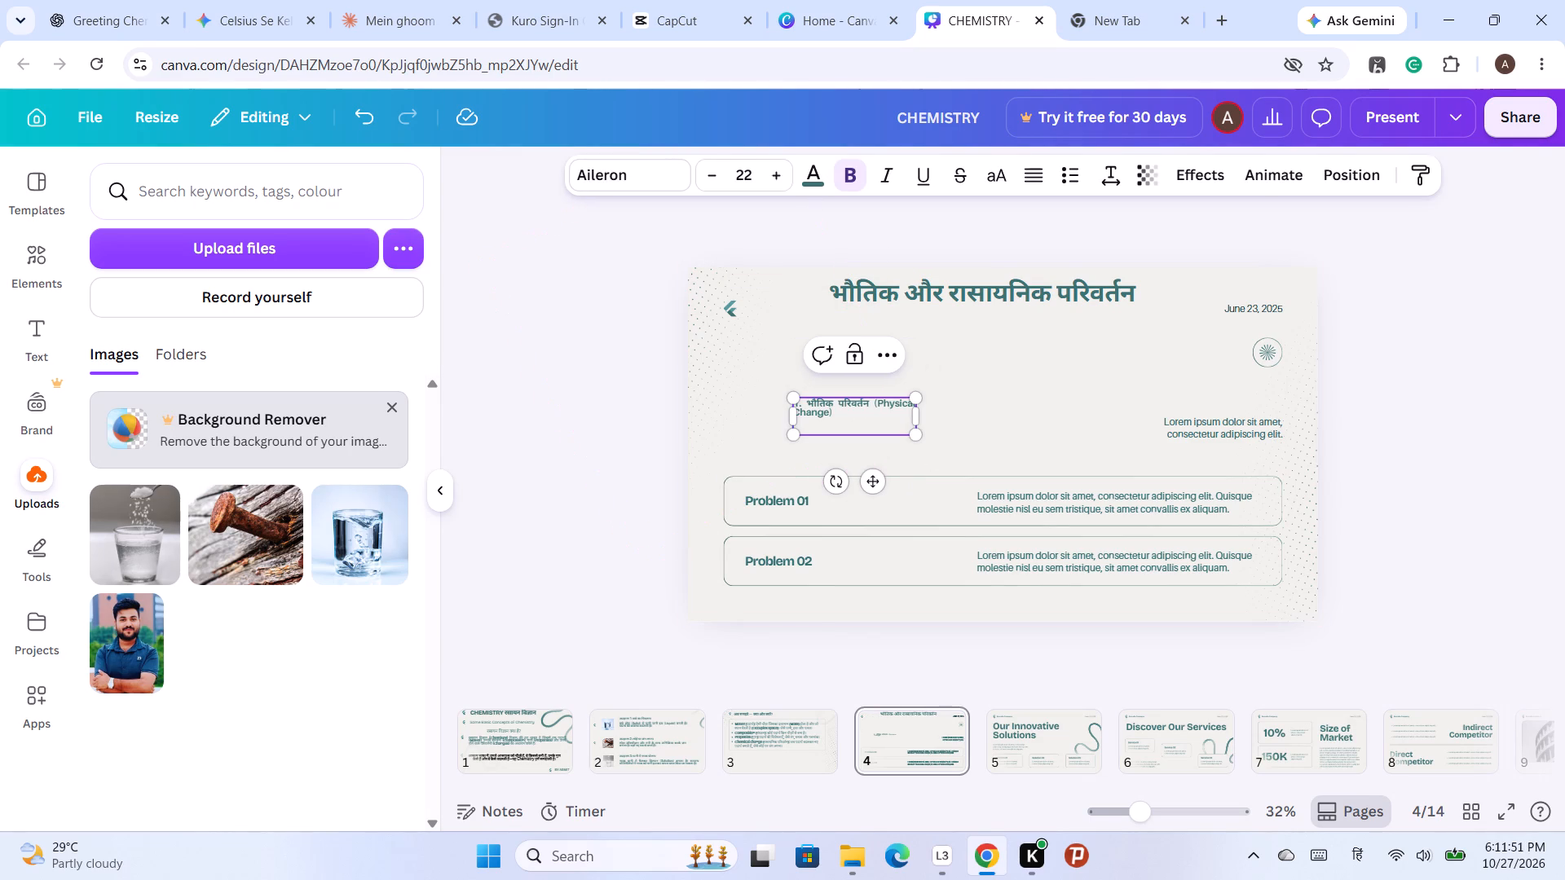
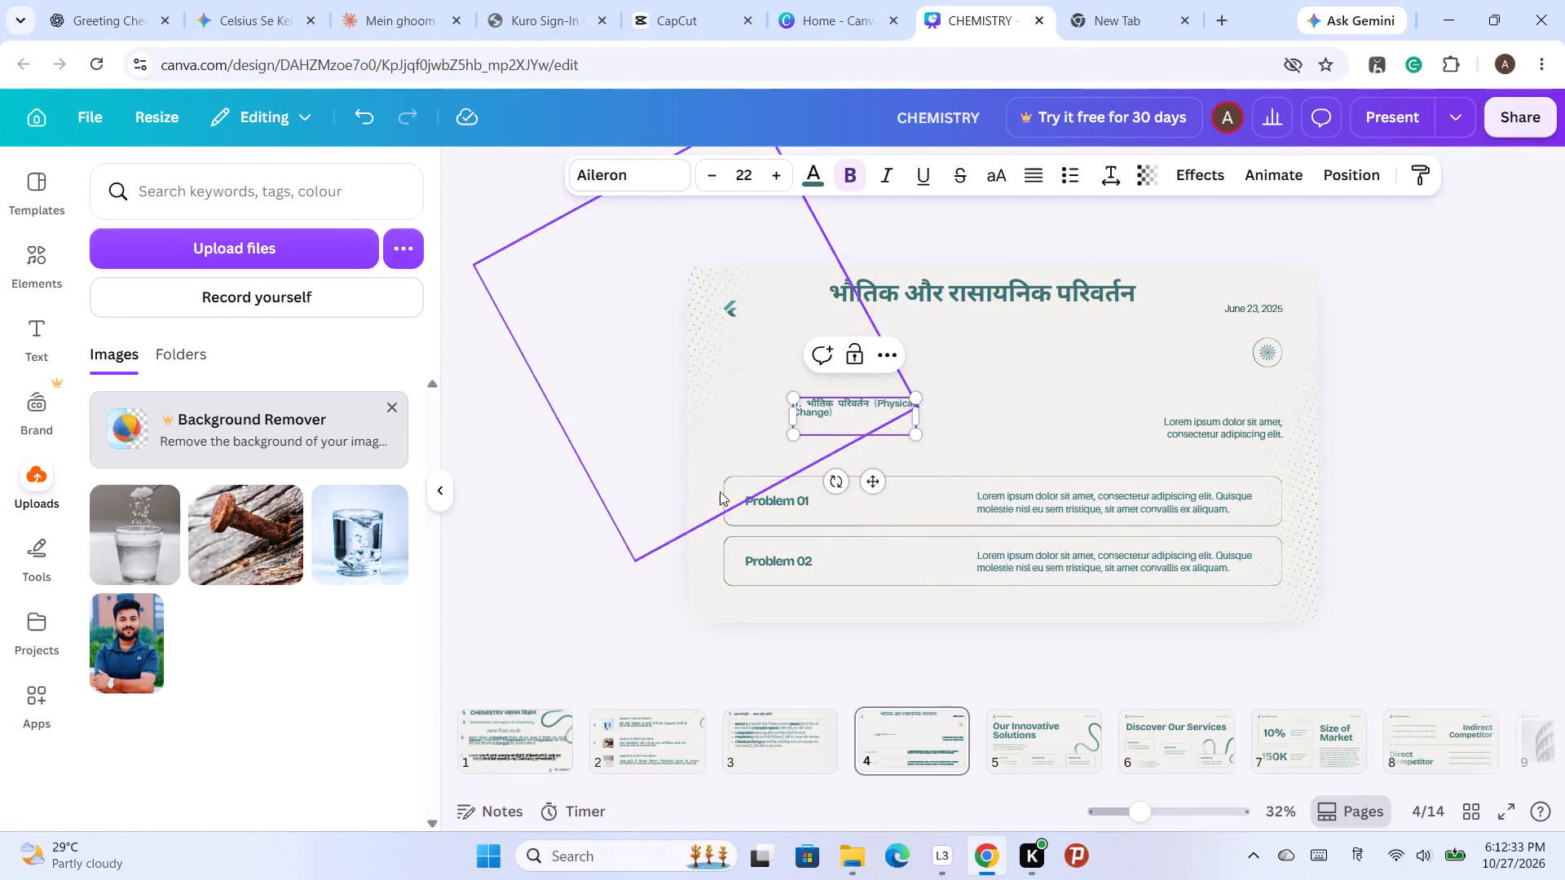
Widen and enlarge slide 4's "1. भौतिक परिवर्तन (Physical Change)" box to fit one line at size 28.3, removing a trailing blank line.
{"action": "left_click_drag", "start_coordinate": [919, 420], "coordinate": [968, 422]}
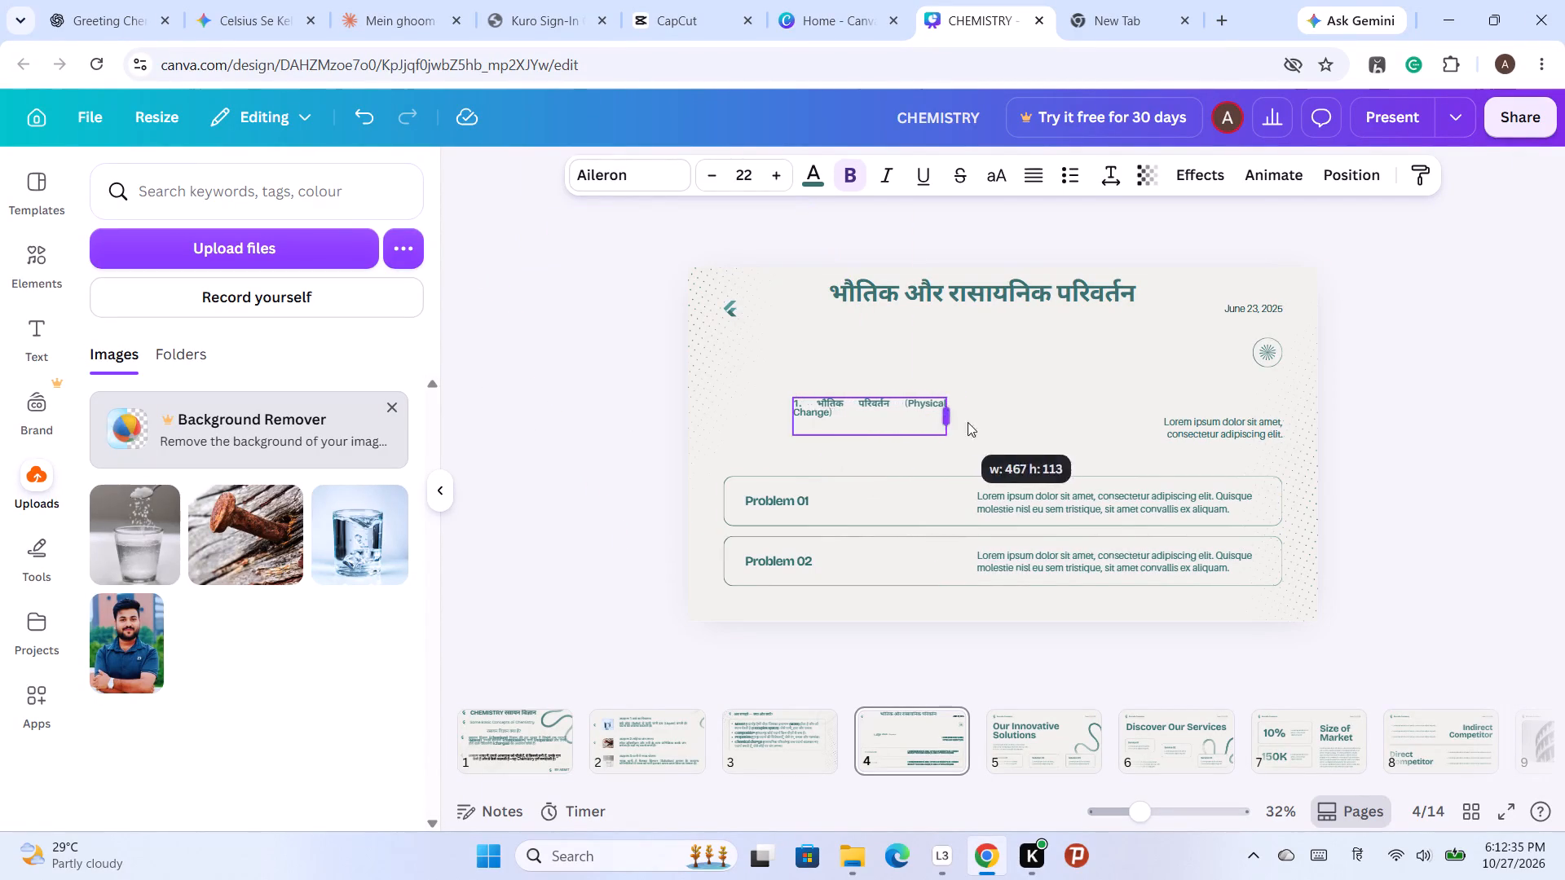
{"action": "left_click_drag", "start_coordinate": [968, 422], "coordinate": [1043, 435]}
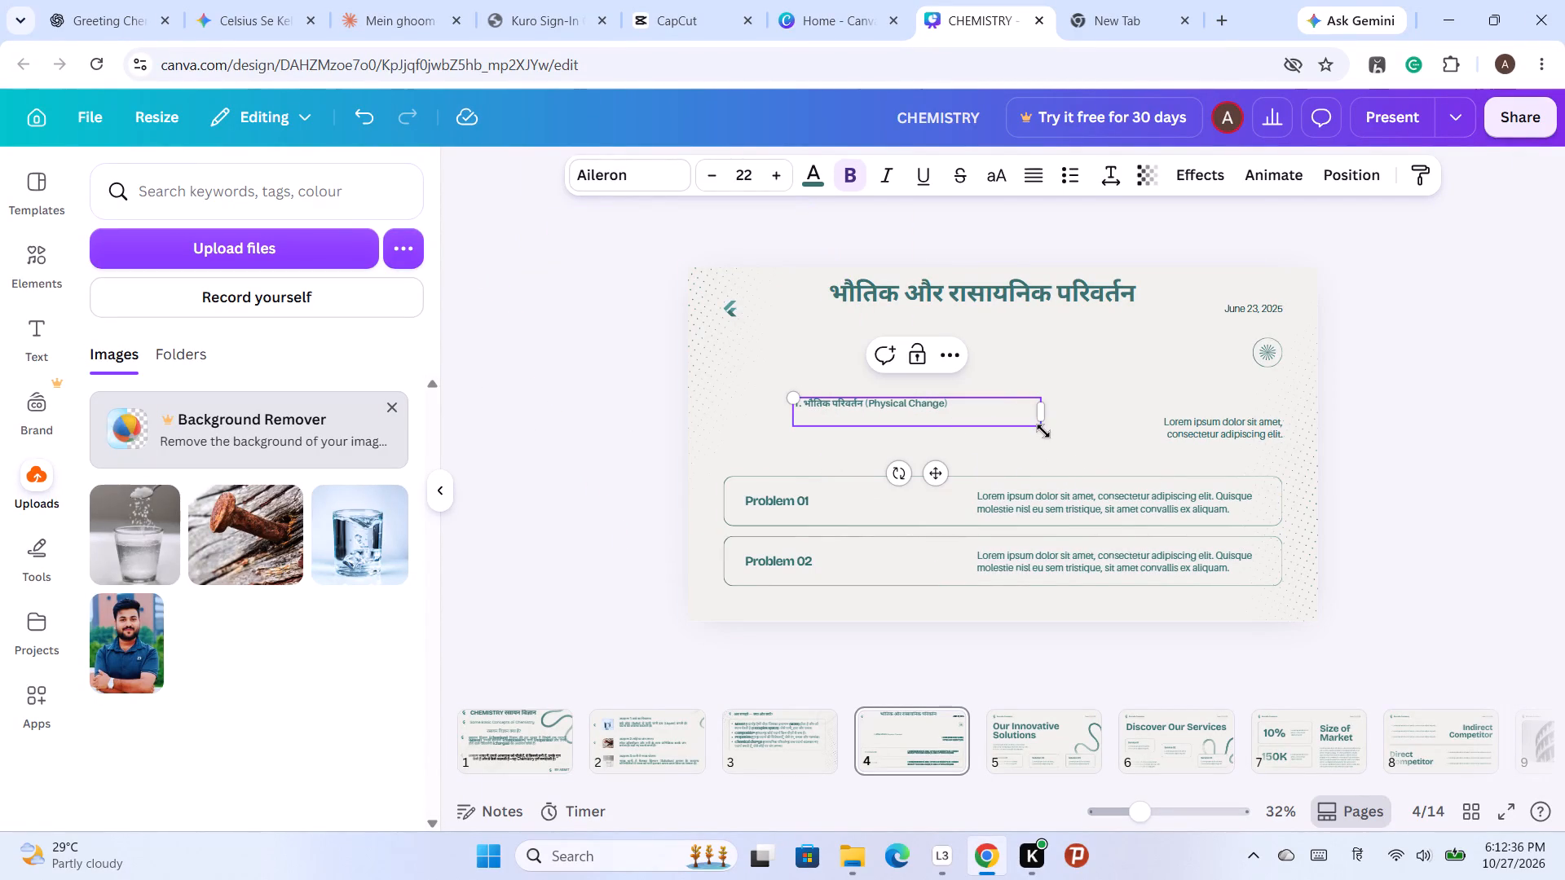
{"action": "left_click_drag", "start_coordinate": [1043, 431], "coordinate": [1110, 482]}
{"action": "left_click", "coordinate": [1018, 422]}
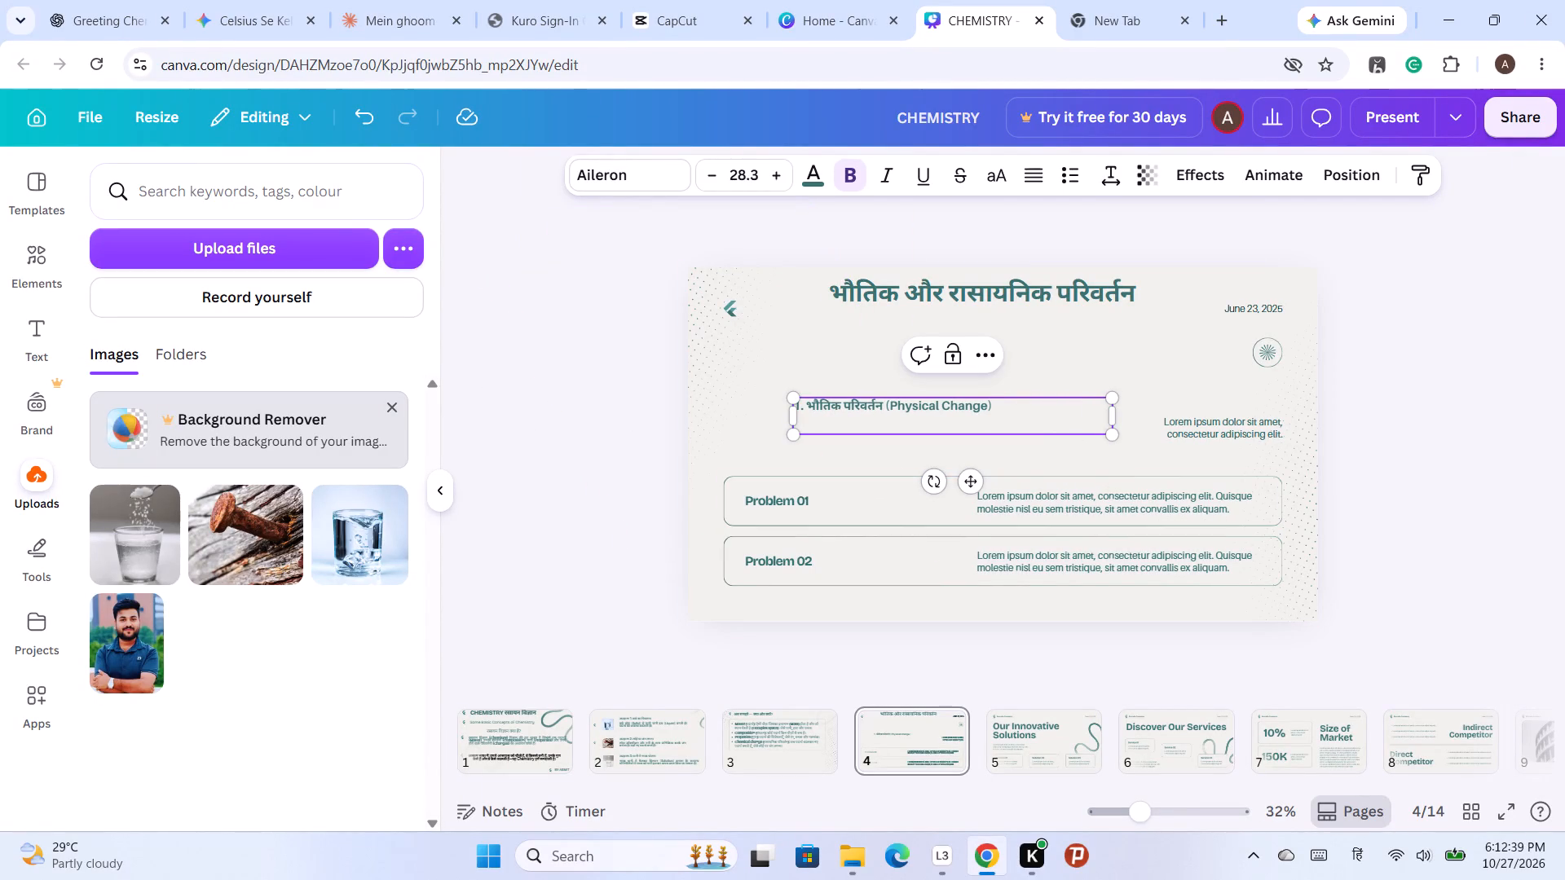
{"action": "key", "text": "BackSpace"}
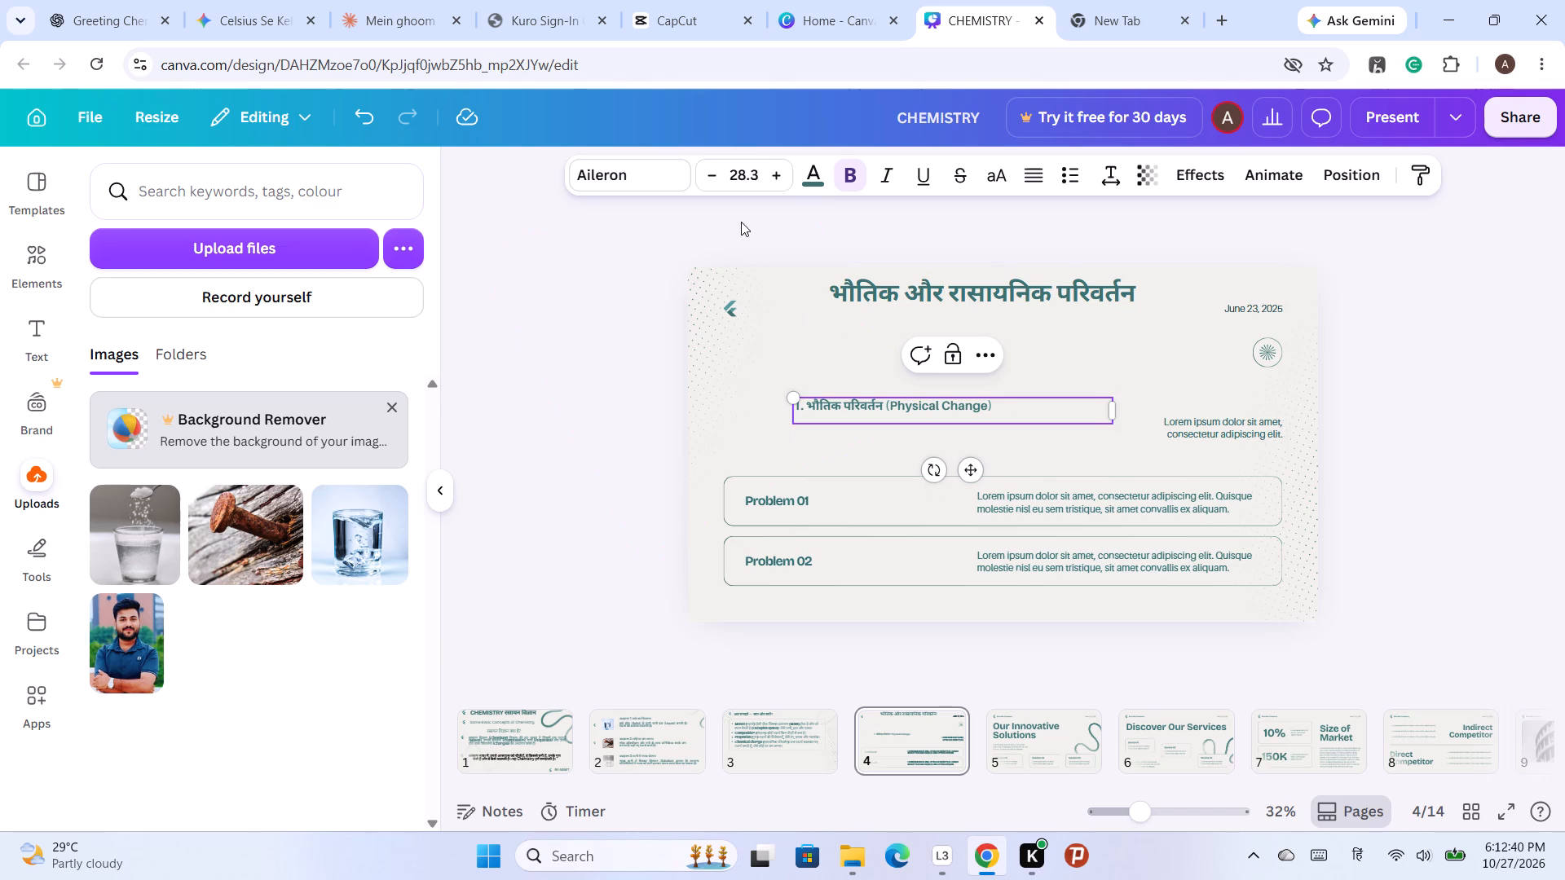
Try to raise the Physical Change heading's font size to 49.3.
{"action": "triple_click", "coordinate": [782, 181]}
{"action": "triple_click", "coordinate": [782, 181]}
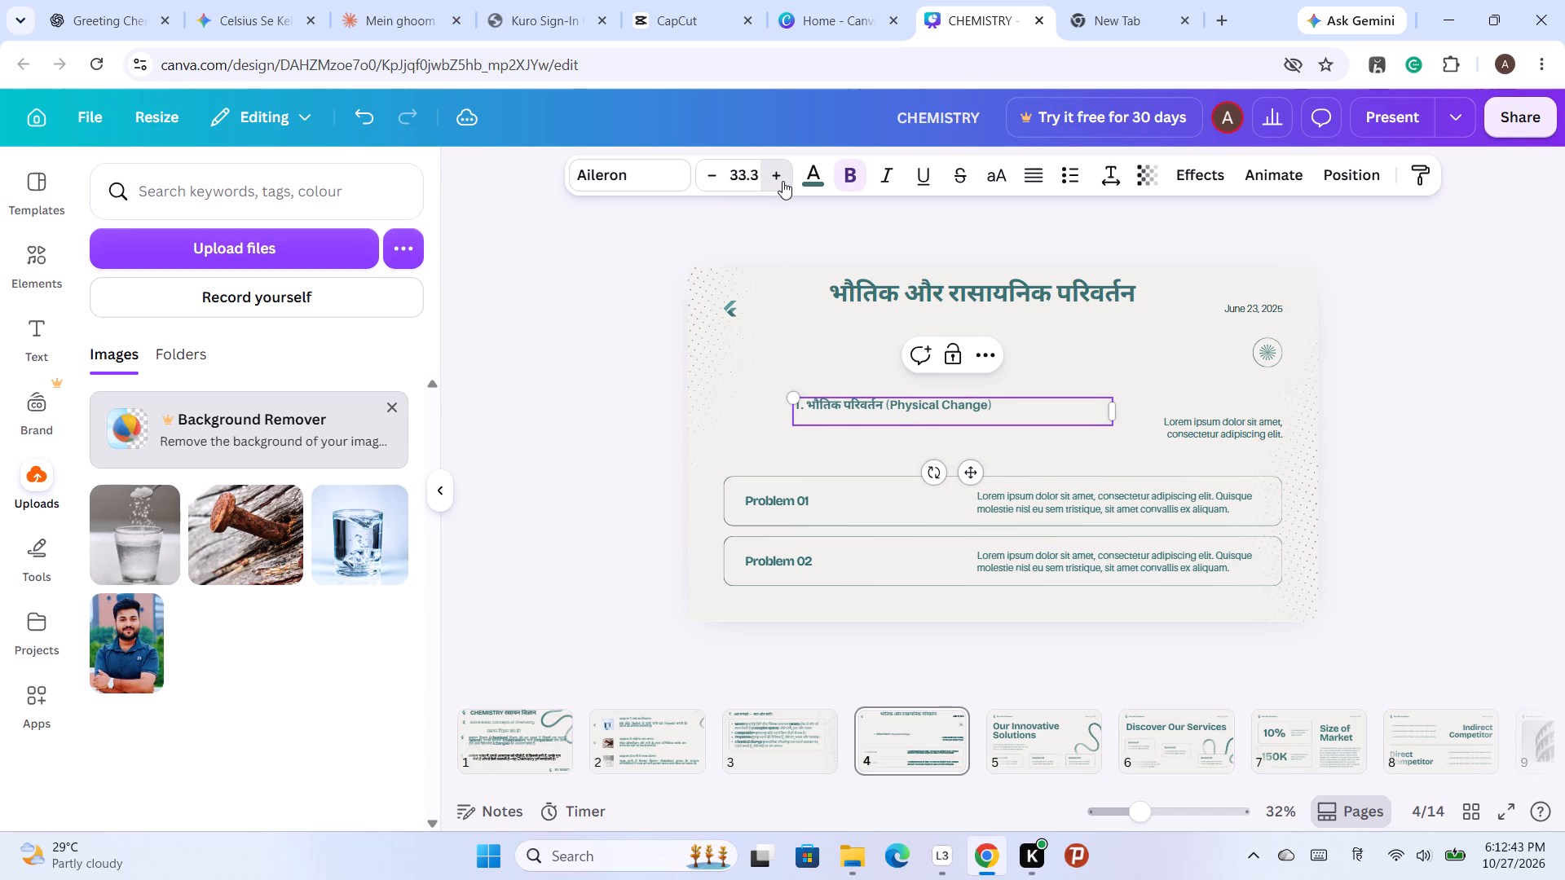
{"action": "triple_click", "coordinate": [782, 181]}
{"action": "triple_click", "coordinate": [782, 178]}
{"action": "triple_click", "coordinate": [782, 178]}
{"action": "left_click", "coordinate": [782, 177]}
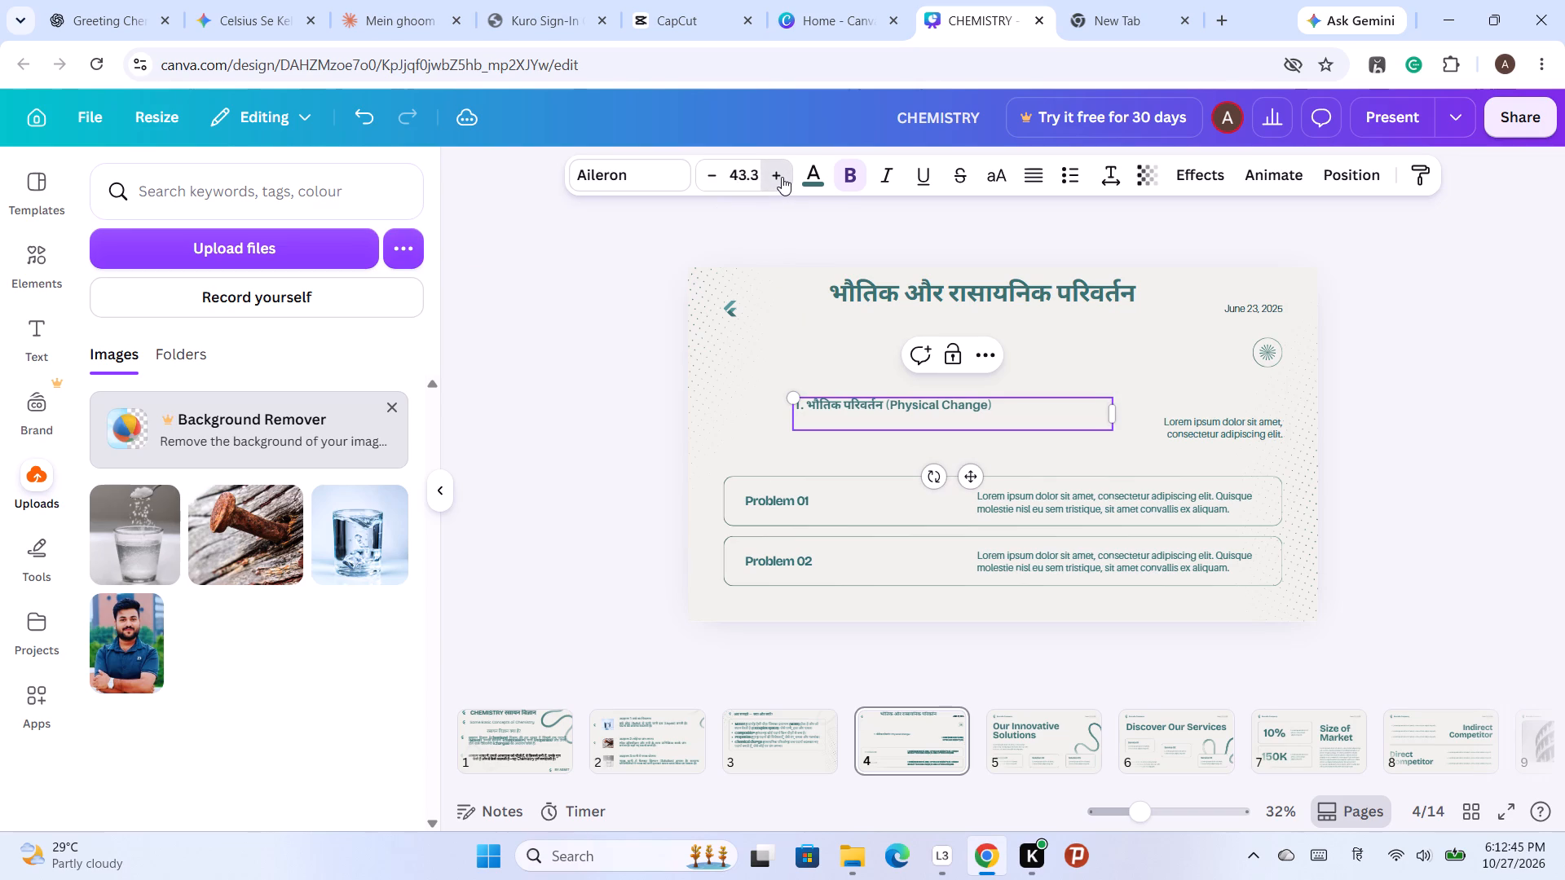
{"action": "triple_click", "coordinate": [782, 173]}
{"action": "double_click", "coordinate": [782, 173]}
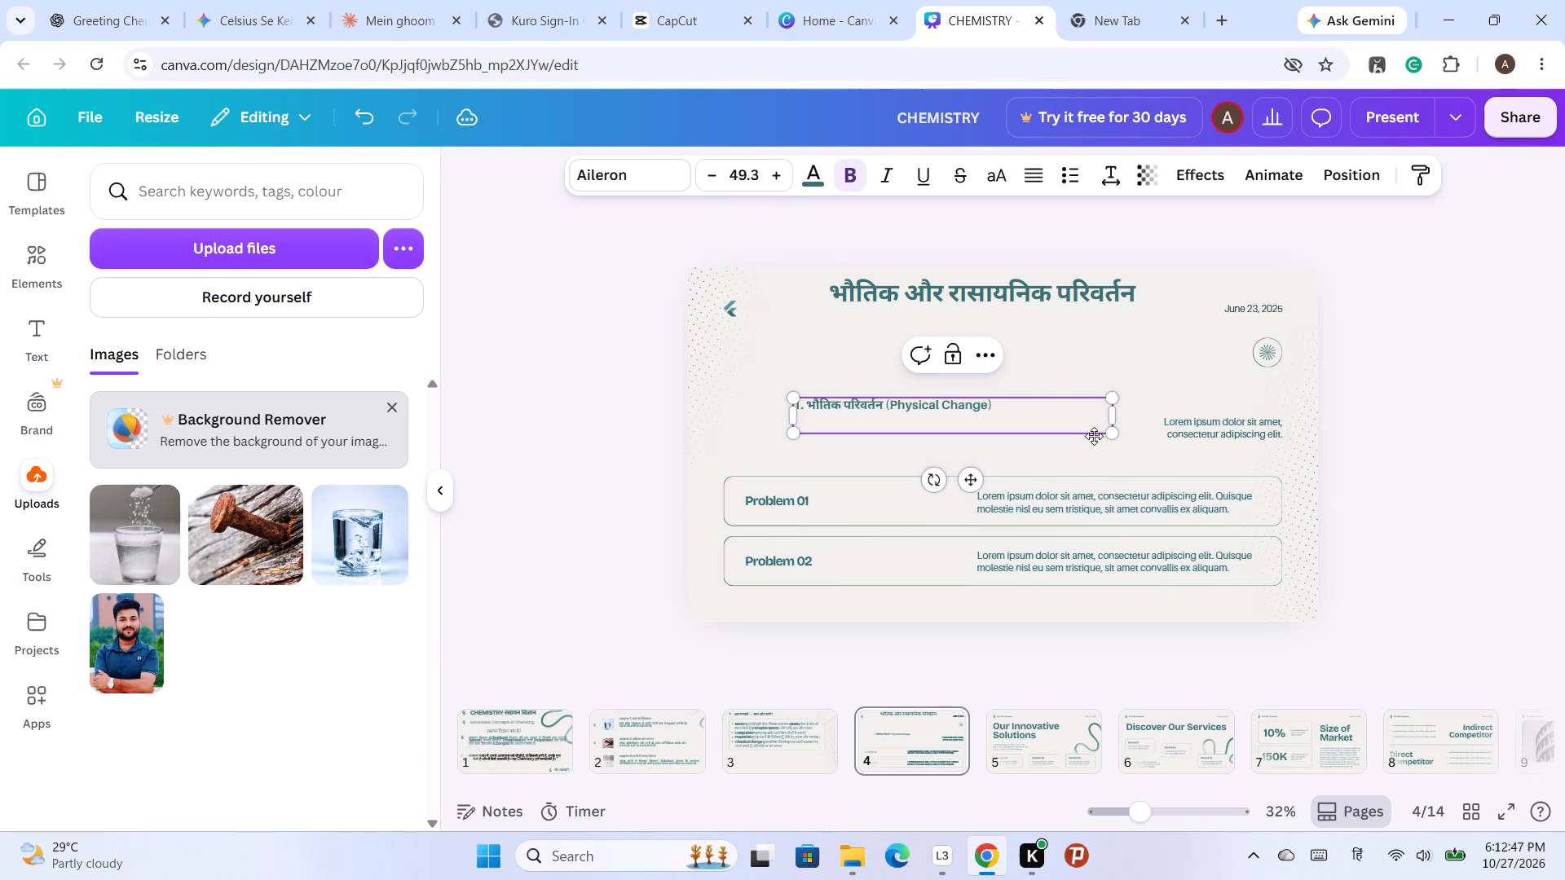
Scale the Physical Change heading up proportionally so its text reaches size 39.
{"action": "left_click_drag", "start_coordinate": [1113, 431], "coordinate": [1211, 494]}
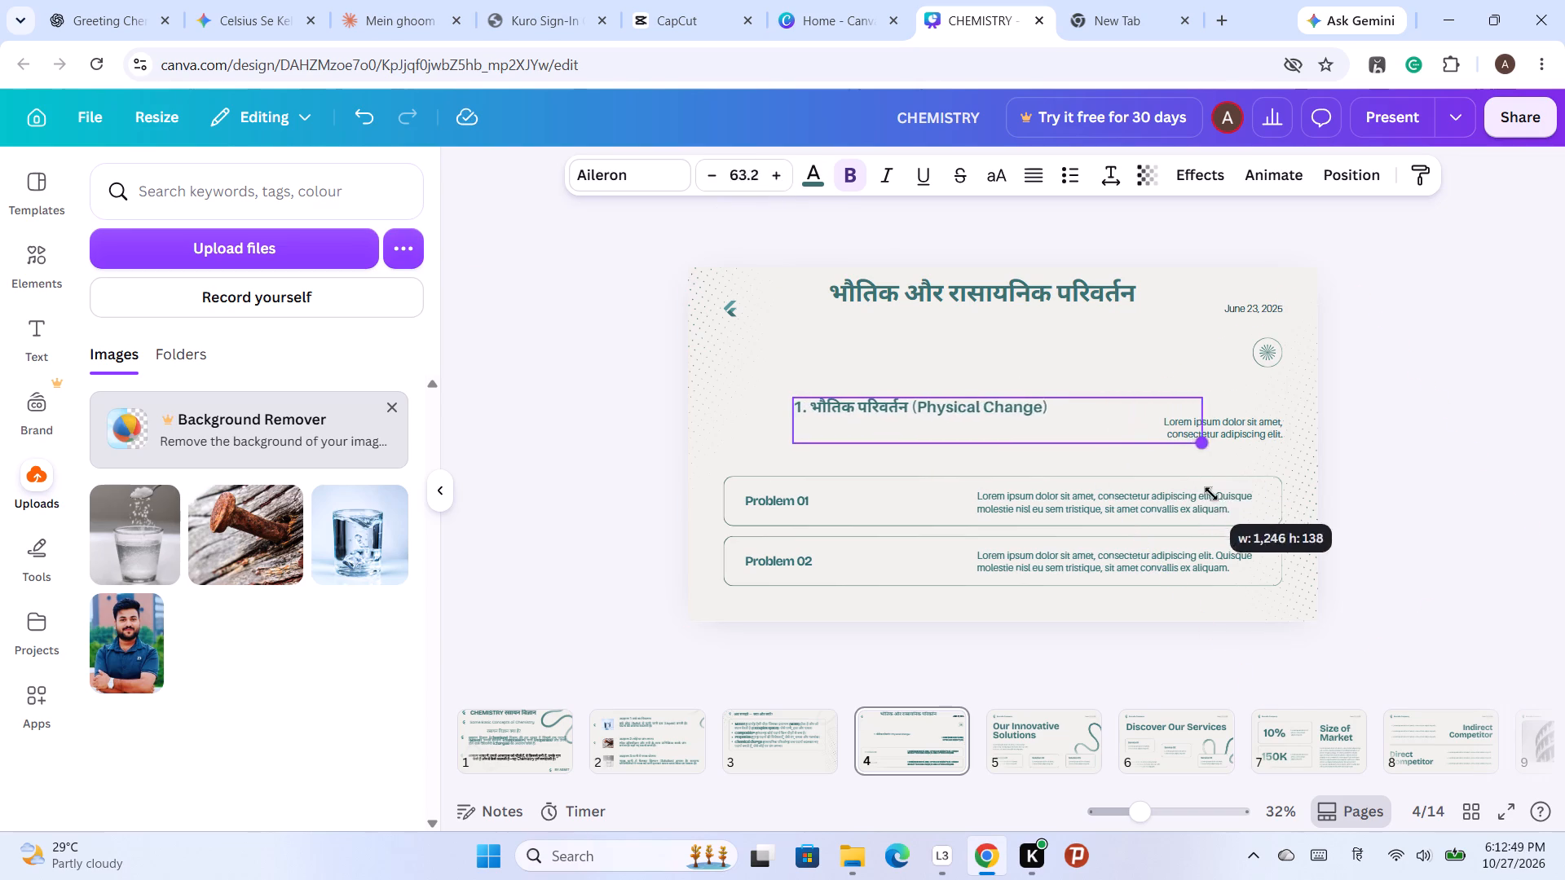
{"action": "left_click_drag", "start_coordinate": [1211, 494], "coordinate": [1228, 502]}
Move the Physical Change heading directly under the slide title, narrowing its box to the text and deleting the leftover blank line.
{"action": "left_click_drag", "start_coordinate": [1037, 495], "coordinate": [985, 429]}
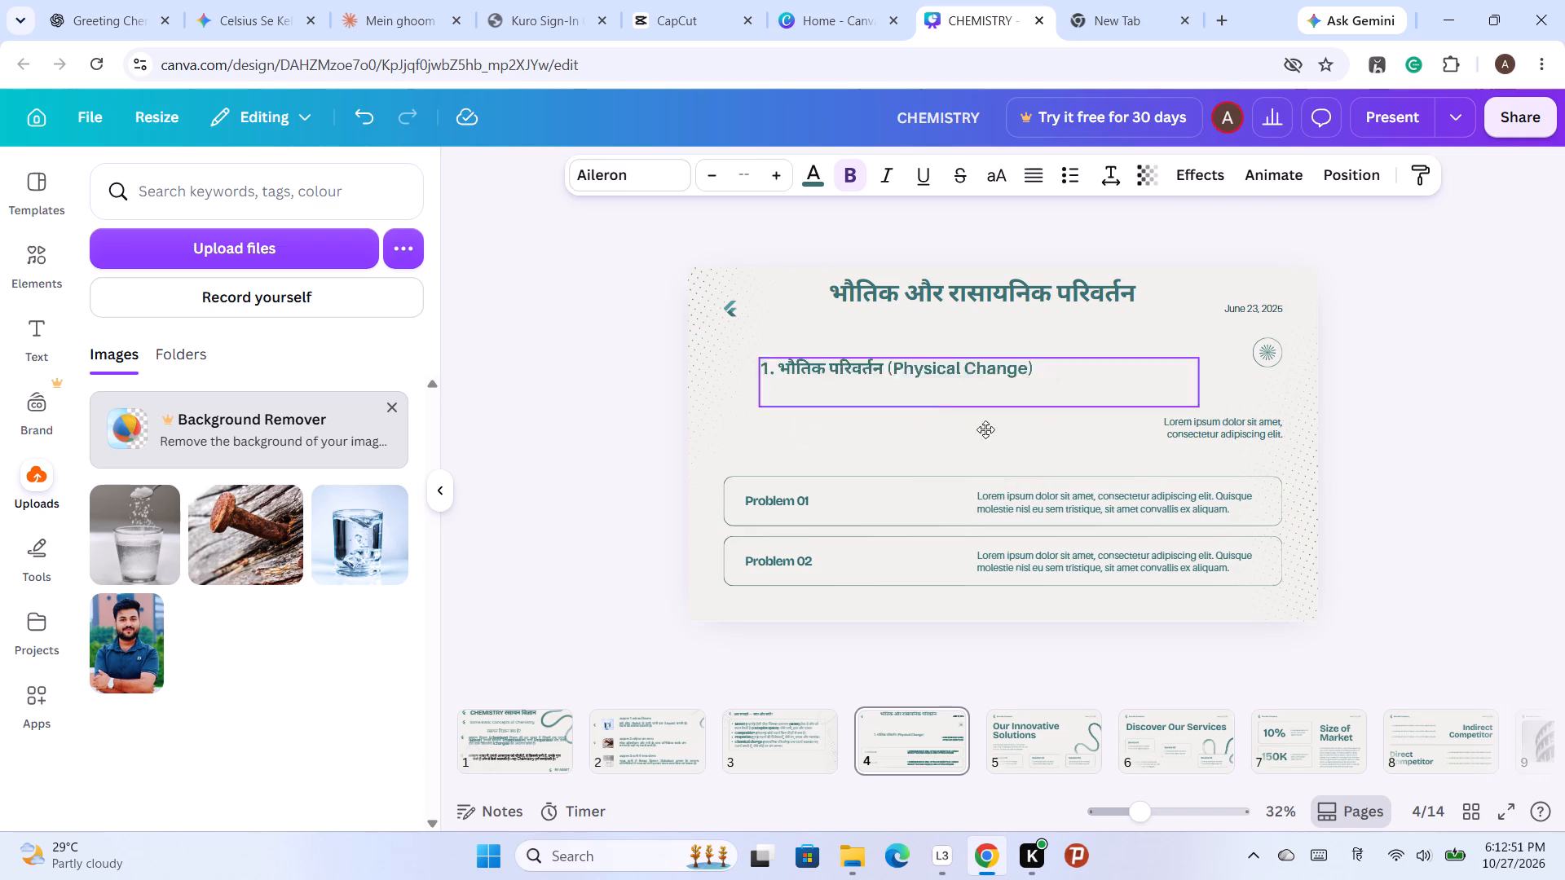
{"action": "left_click_drag", "start_coordinate": [985, 429], "coordinate": [989, 416]}
{"action": "left_click_drag", "start_coordinate": [1191, 337], "coordinate": [1182, 345]}
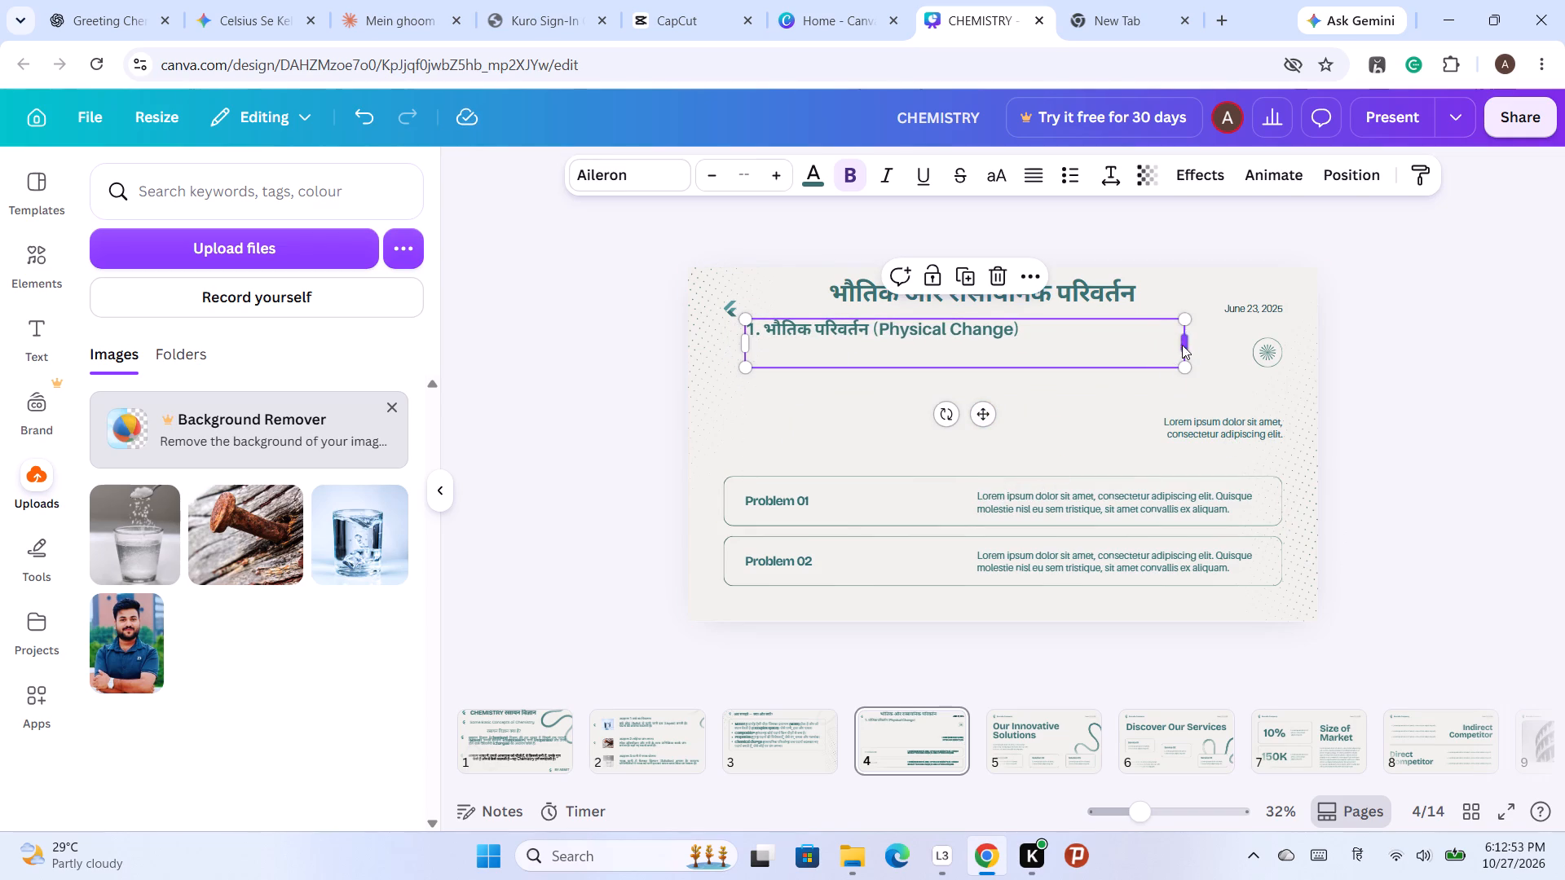
{"action": "left_click_drag", "start_coordinate": [1182, 345], "coordinate": [1031, 341]}
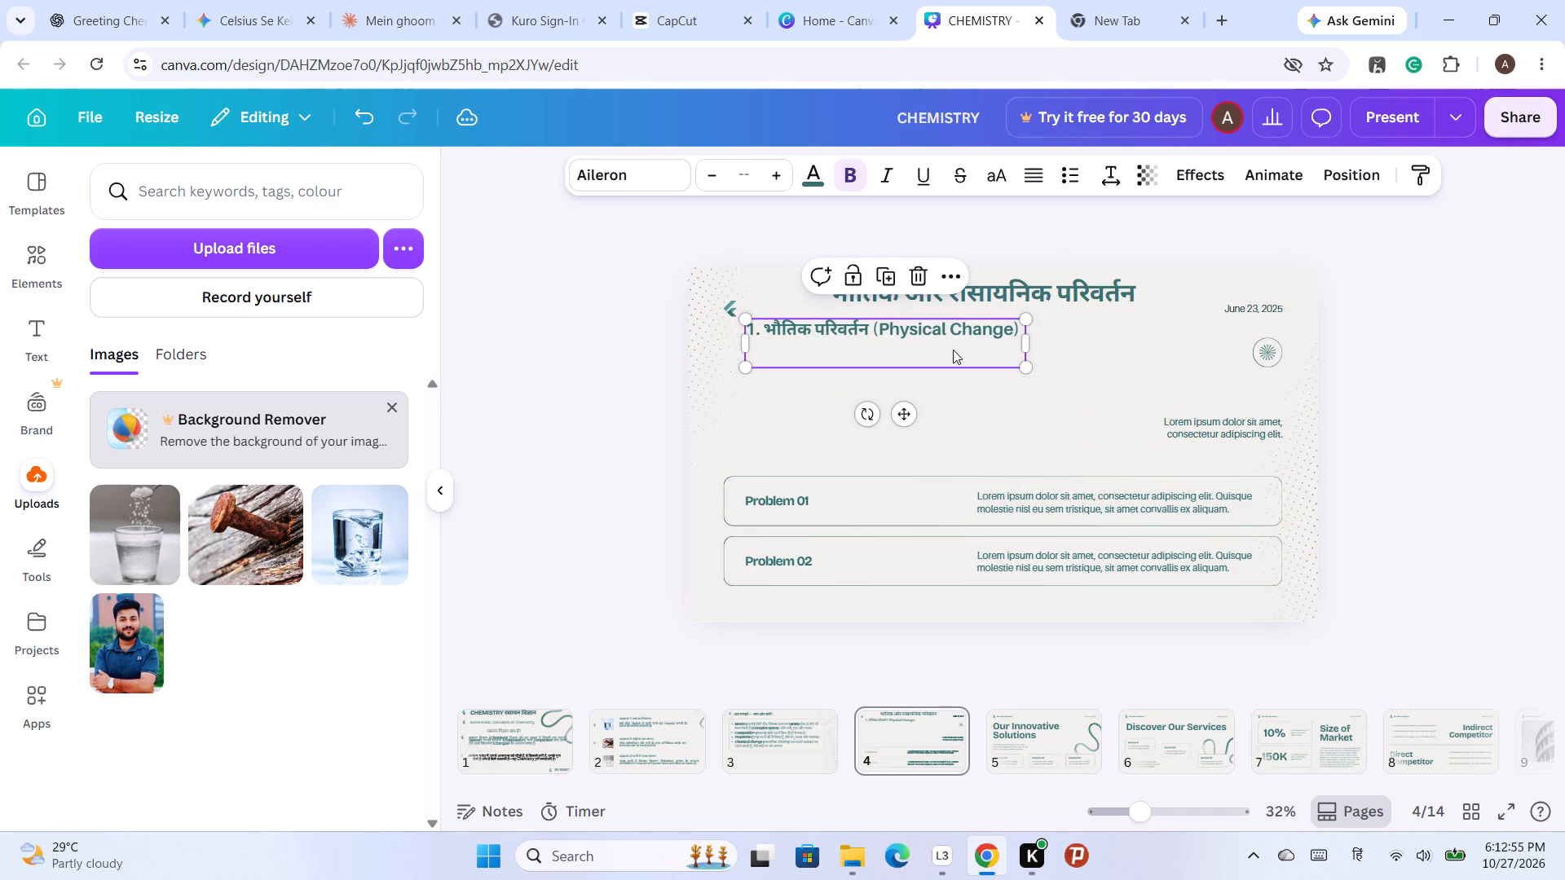
{"action": "left_click", "coordinate": [953, 350]}
{"action": "key", "text": "BackSpace"}
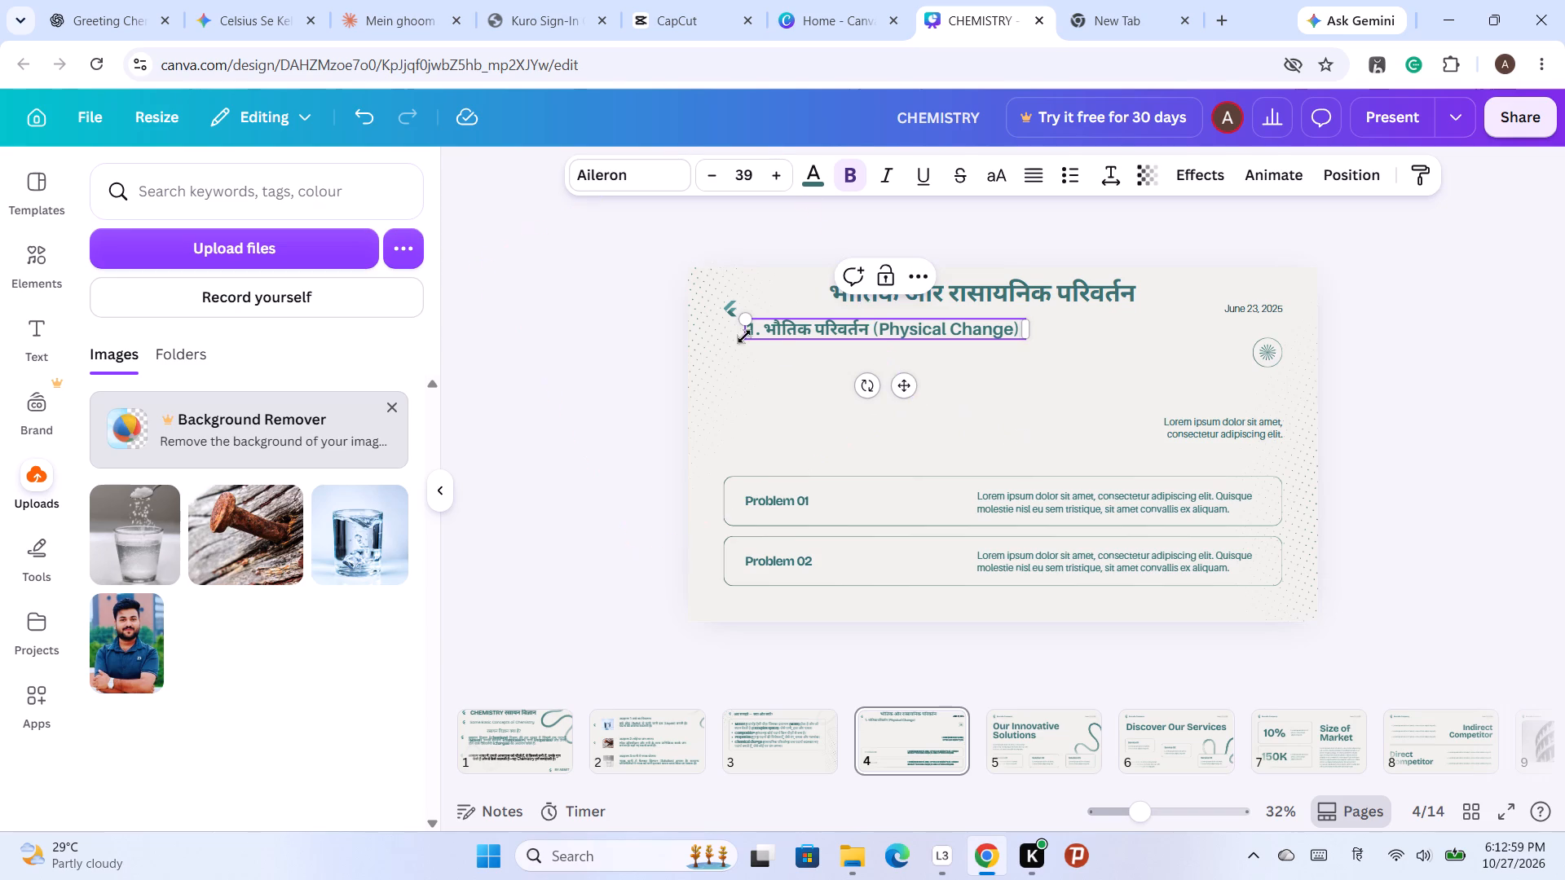
{"action": "left_click", "coordinate": [730, 304]}
{"action": "left_click_drag", "start_coordinate": [750, 362], "coordinate": [746, 374]}
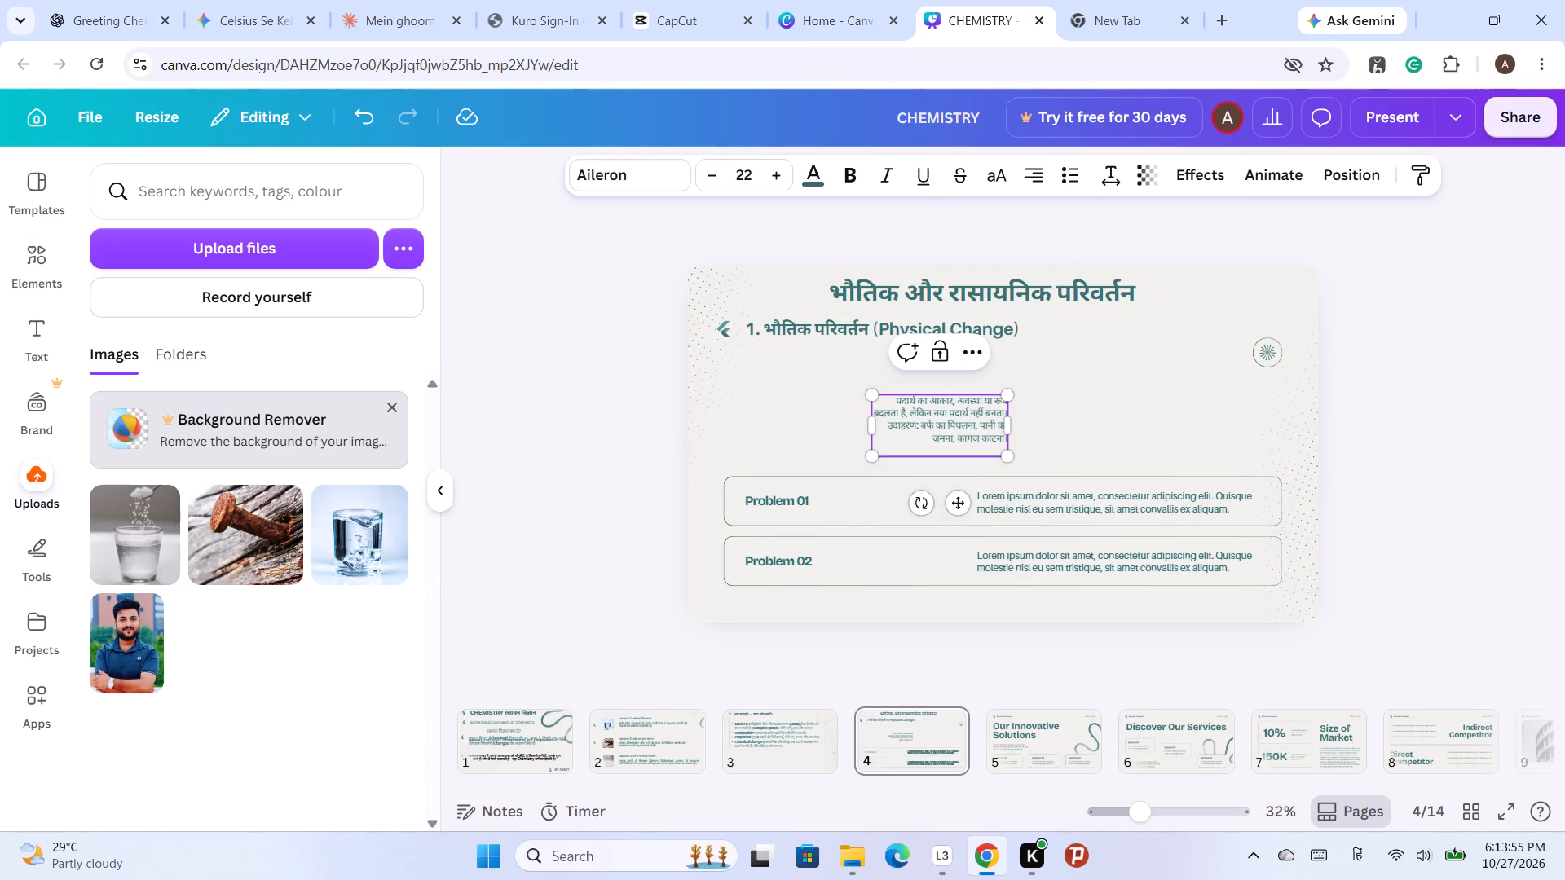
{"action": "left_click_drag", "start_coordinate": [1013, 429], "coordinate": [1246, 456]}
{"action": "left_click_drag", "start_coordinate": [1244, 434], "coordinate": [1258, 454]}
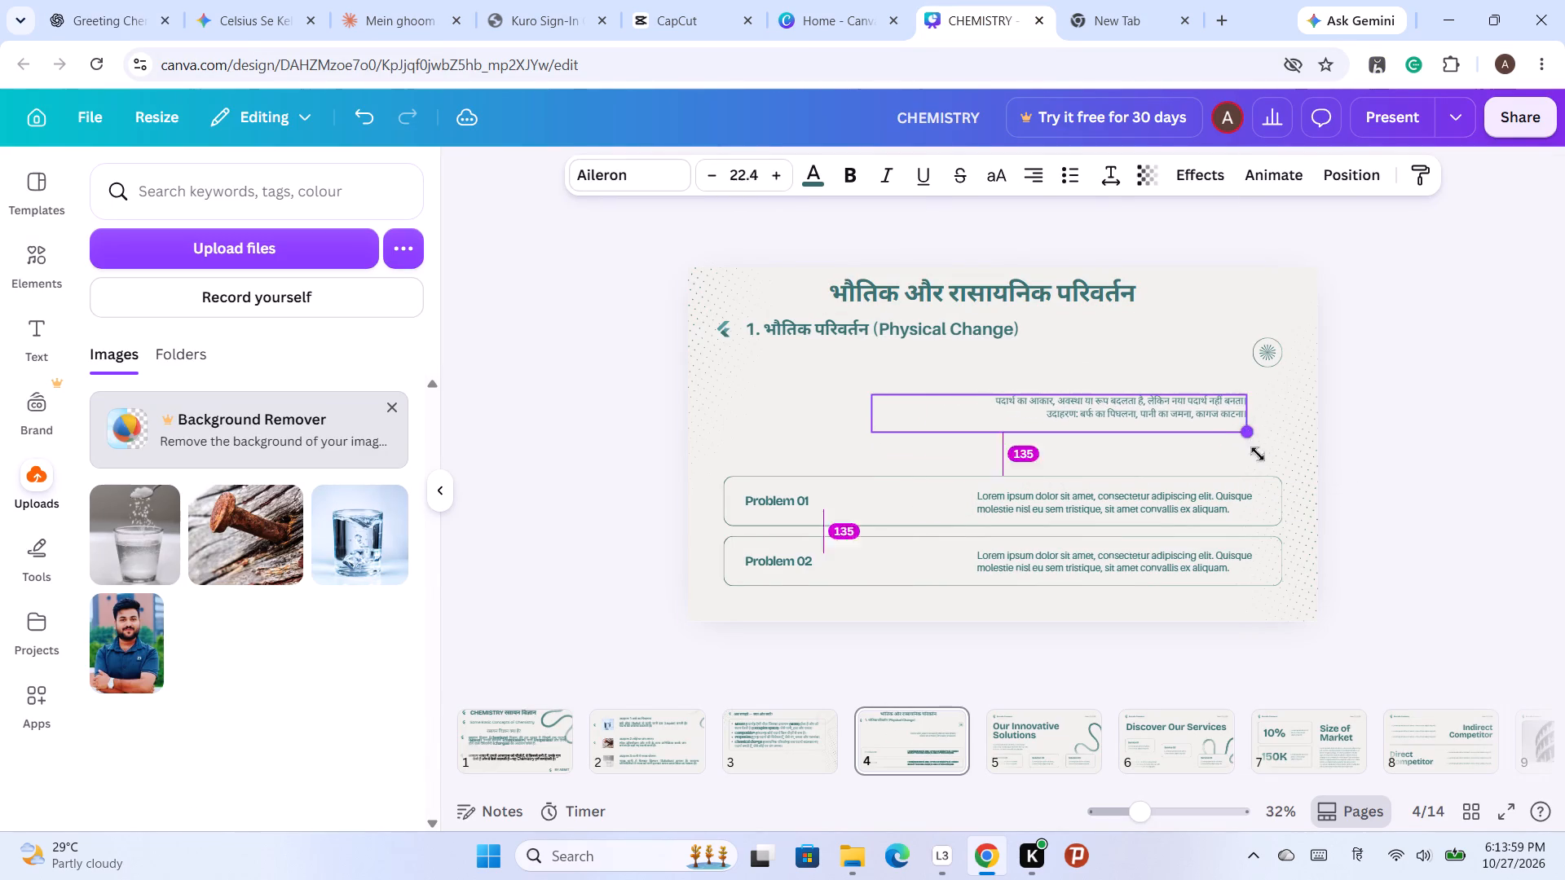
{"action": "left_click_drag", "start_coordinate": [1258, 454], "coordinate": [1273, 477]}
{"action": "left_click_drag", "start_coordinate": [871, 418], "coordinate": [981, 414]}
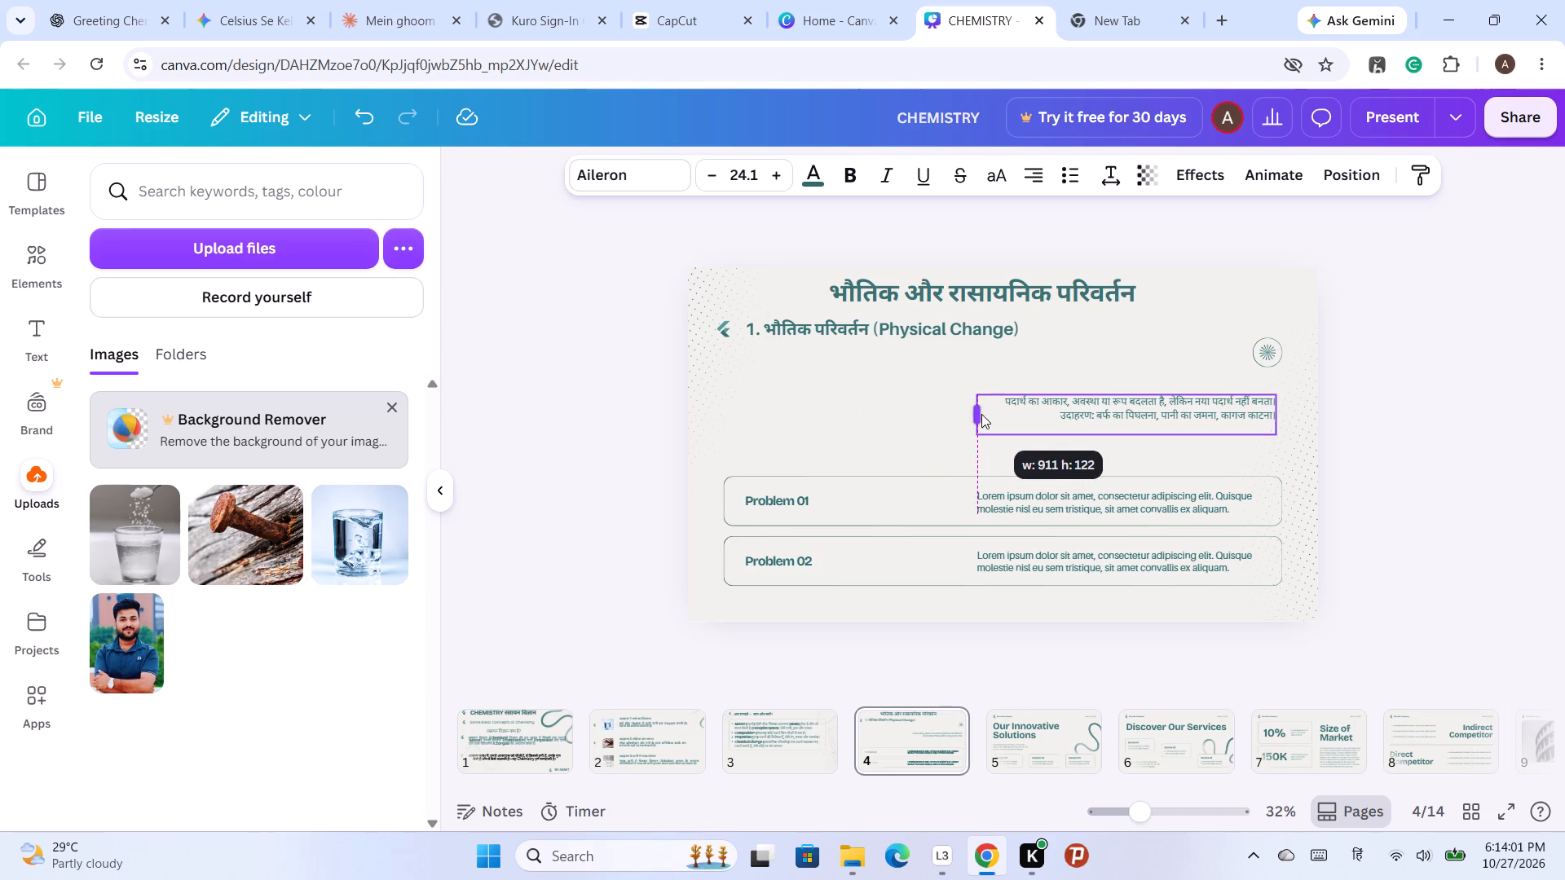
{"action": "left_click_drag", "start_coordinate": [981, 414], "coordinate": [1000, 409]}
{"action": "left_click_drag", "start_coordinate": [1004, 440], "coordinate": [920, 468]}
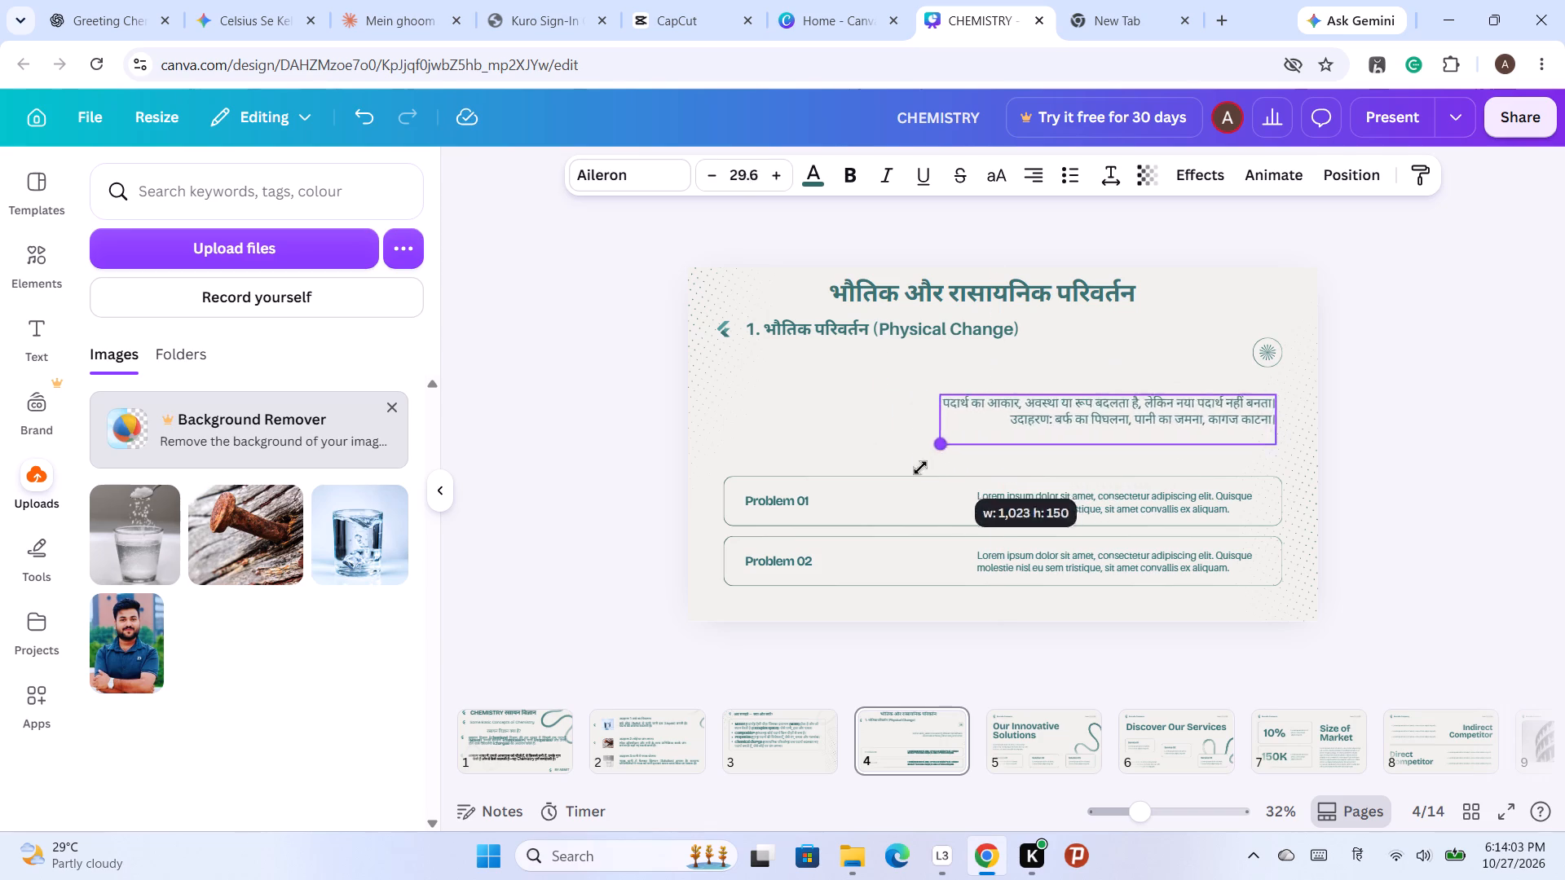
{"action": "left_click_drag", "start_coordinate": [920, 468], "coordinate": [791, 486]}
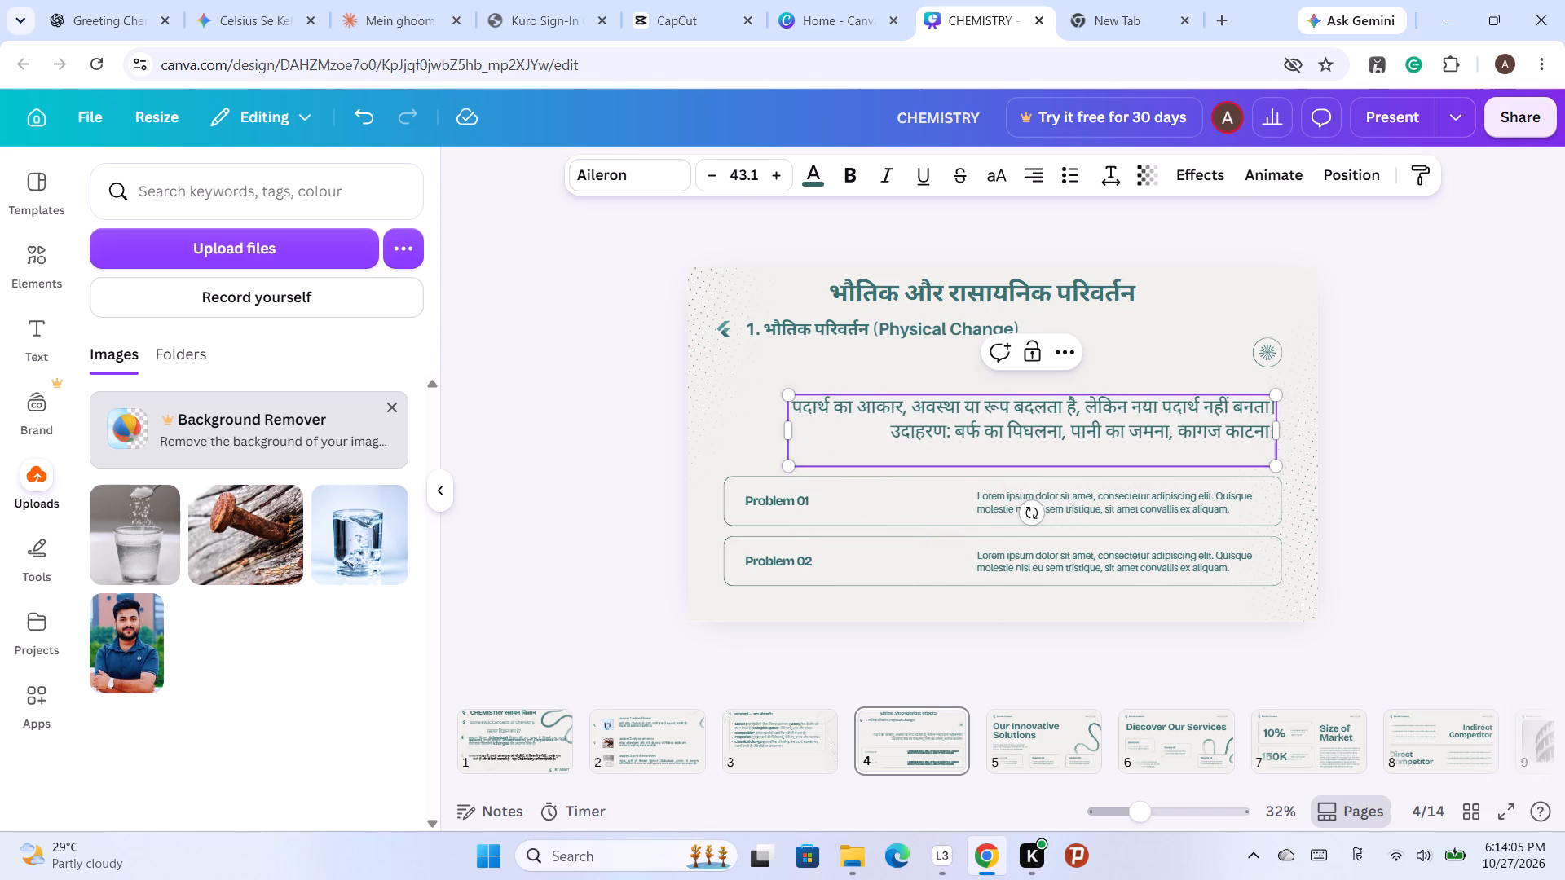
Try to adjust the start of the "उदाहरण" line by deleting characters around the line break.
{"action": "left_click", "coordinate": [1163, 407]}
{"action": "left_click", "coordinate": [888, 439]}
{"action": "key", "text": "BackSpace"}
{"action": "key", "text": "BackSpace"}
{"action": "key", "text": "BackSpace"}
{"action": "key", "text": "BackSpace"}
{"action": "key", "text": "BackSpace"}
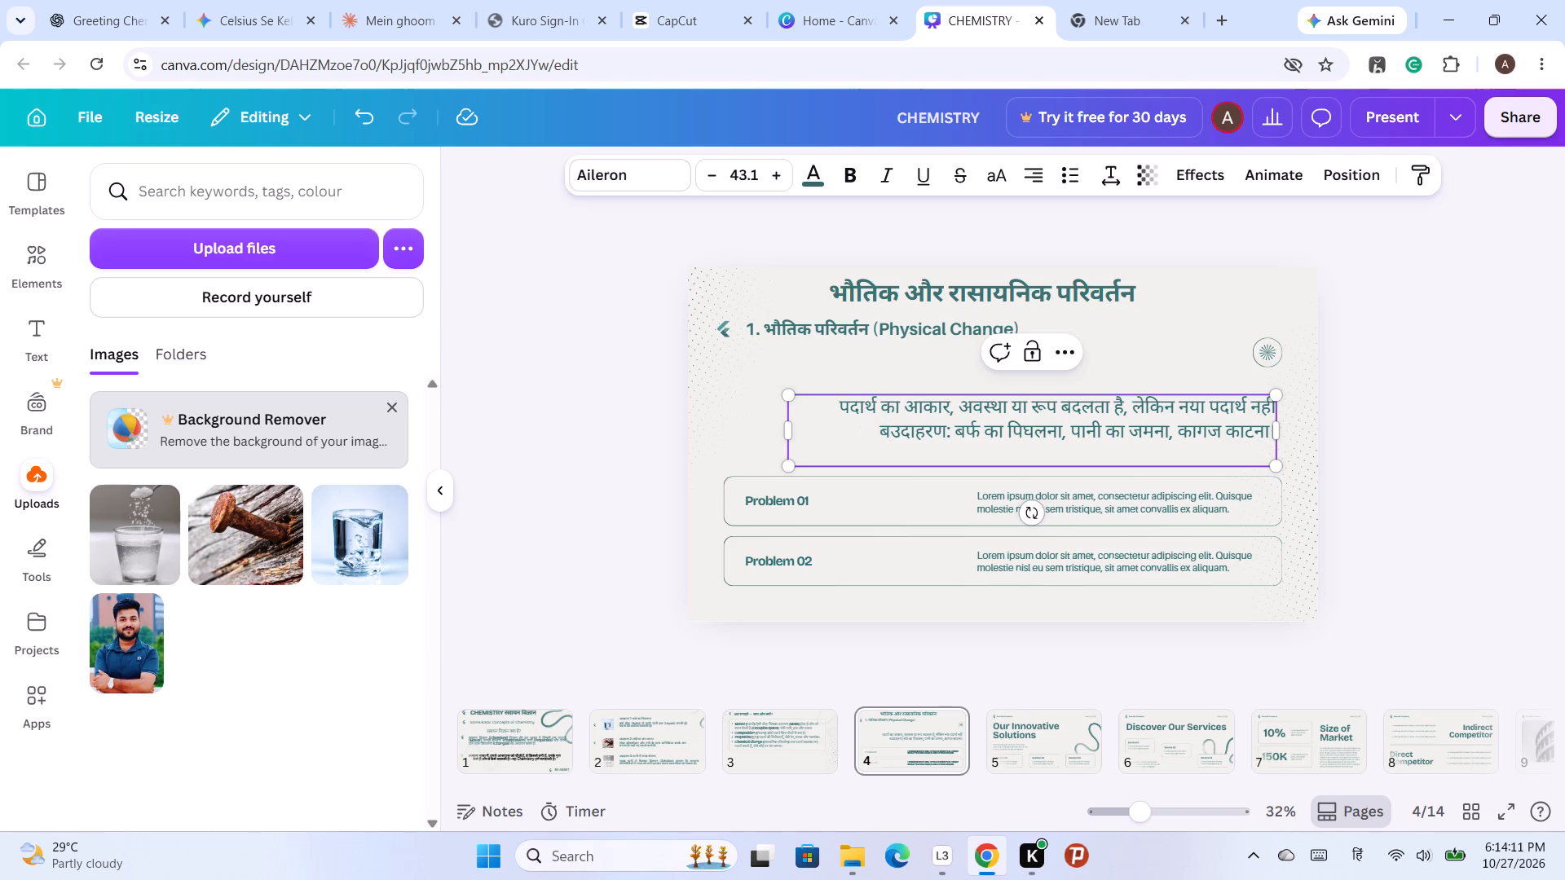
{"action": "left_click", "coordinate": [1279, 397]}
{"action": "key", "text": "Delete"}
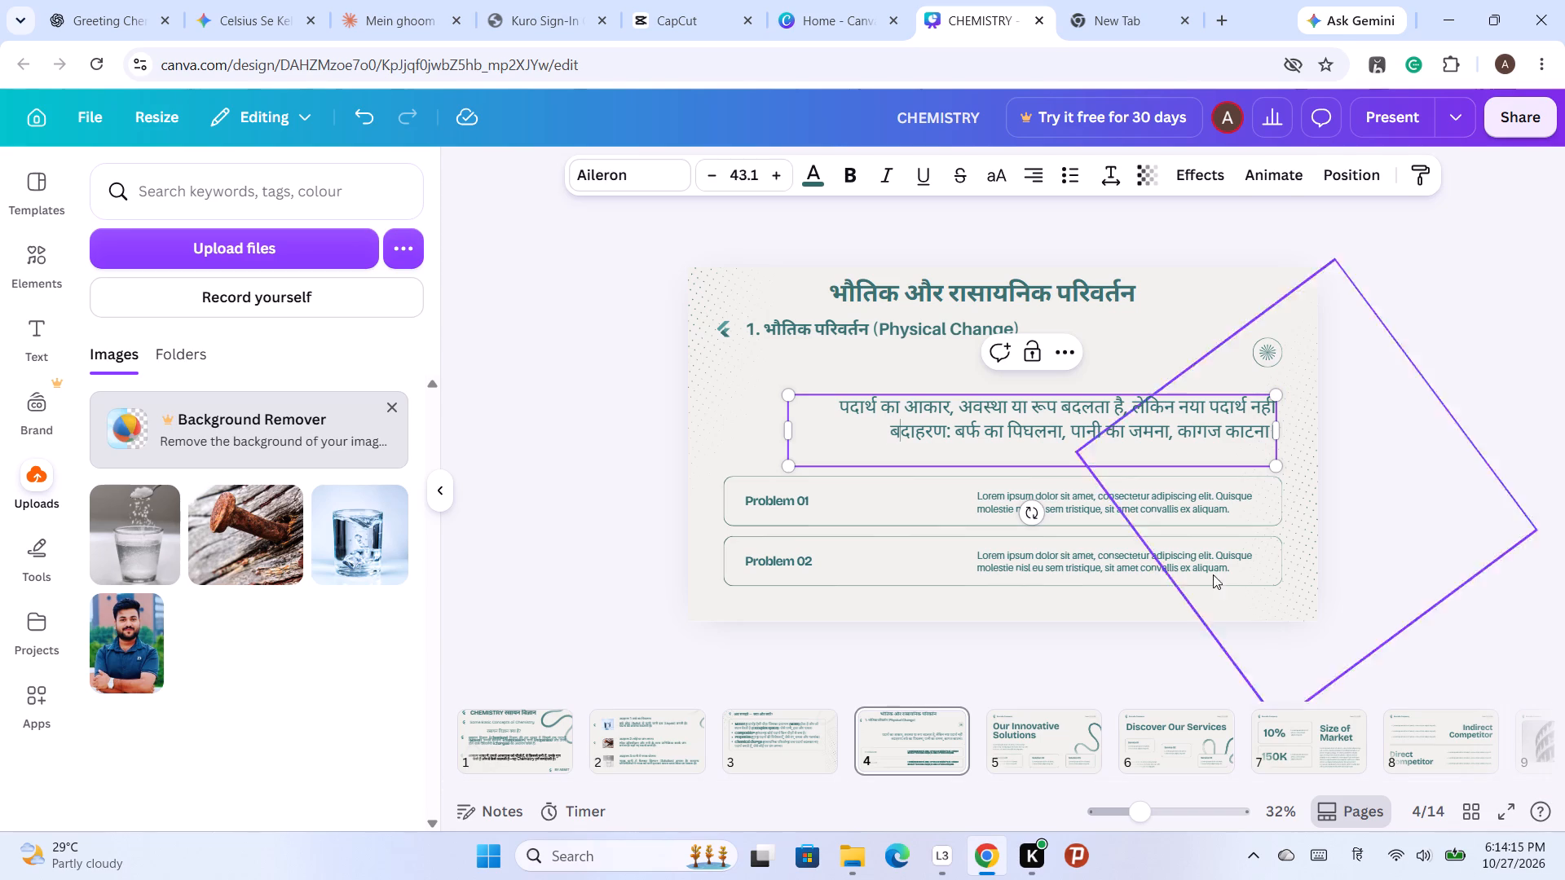
Delete the right-aligned explanation text box from slide 4.
{"action": "left_click", "coordinate": [1171, 318]}
{"action": "left_click", "coordinate": [1221, 414]}
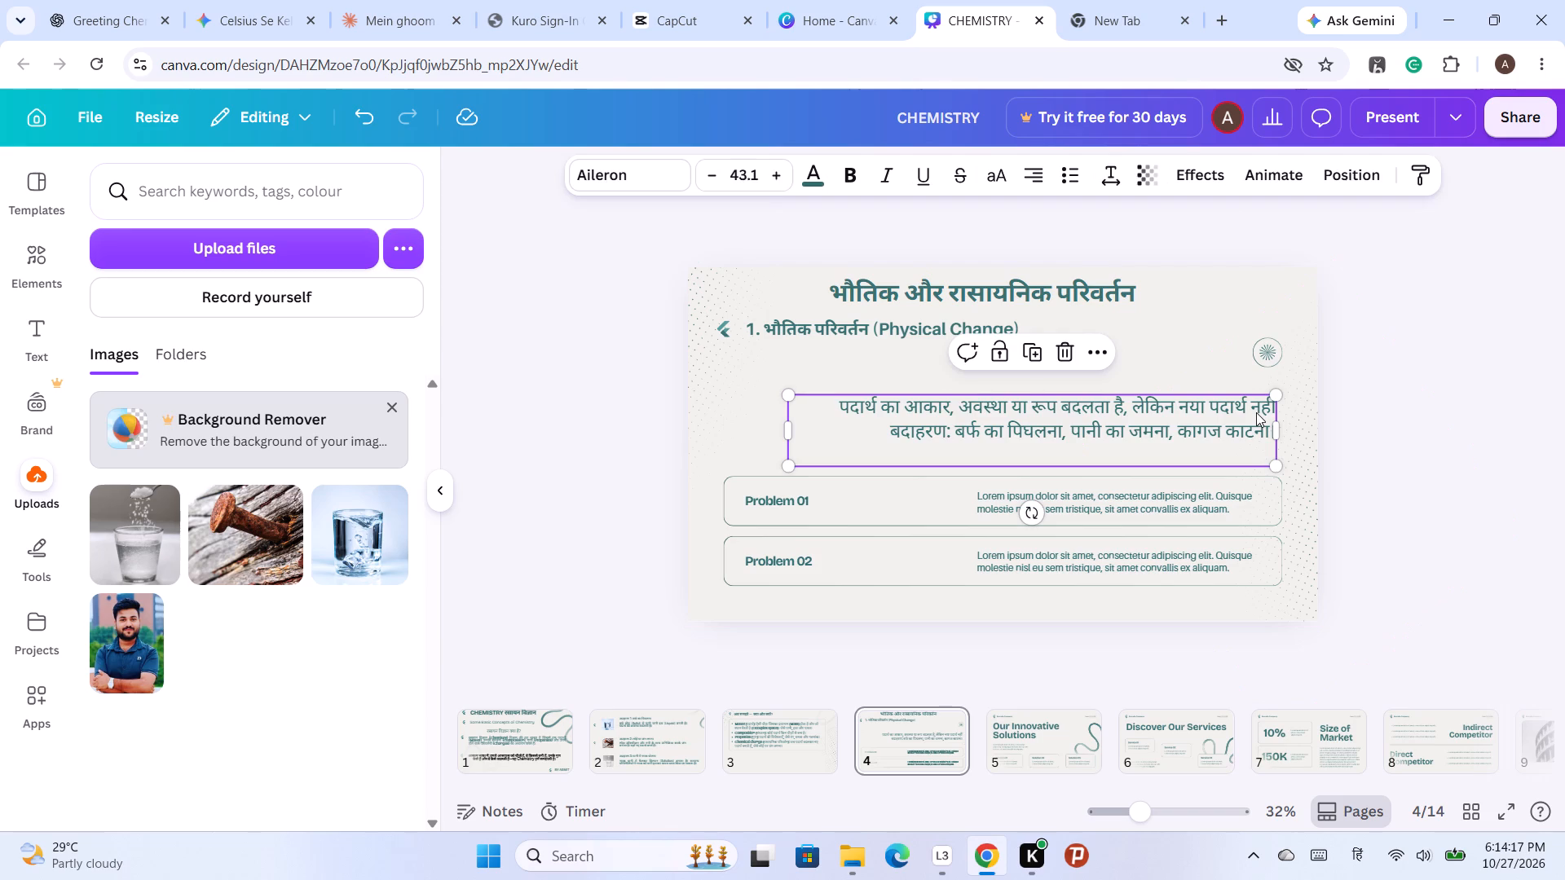
{"action": "key", "text": "Delete"}
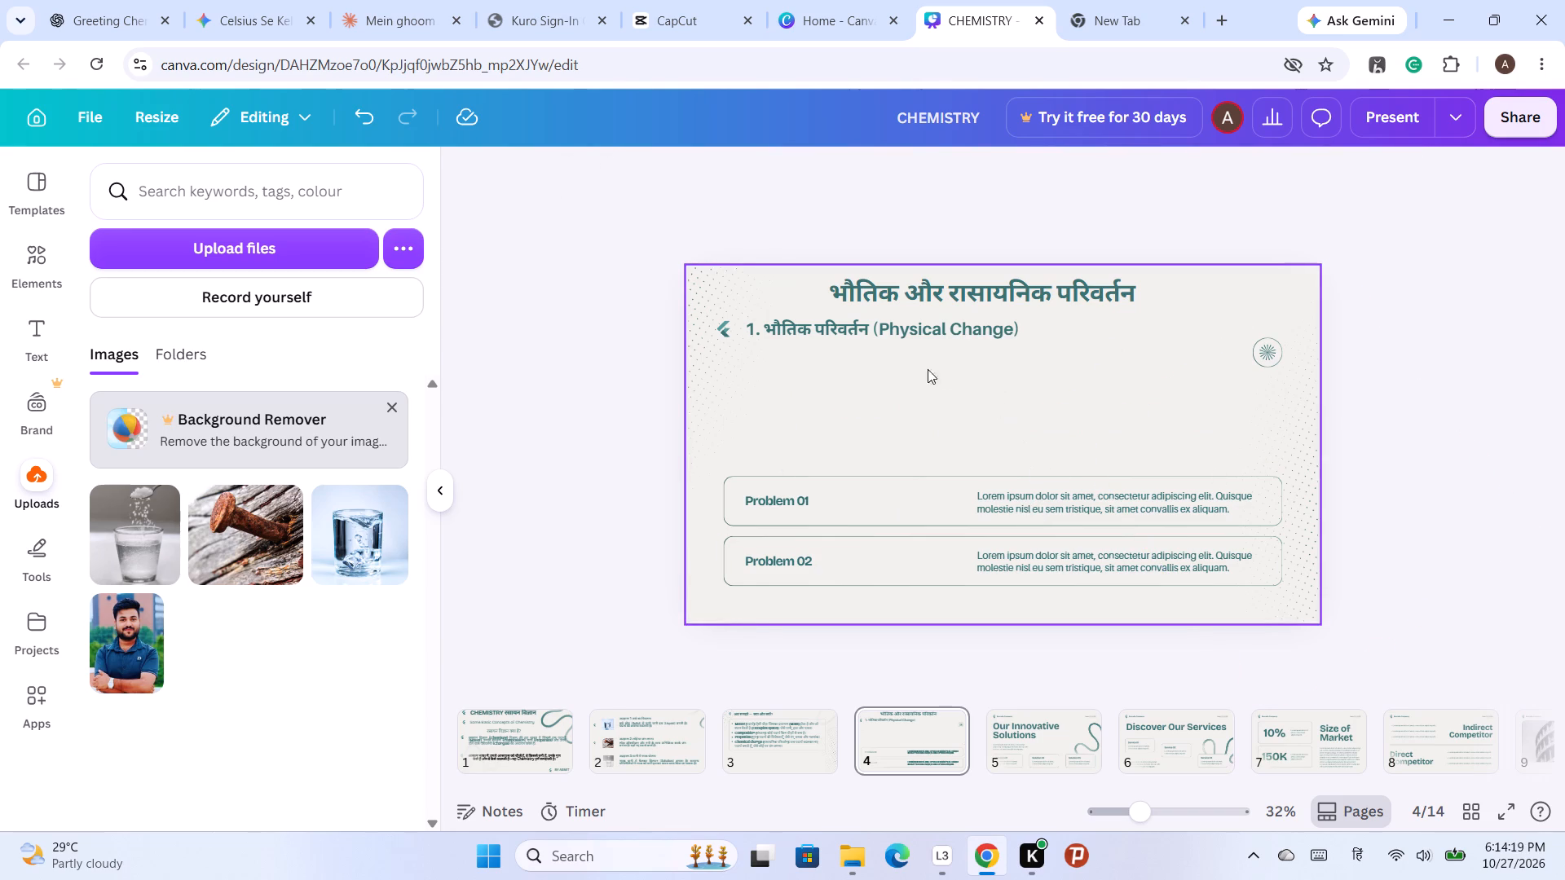
Duplicate the "1. भौतिक परिवर्तन (Physical Change)" heading, place the copy below it, and replace its text with the copied definition and example.
{"action": "left_click", "coordinate": [923, 326]}
{"action": "left_click", "coordinate": [875, 265]}
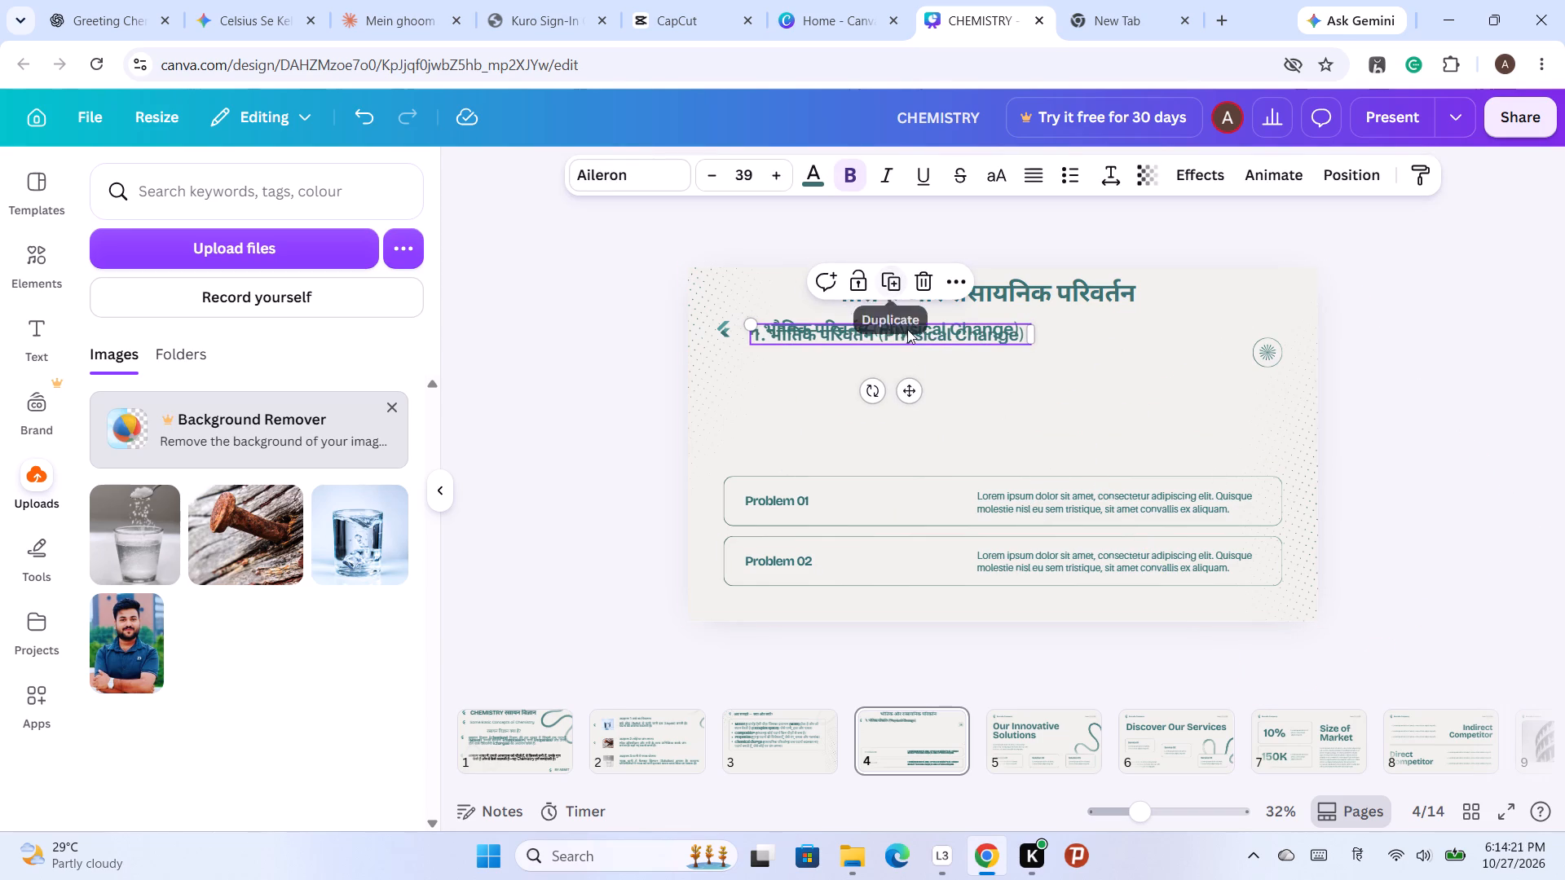
{"action": "left_click_drag", "start_coordinate": [912, 396], "coordinate": [933, 439]}
{"action": "double_click", "coordinate": [932, 372]}
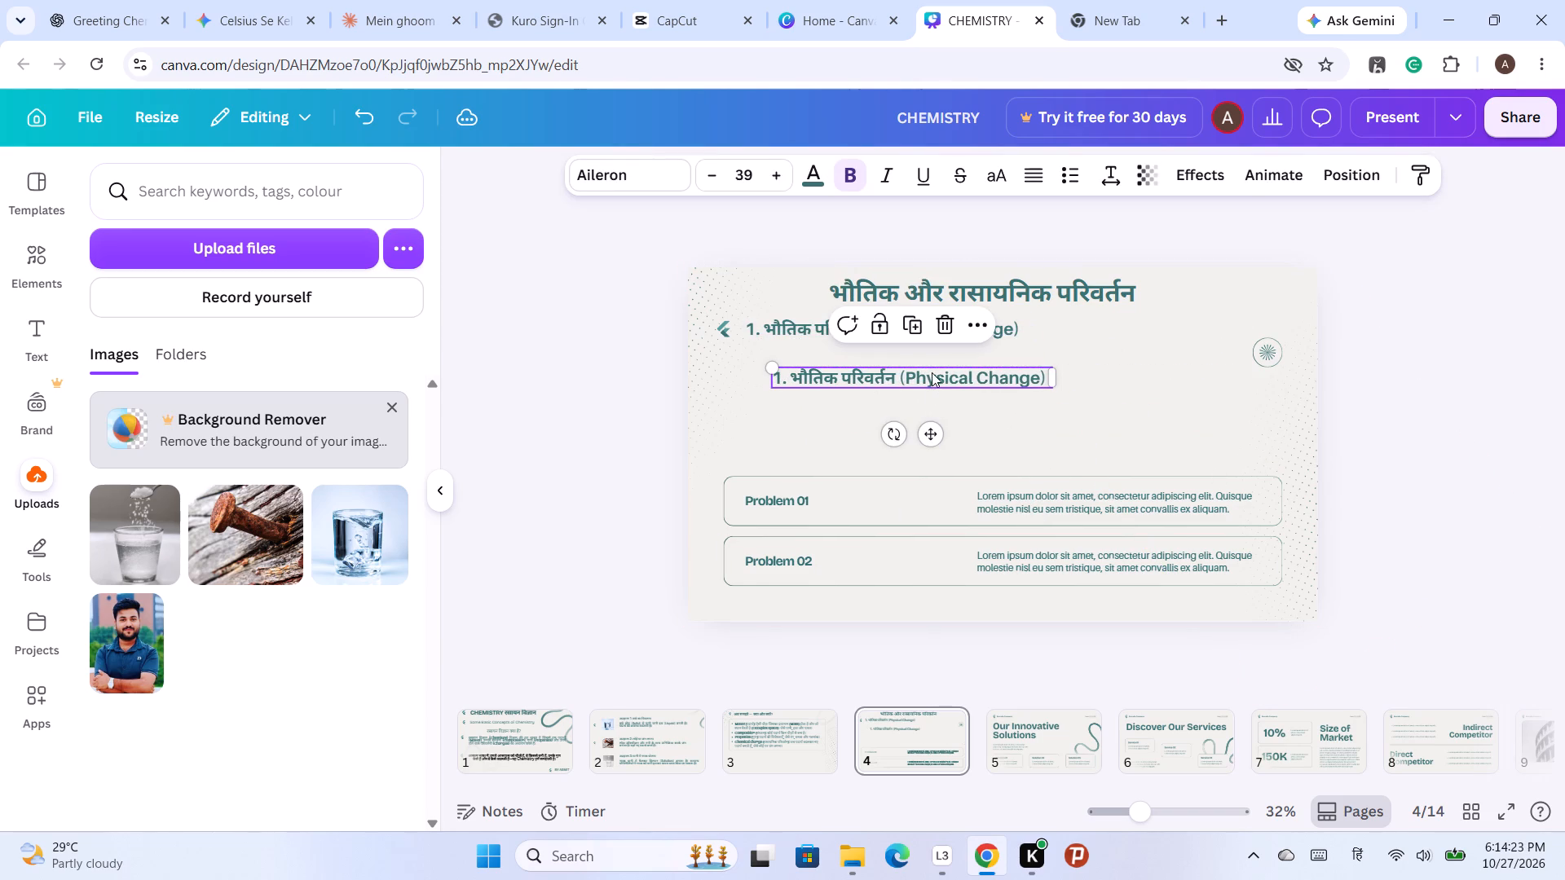
{"action": "key", "text": "ctrl+v"}
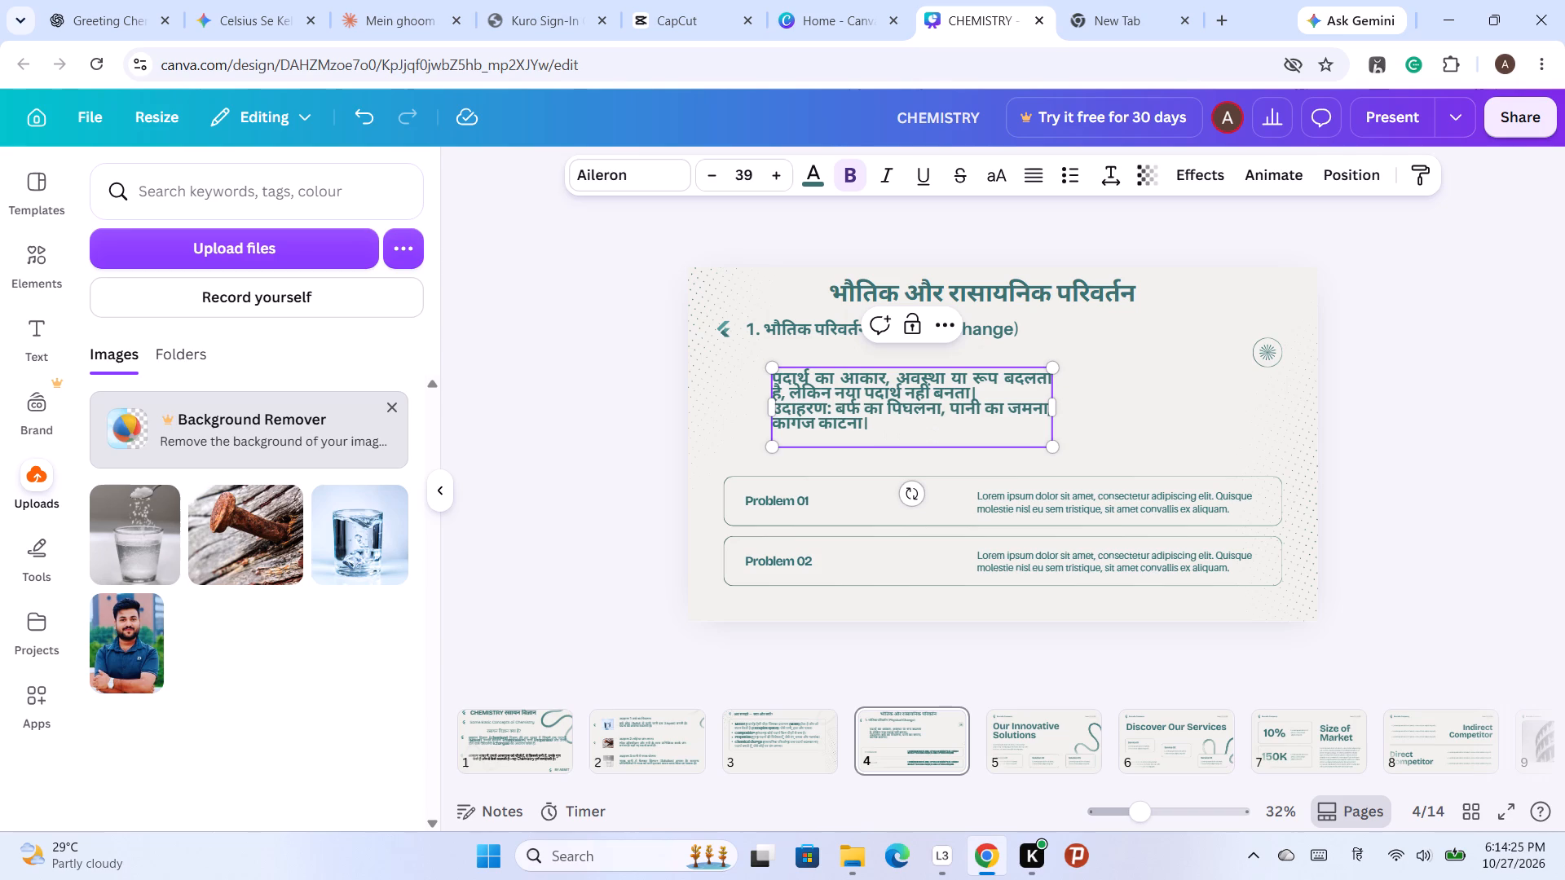
Fit the explanation text beneath the Physical Change heading by widening its box and reducing the font size to 36.4.
{"action": "left_click_drag", "start_coordinate": [1057, 456], "coordinate": [1164, 437]}
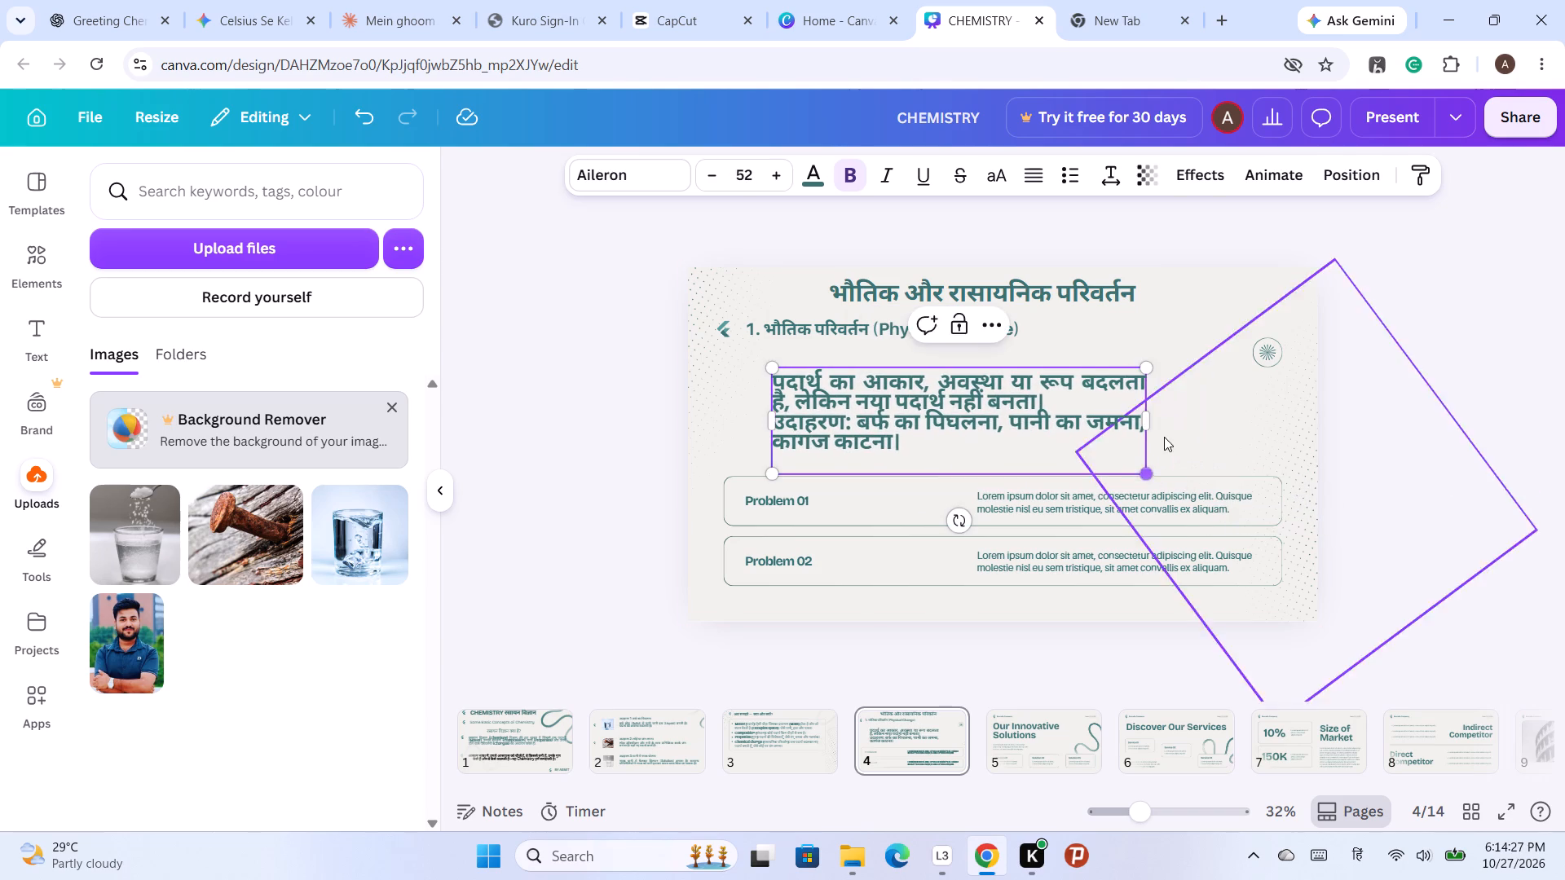
{"action": "left_click_drag", "start_coordinate": [1152, 428], "coordinate": [1259, 421]}
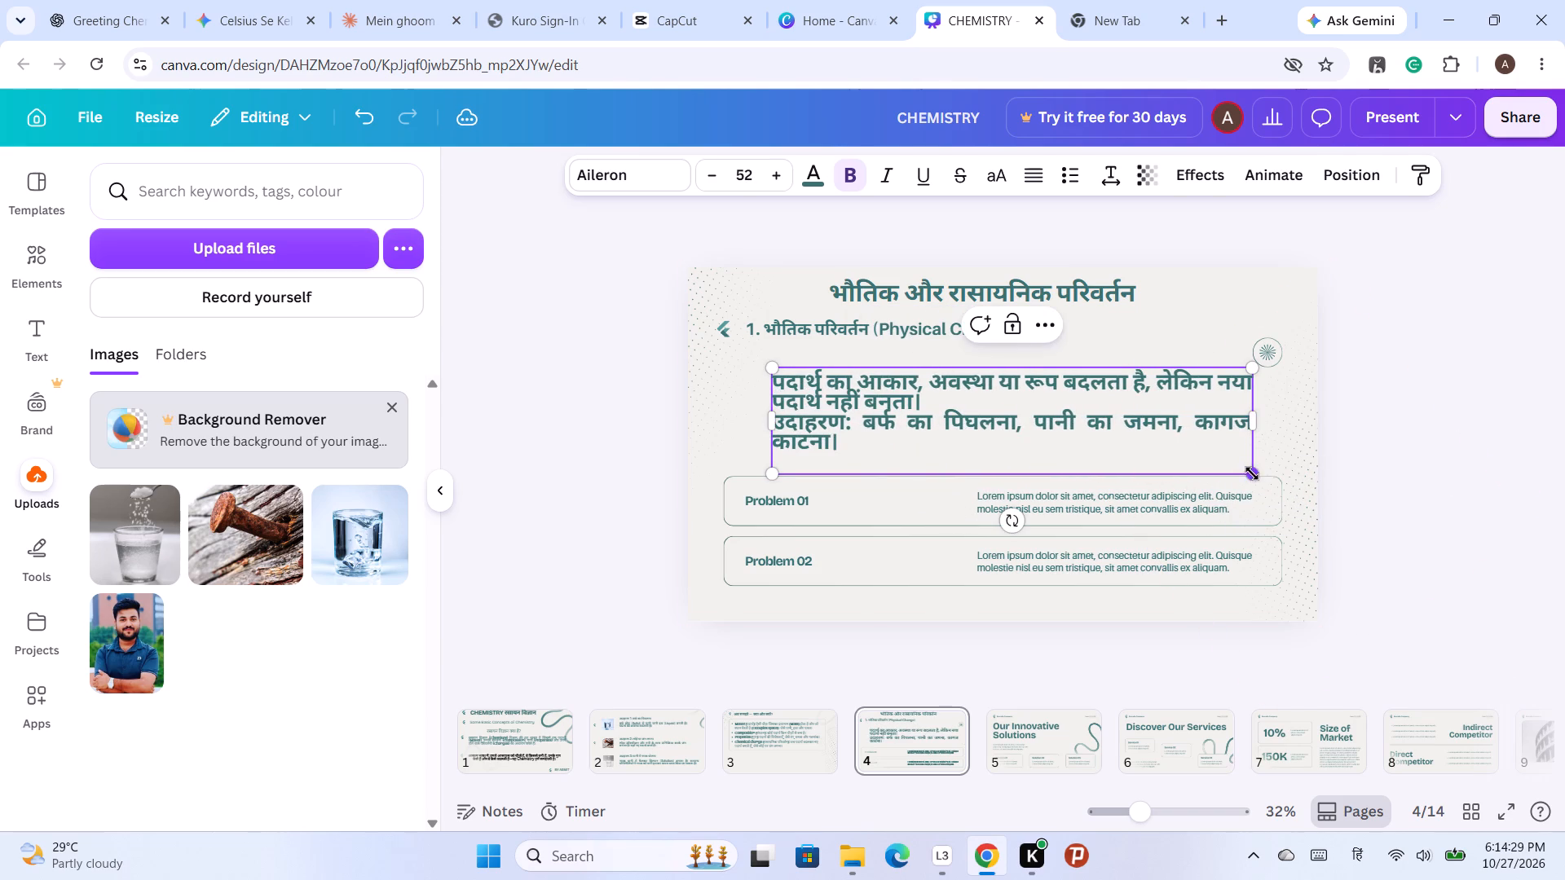
{"action": "left_click_drag", "start_coordinate": [1252, 473], "coordinate": [1228, 441]}
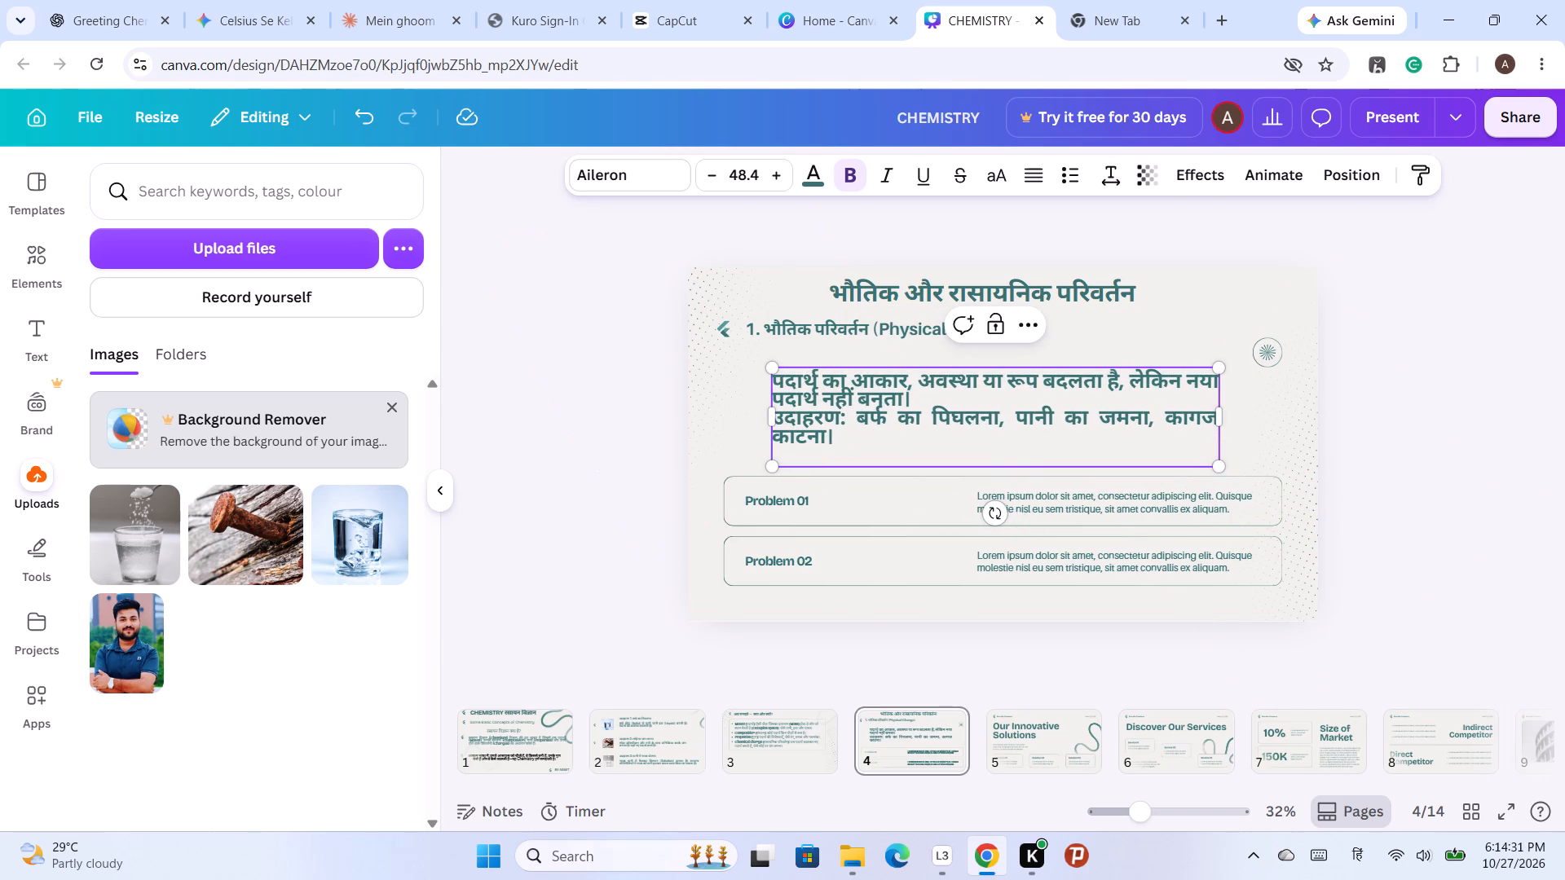
{"action": "scroll", "coordinate": [979, 436], "scroll_direction": "down", "scroll_amount": 4}
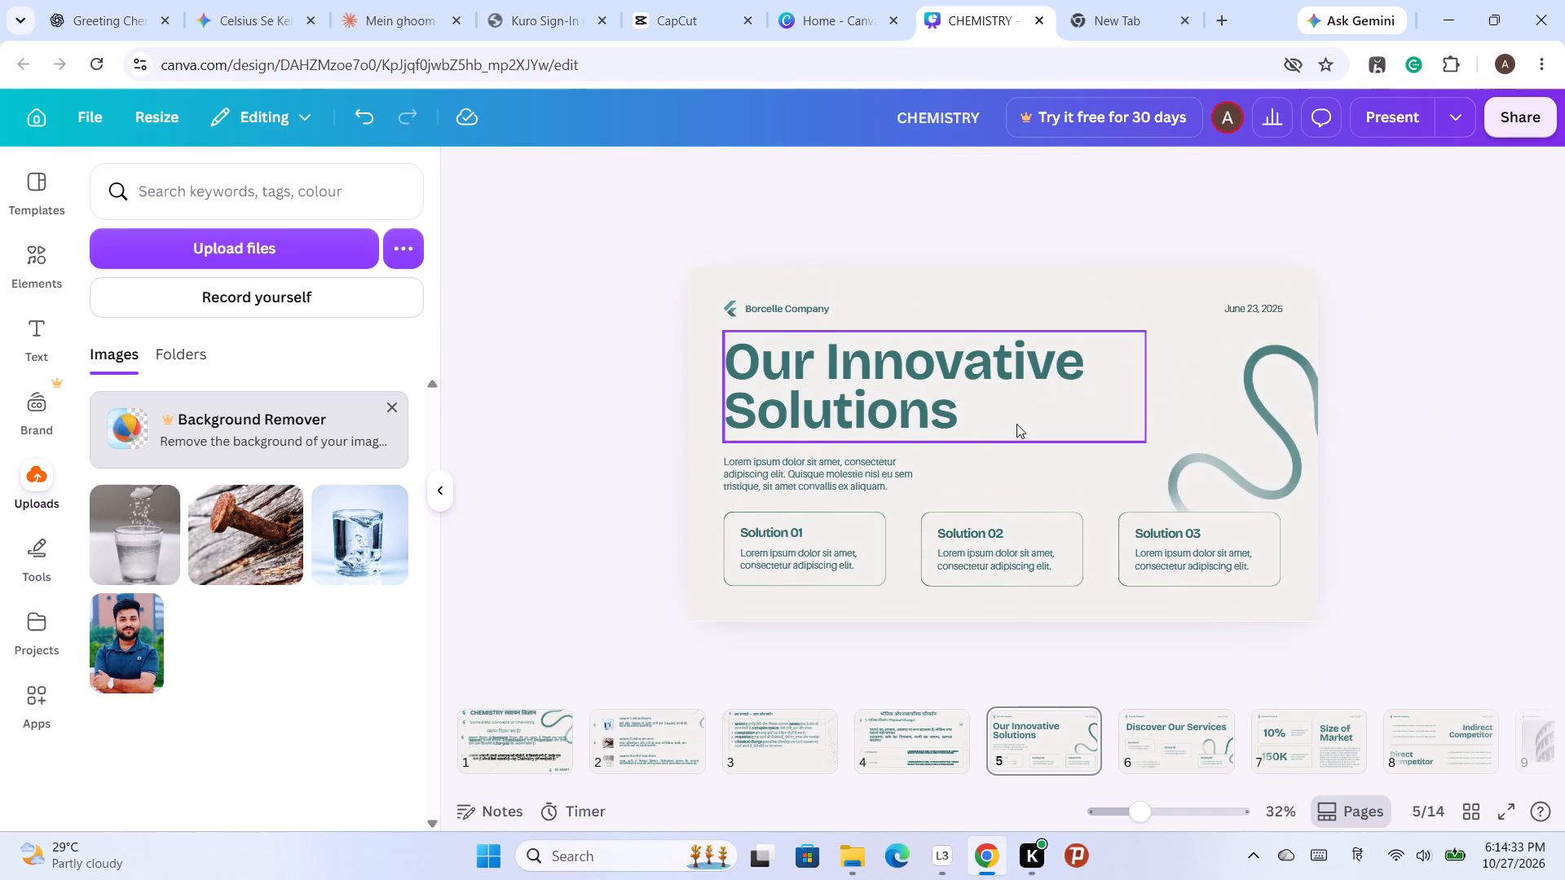
{"action": "scroll", "coordinate": [1016, 424], "scroll_direction": "up", "scroll_amount": 1}
{"action": "left_click", "coordinate": [1183, 399]}
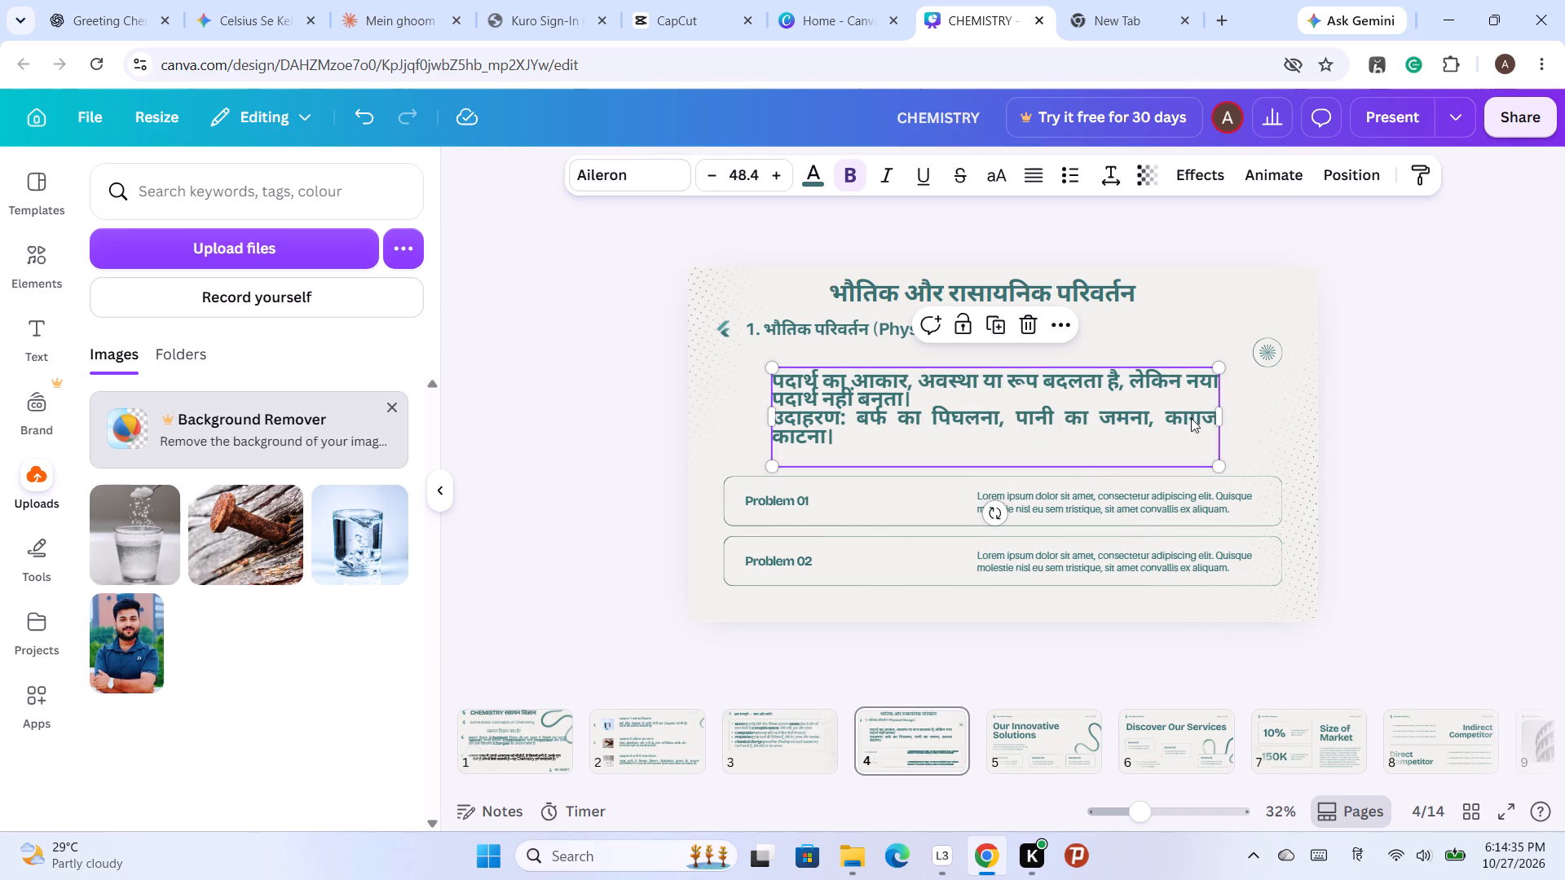
{"action": "triple_click", "coordinate": [718, 174]}
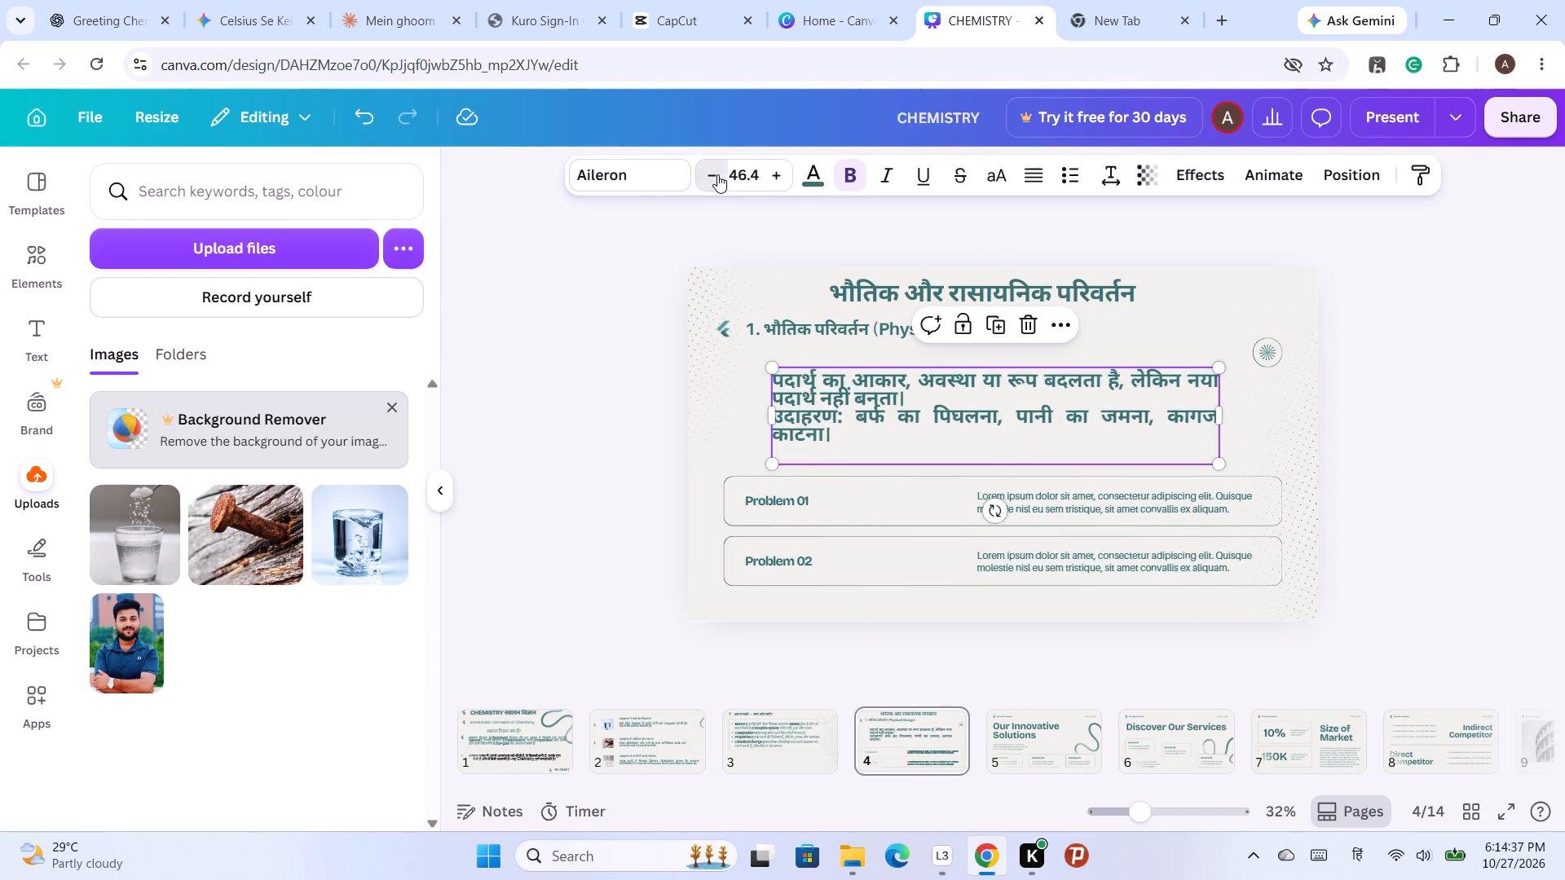
{"action": "triple_click", "coordinate": [717, 174]}
{"action": "triple_click", "coordinate": [716, 174]}
{"action": "double_click", "coordinate": [716, 174]}
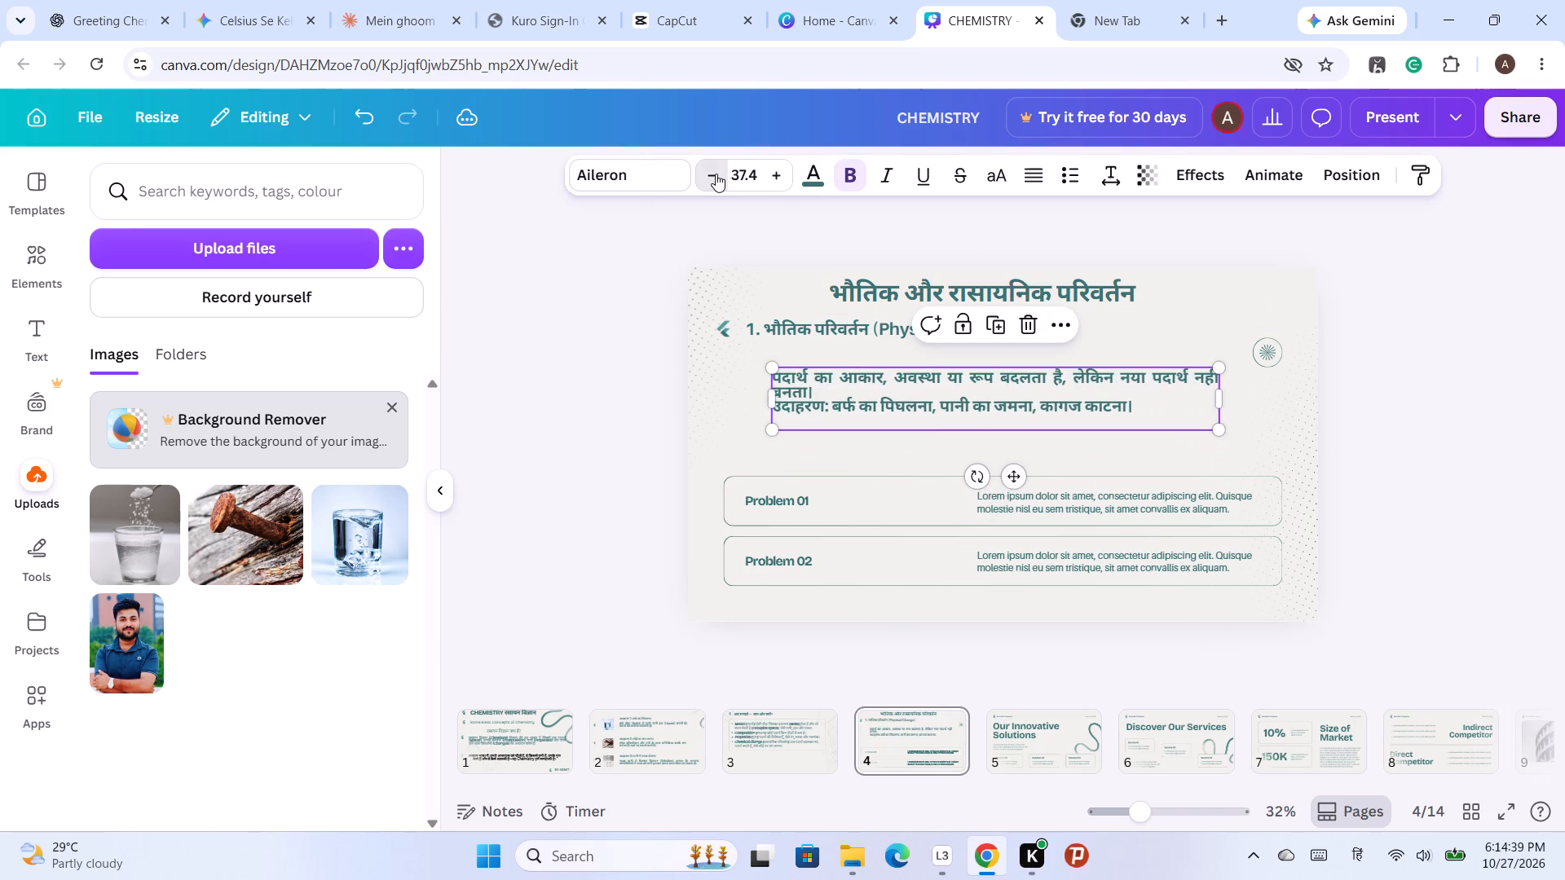
{"action": "left_click", "coordinate": [716, 174]}
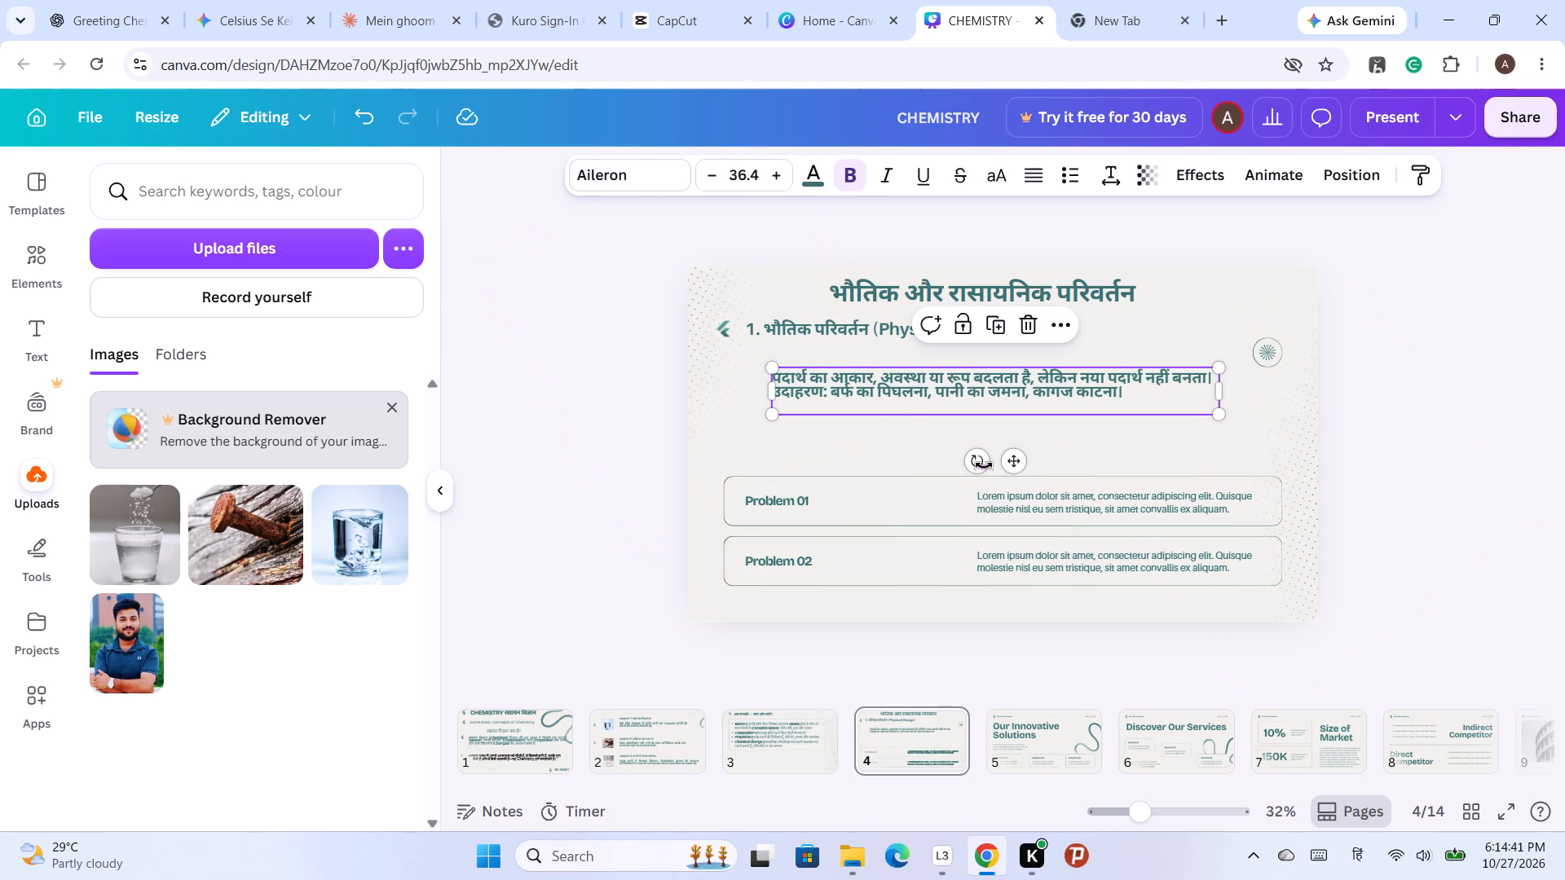
{"action": "left_click_drag", "start_coordinate": [1014, 465], "coordinate": [1011, 443]}
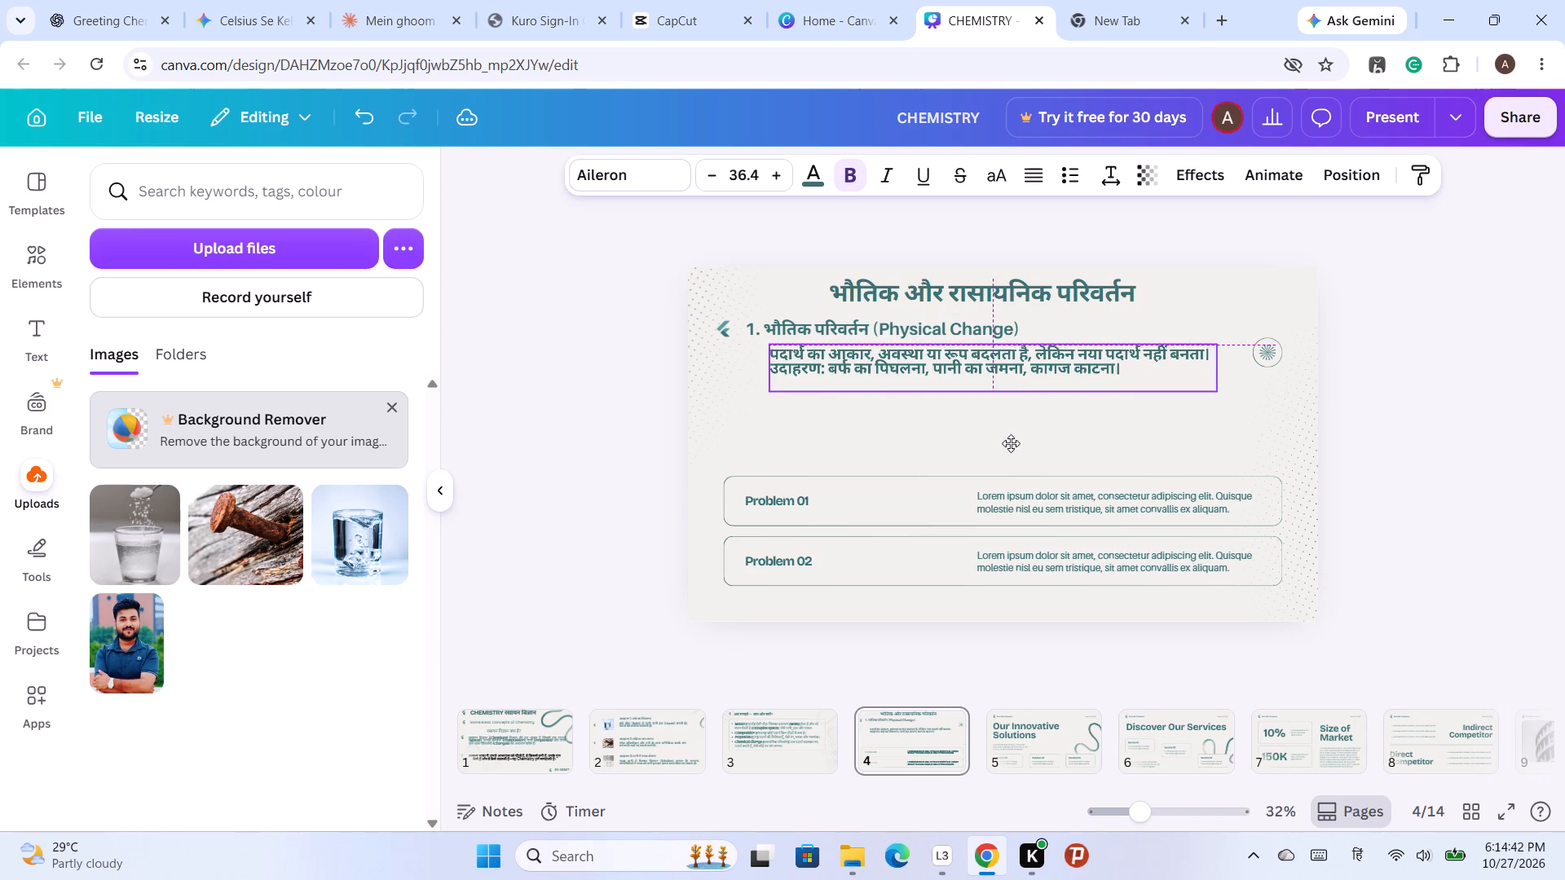
{"action": "left_click_drag", "start_coordinate": [1011, 443], "coordinate": [1018, 440]}
Move the starburst icon and its surrounding circle together into slide 4's upper-right corner, shifting the explanation text out of the way.
{"action": "left_click", "coordinate": [1266, 355]}
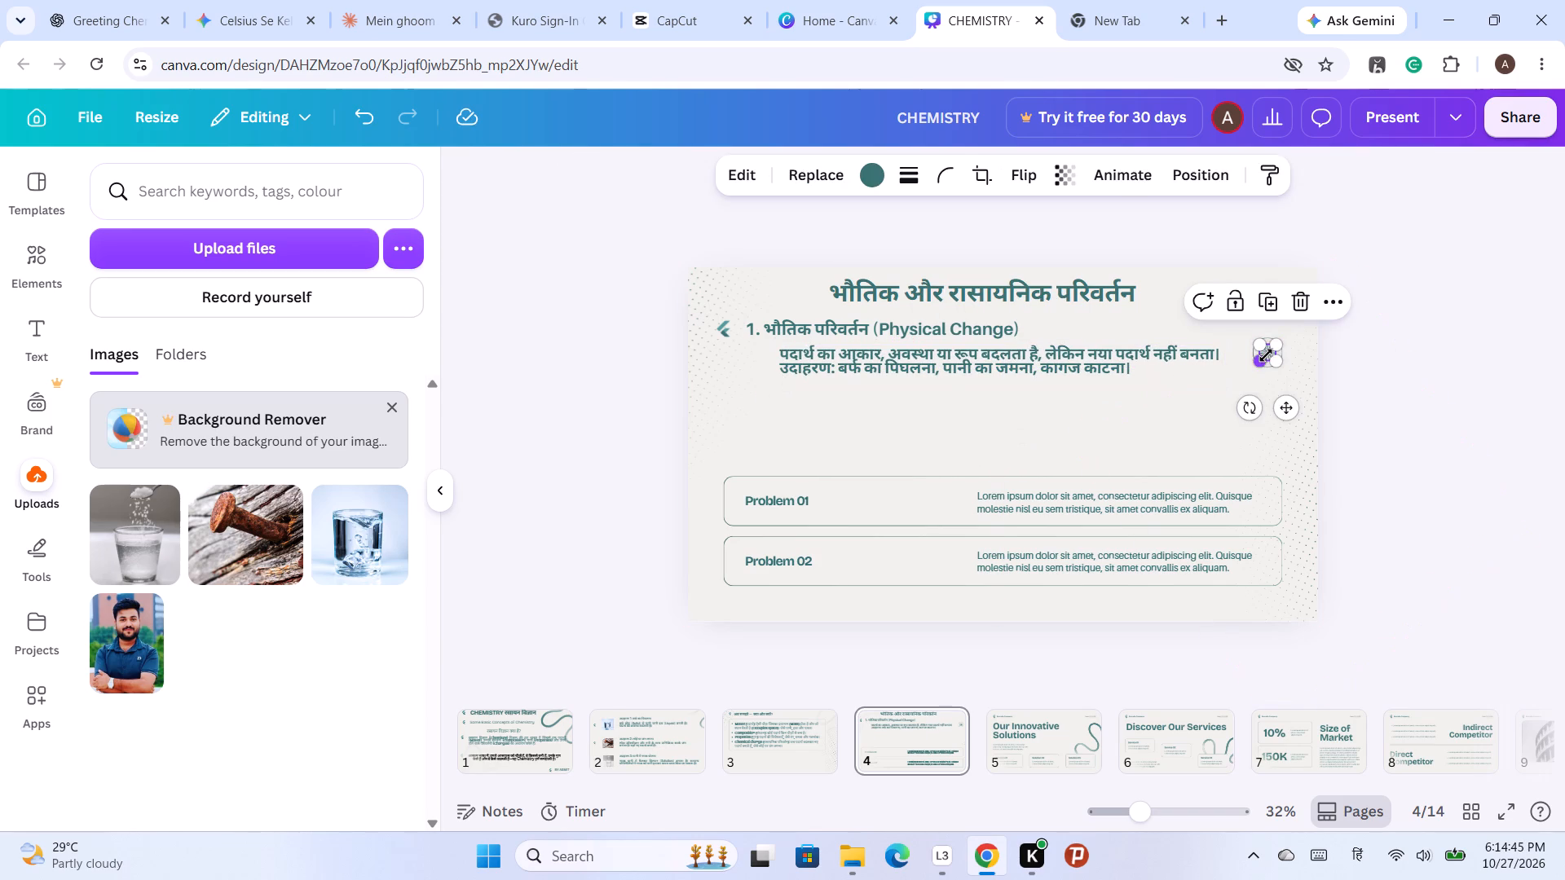
{"action": "left_click_drag", "start_coordinate": [1283, 406], "coordinate": [1294, 371]}
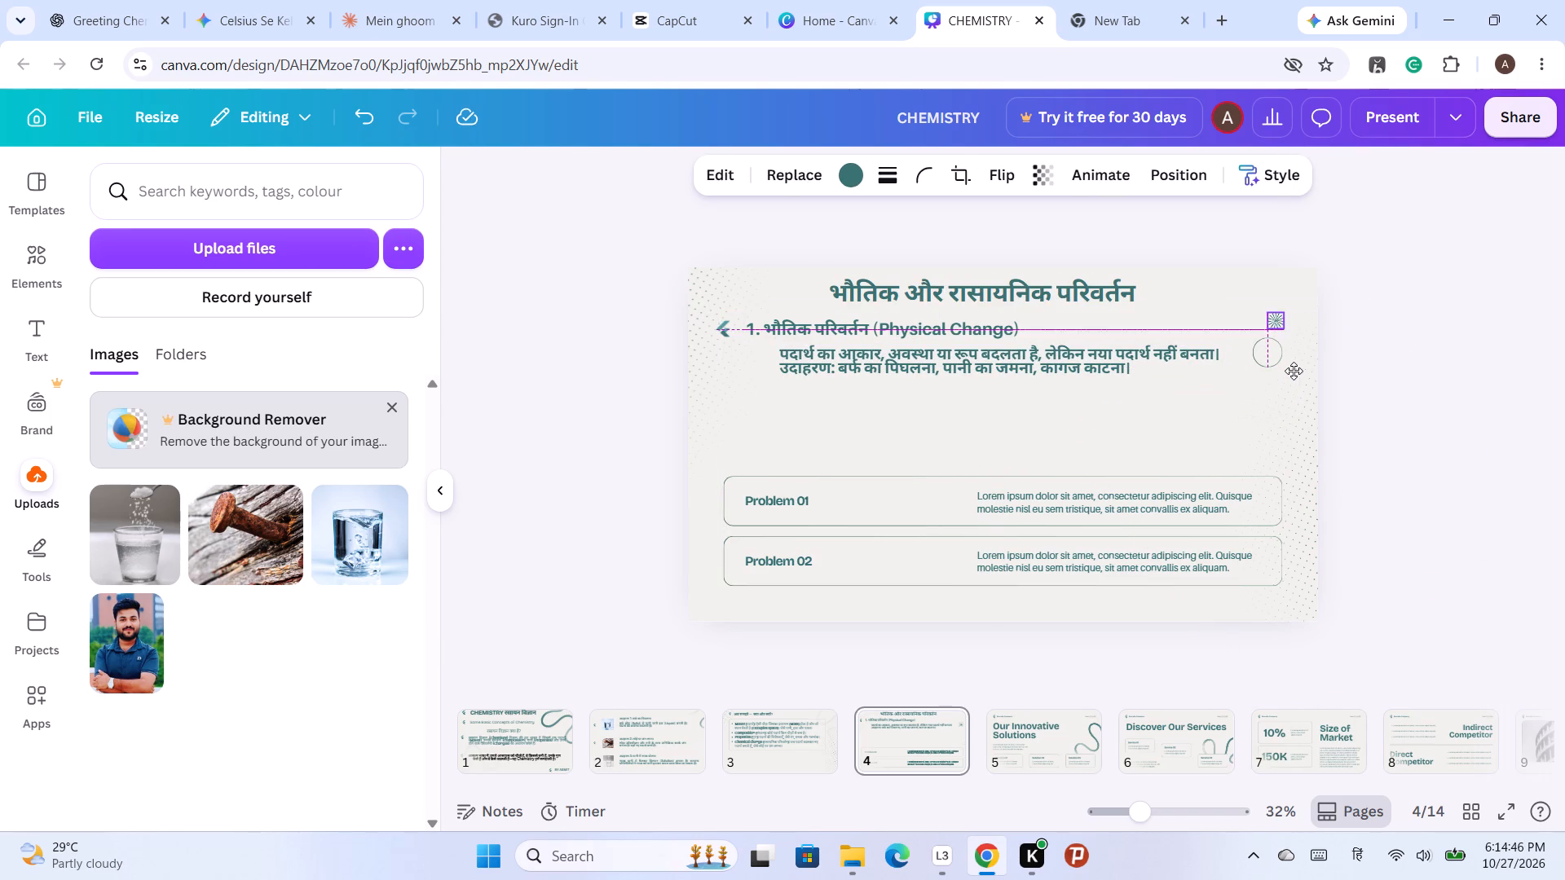
{"action": "left_click_drag", "start_coordinate": [1294, 371], "coordinate": [1306, 353]}
{"action": "left_click", "coordinate": [1097, 350]}
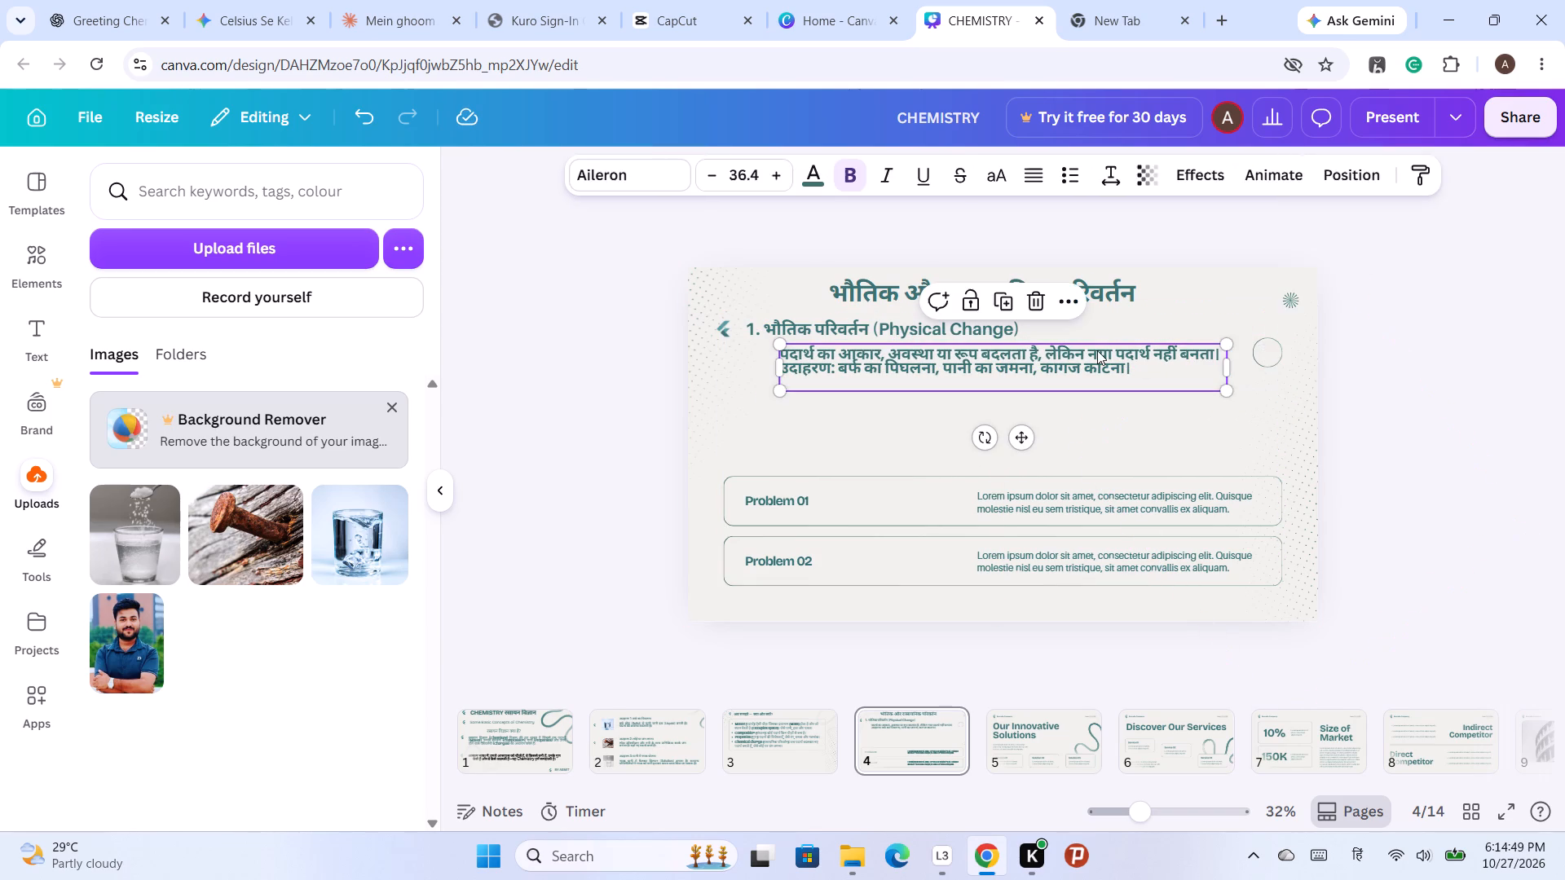
{"action": "left_click_drag", "start_coordinate": [1084, 354], "coordinate": [1150, 356]}
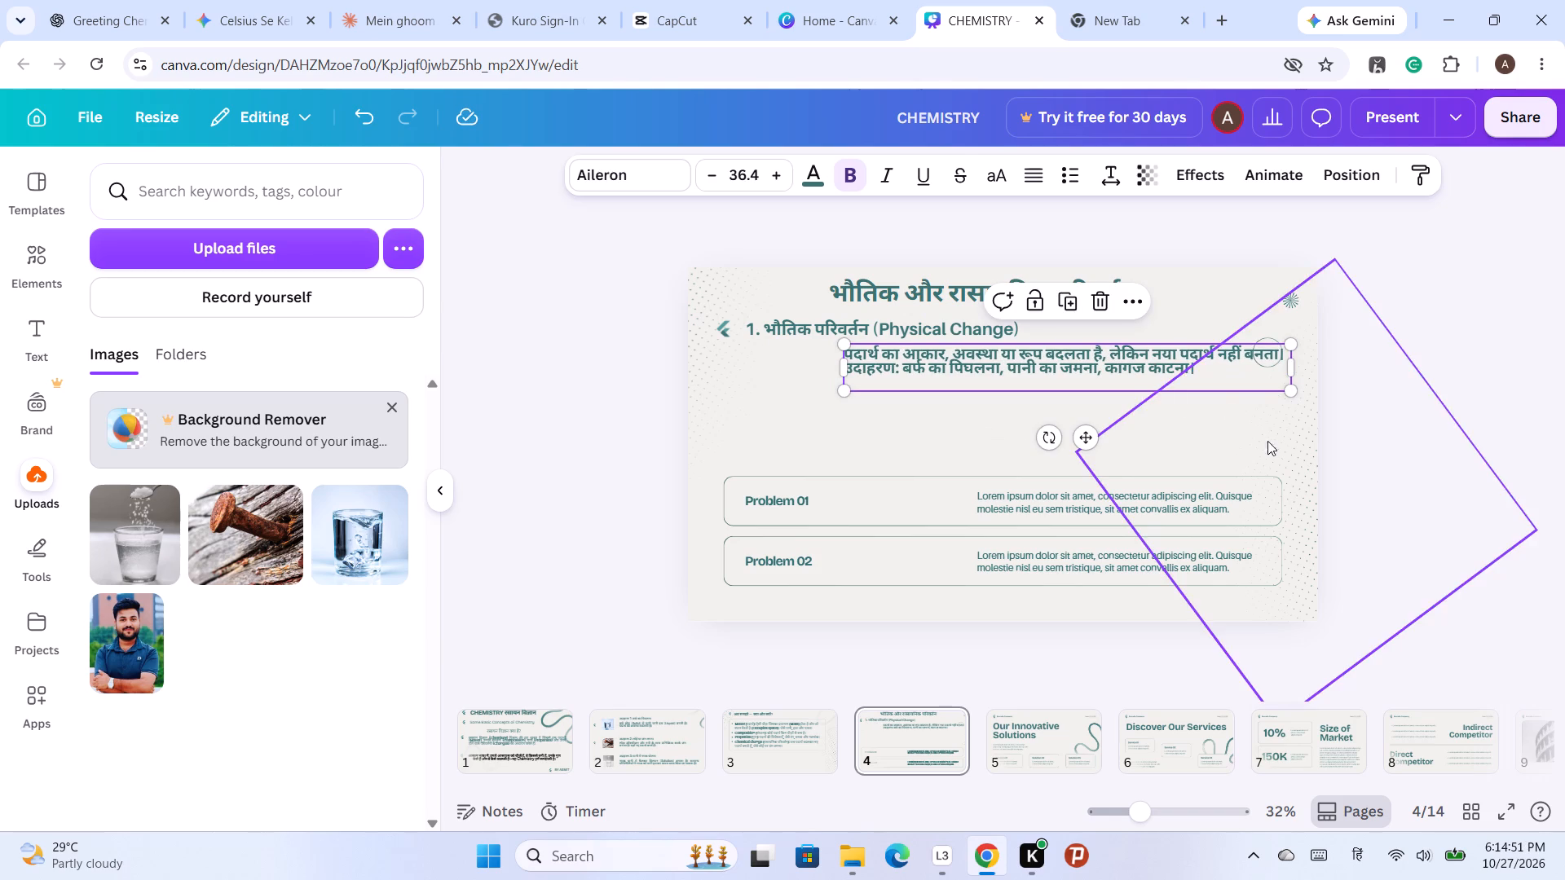
{"action": "left_click_drag", "start_coordinate": [1125, 360], "coordinate": [1091, 407]}
{"action": "left_click", "coordinate": [1272, 353]}
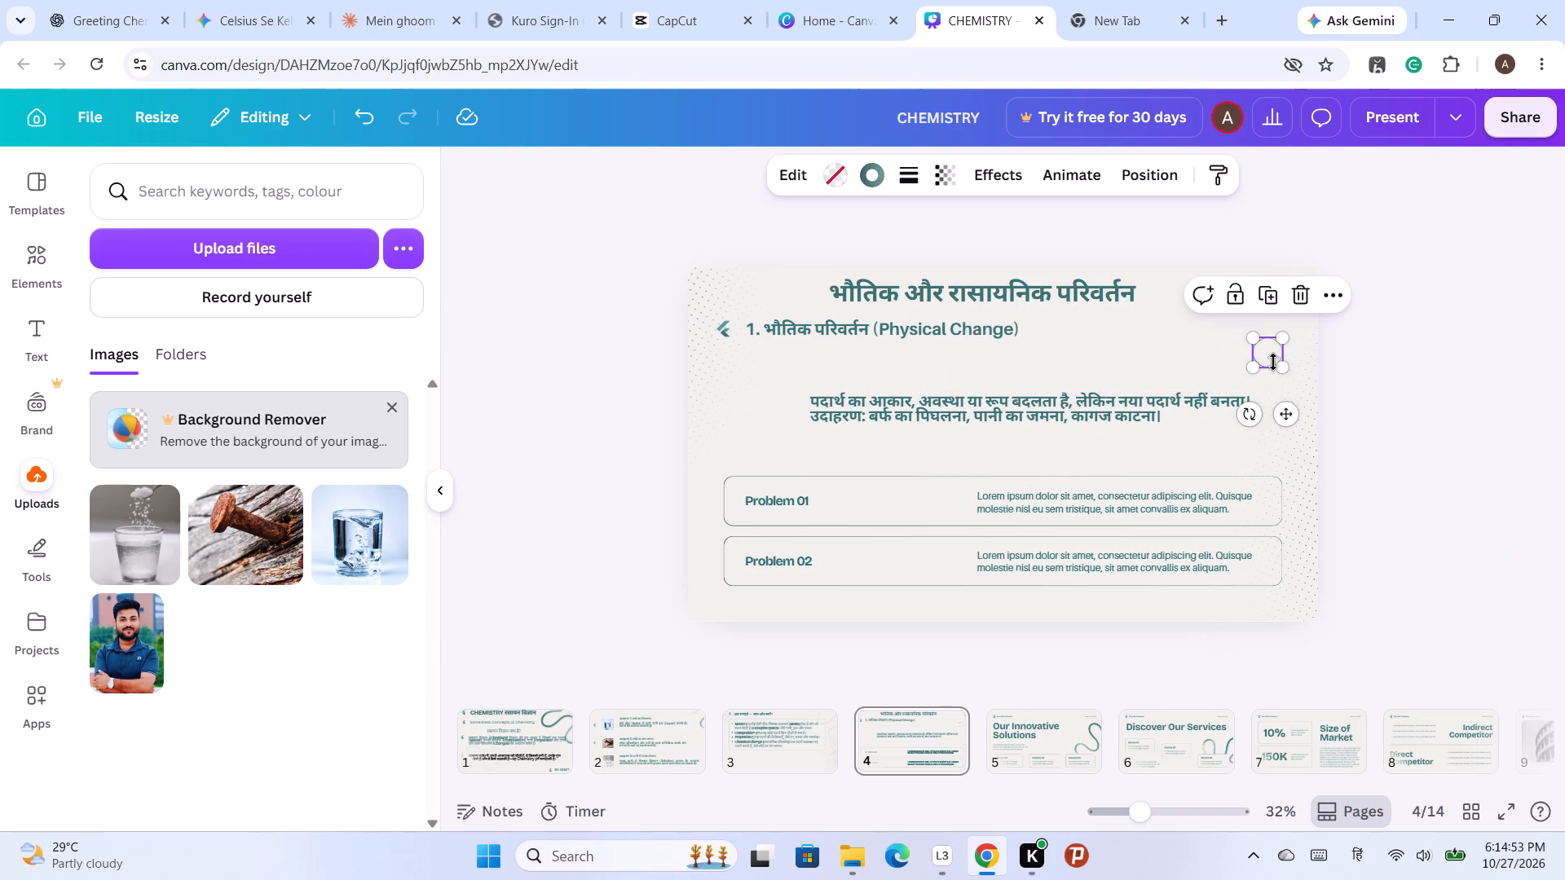
{"action": "left_click_drag", "start_coordinate": [1282, 412], "coordinate": [1303, 360]}
Move the explanation text up beneath the Physical Change heading, aligning its right edge with the centre of the circle icon.
{"action": "left_click", "coordinate": [1176, 398]}
{"action": "left_click_drag", "start_coordinate": [1170, 413], "coordinate": [1180, 389]}
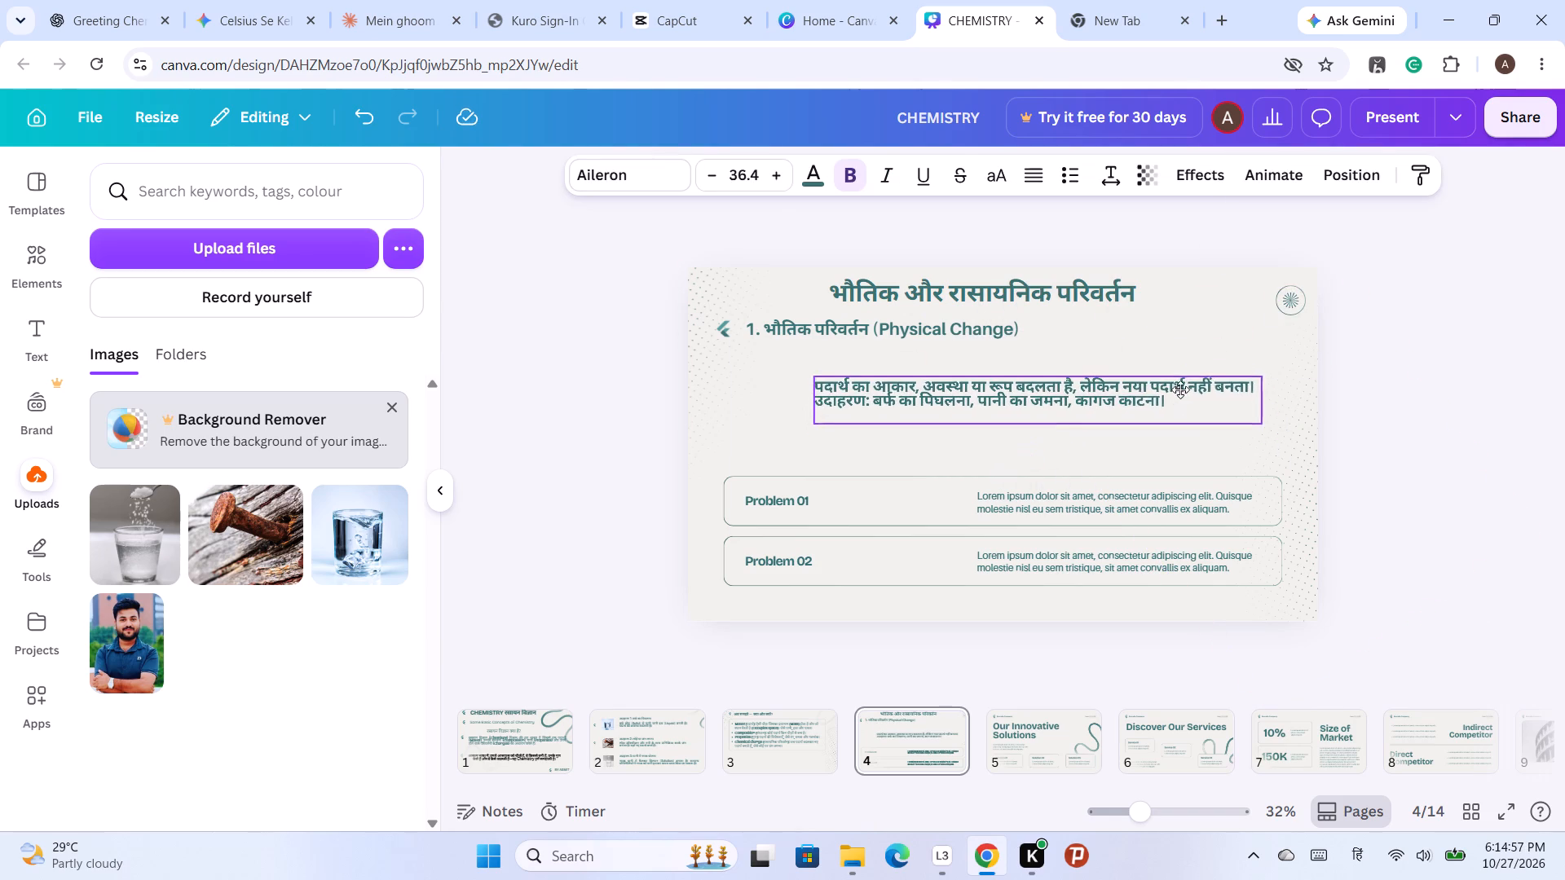
{"action": "left_click_drag", "start_coordinate": [1180, 389], "coordinate": [1206, 370]}
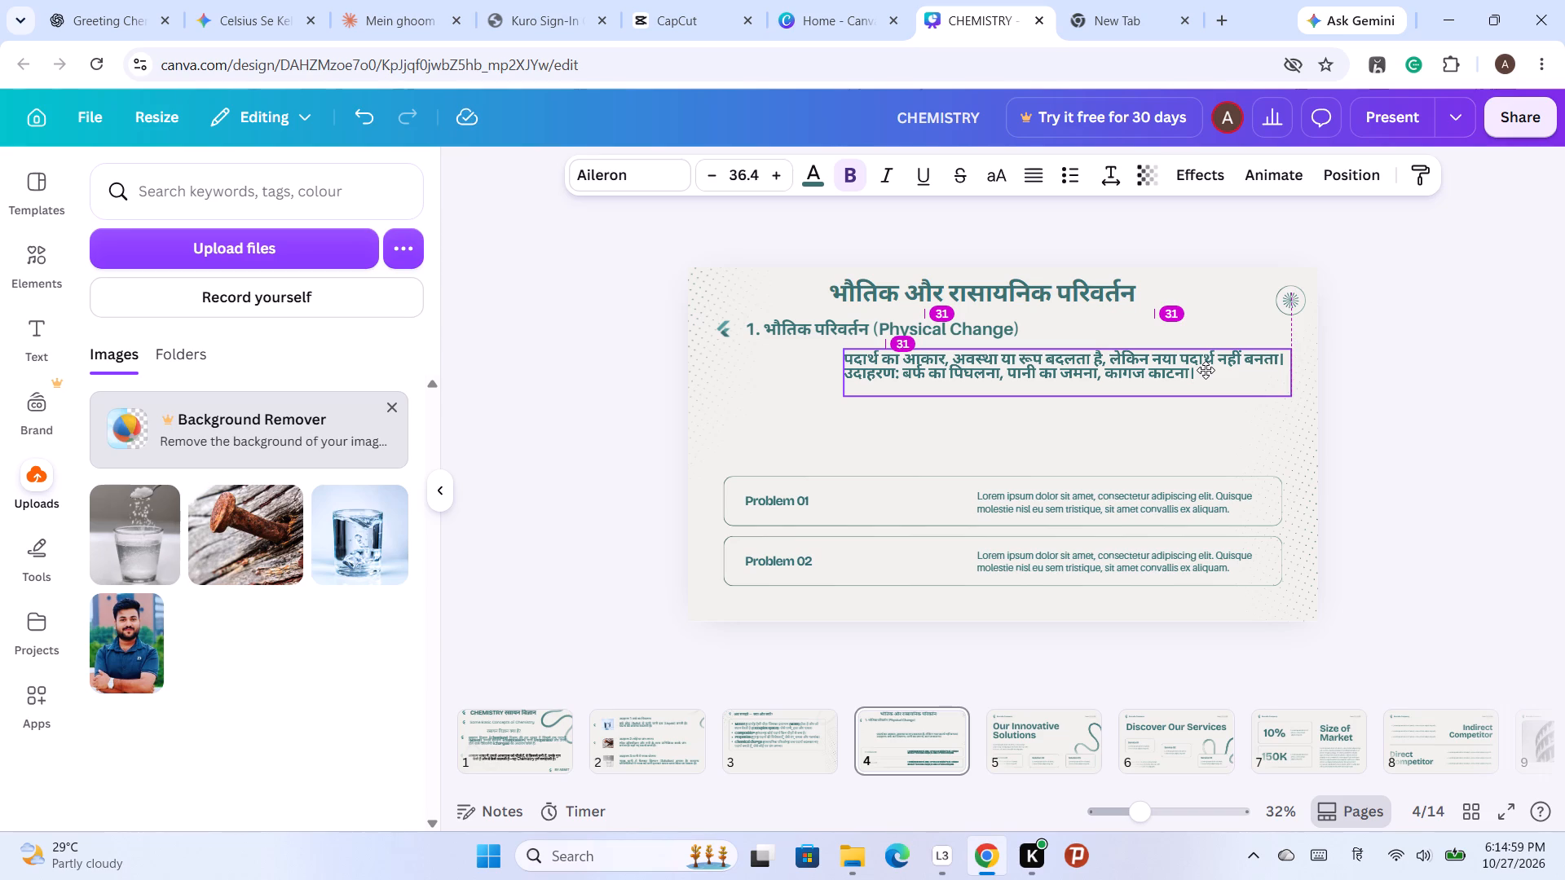
{"action": "left_click_drag", "start_coordinate": [1206, 370], "coordinate": [1201, 371]}
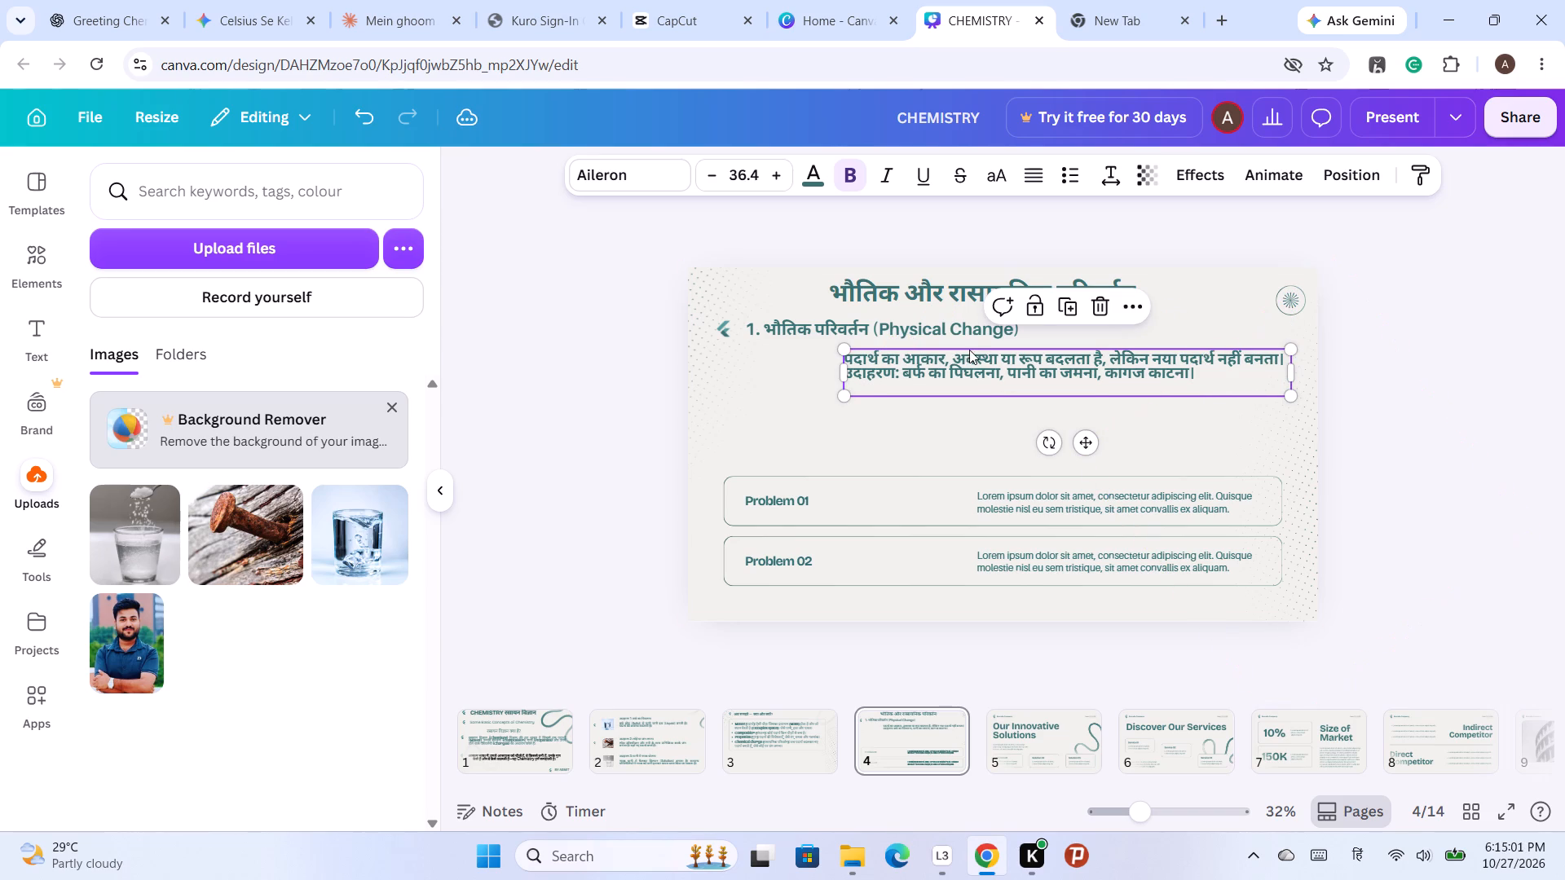
Set the explanation text's font size to 37.4 and widen its box leftward so each sentence fits on one line.
{"action": "left_click", "coordinate": [782, 171]}
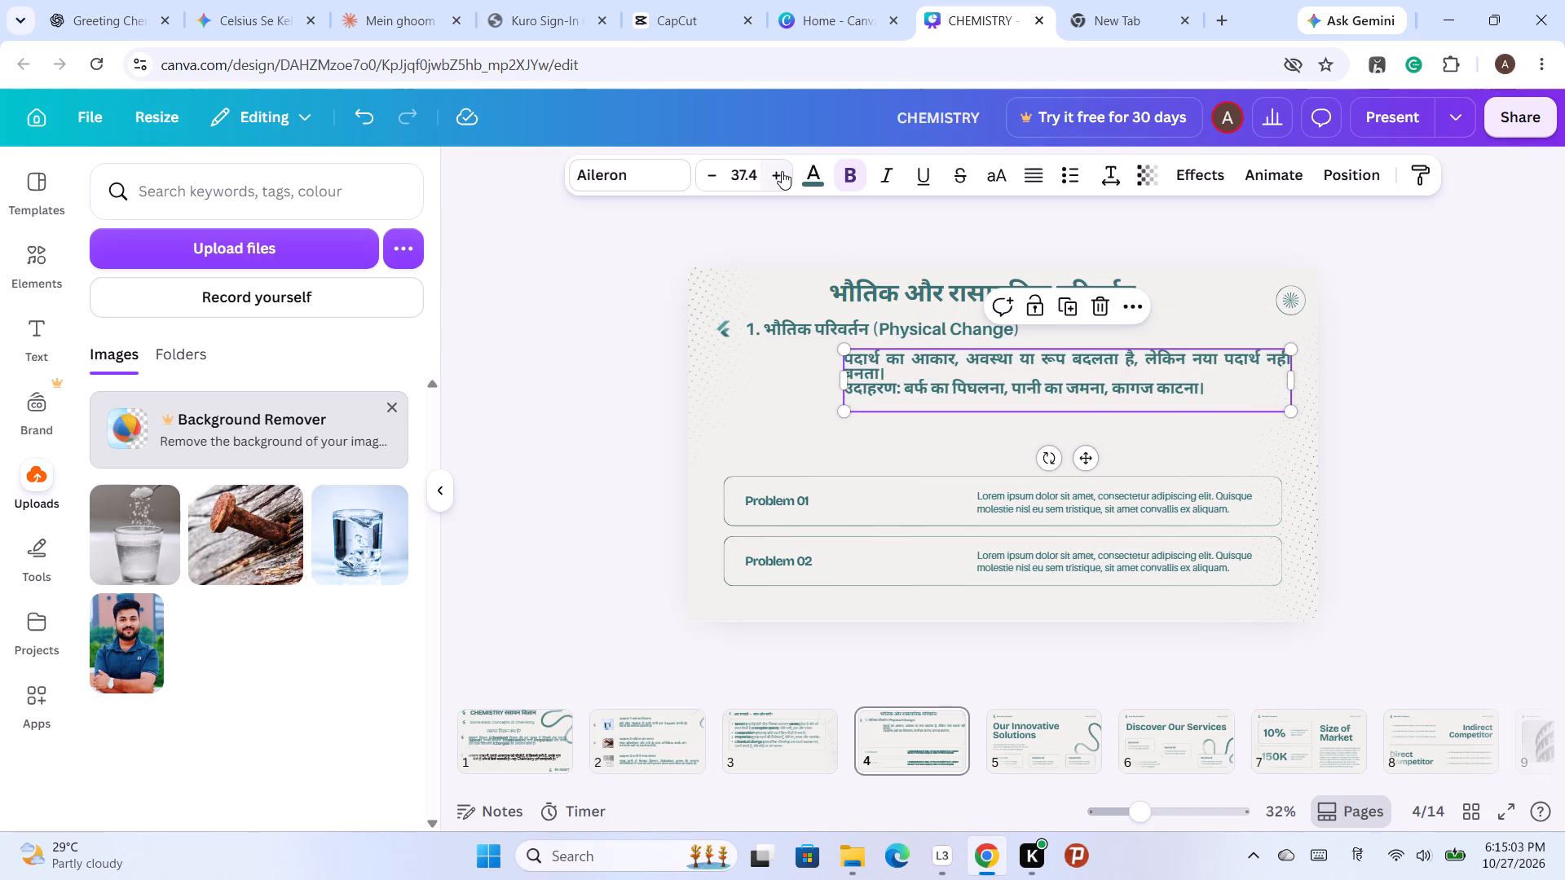
{"action": "left_click_drag", "start_coordinate": [837, 380], "coordinate": [837, 379]}
{"action": "left_click_drag", "start_coordinate": [837, 379], "coordinate": [820, 385]}
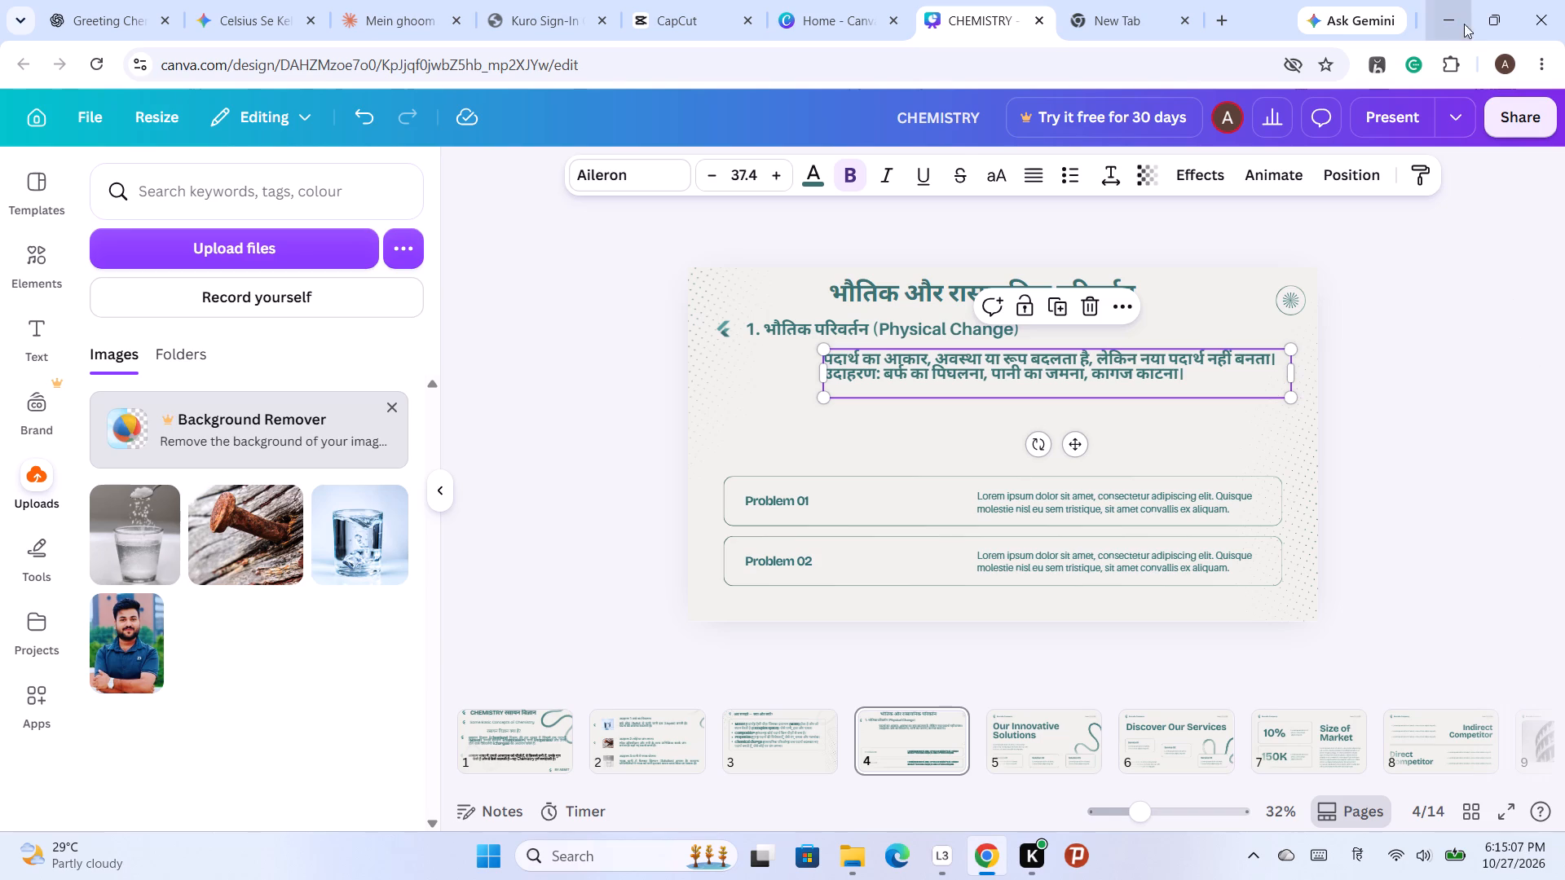